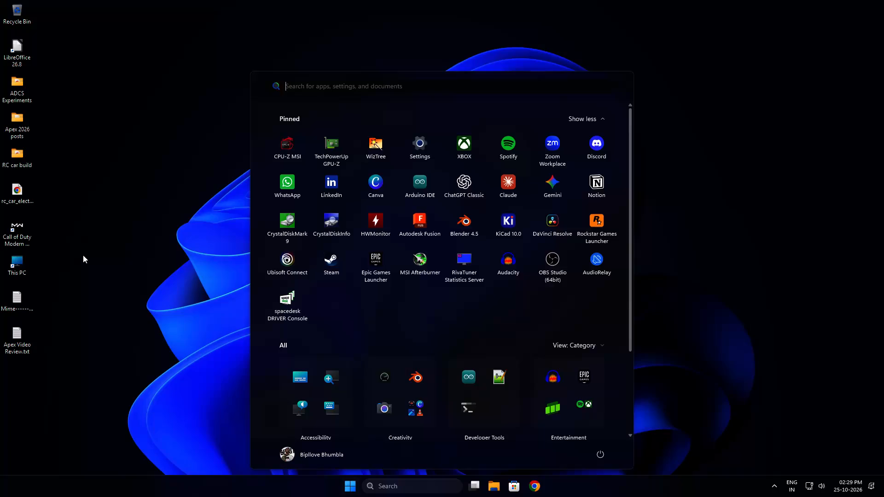
Launch LibreOffice and create a blank Writer document, dismissing the startup tip.
text(Libre)
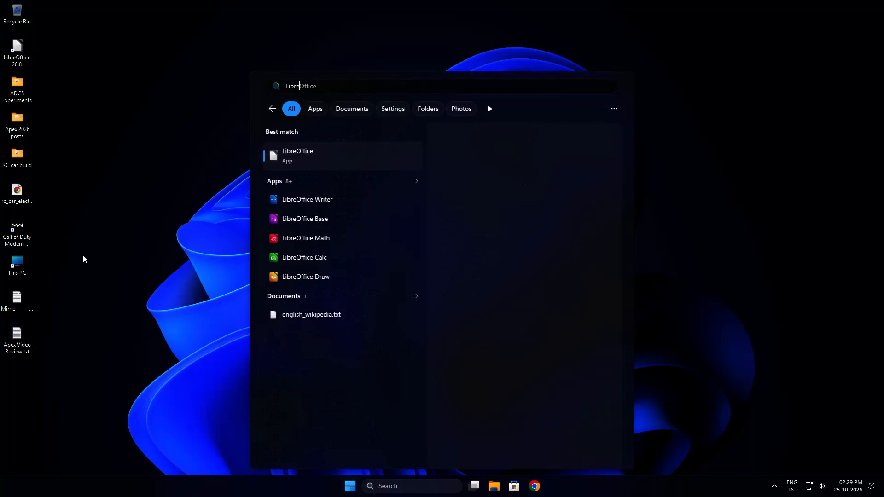
key(Return)
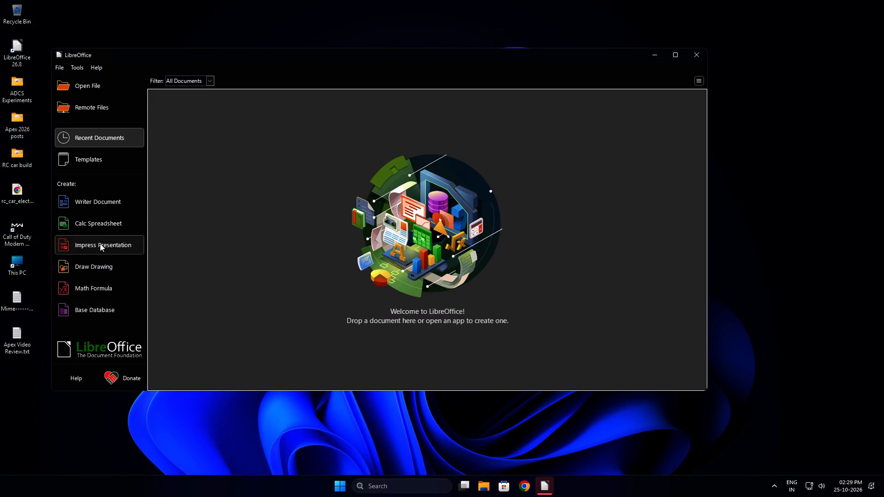
click(100, 206)
click(100, 206)
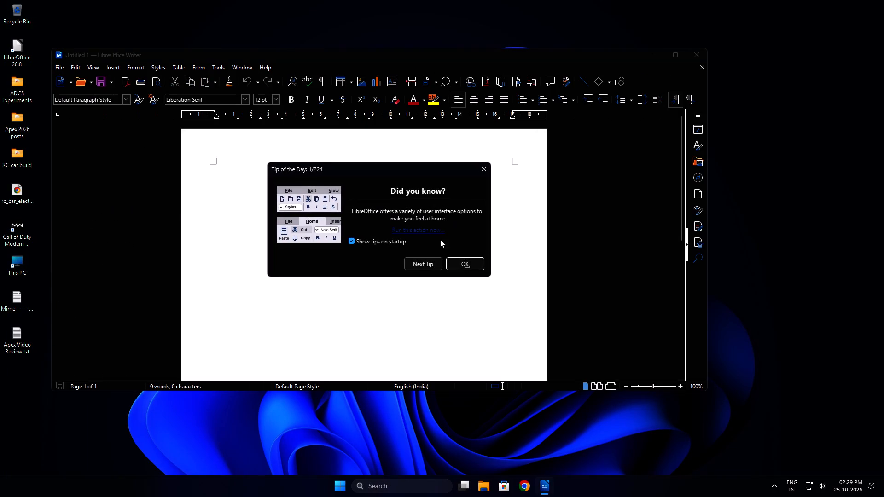
click(457, 261)
Snap the Writer window to the right half of the screen.
drag(550, 56, 710, 158)
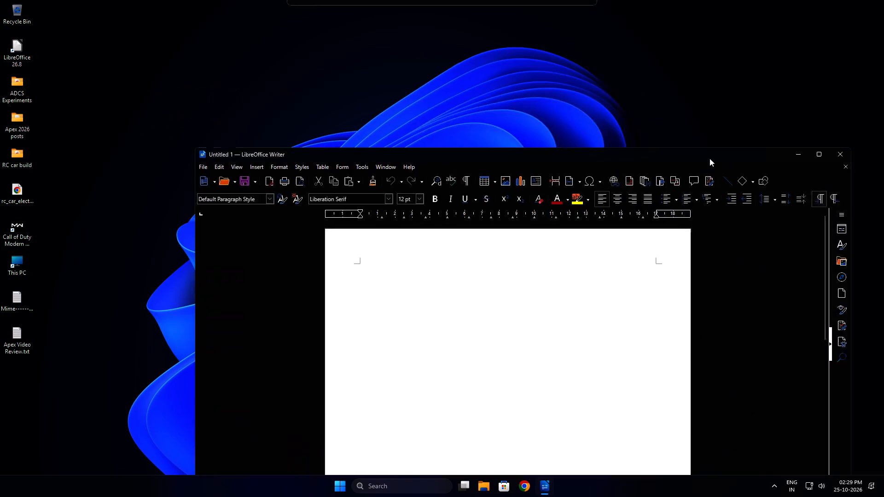
drag(710, 158, 883, 220)
click(367, 185)
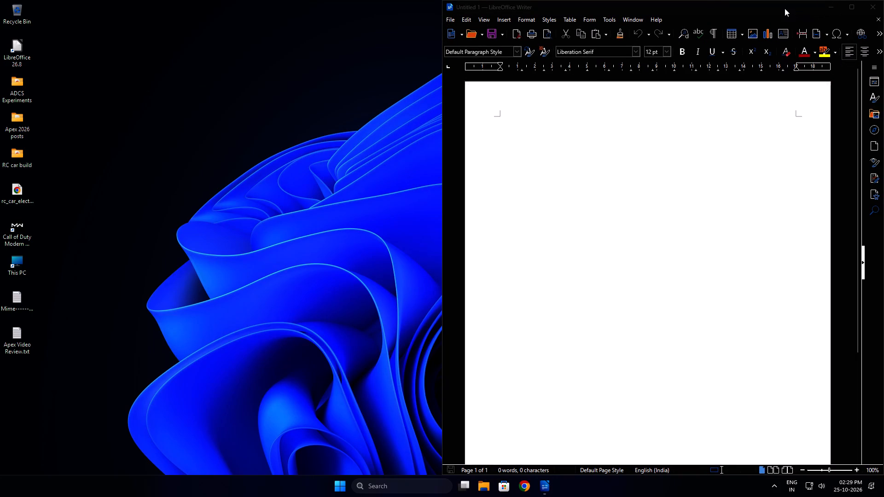
click(334, 482)
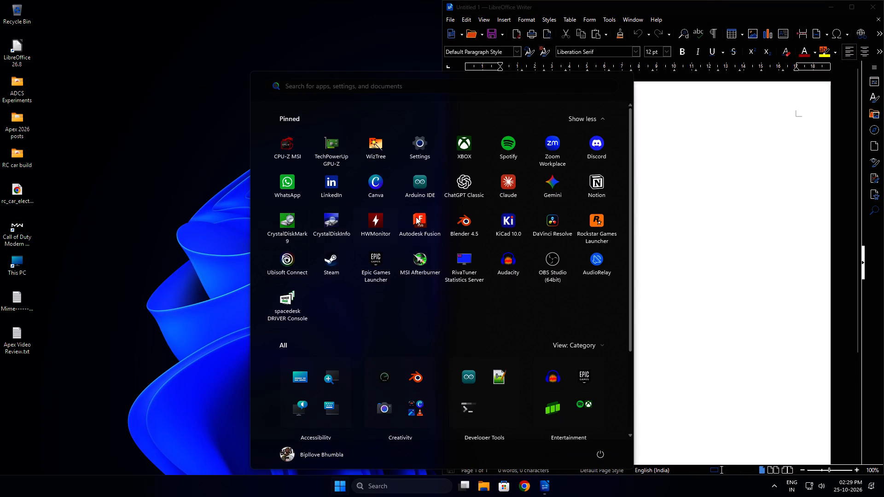
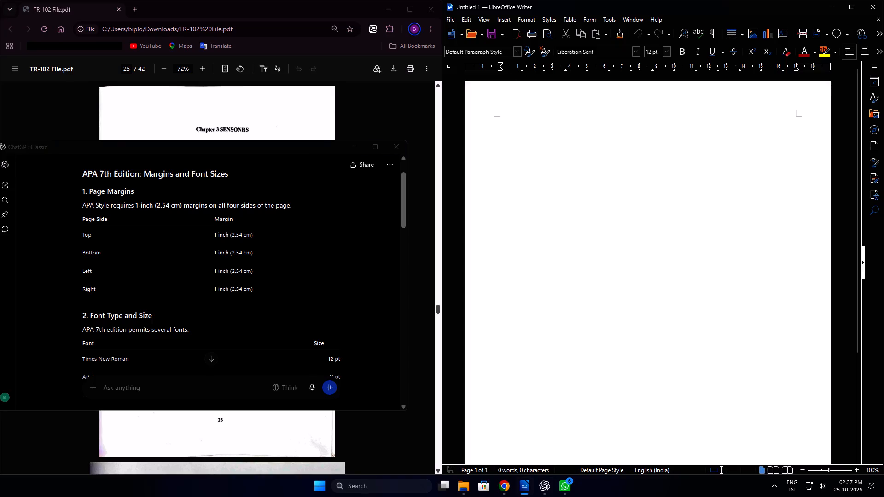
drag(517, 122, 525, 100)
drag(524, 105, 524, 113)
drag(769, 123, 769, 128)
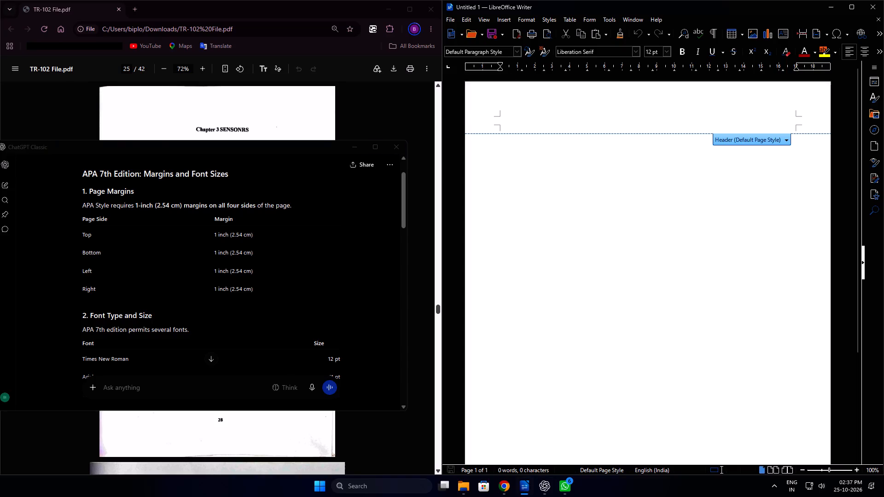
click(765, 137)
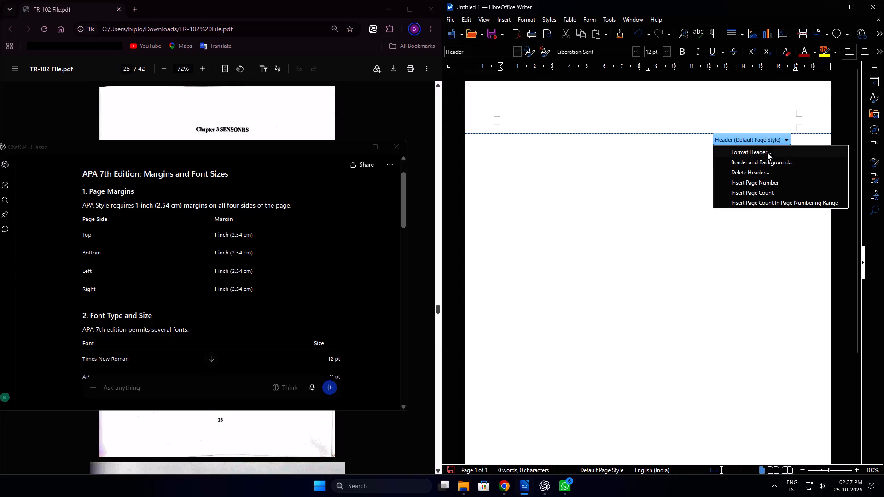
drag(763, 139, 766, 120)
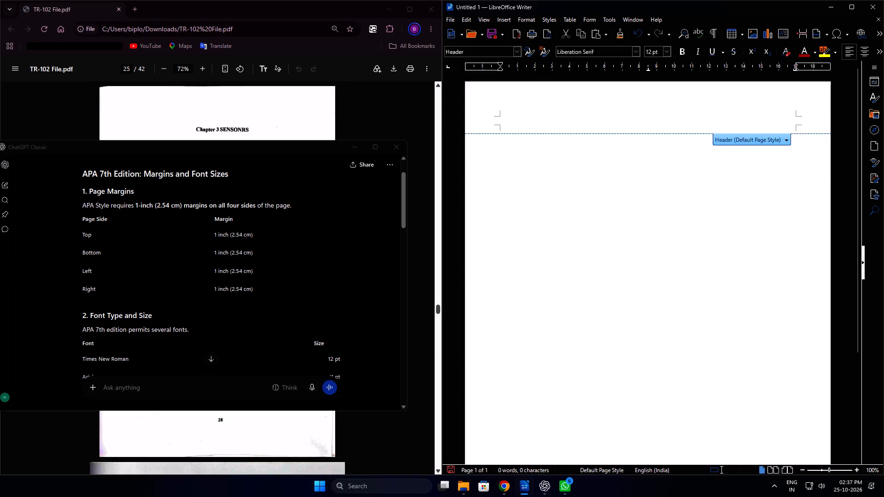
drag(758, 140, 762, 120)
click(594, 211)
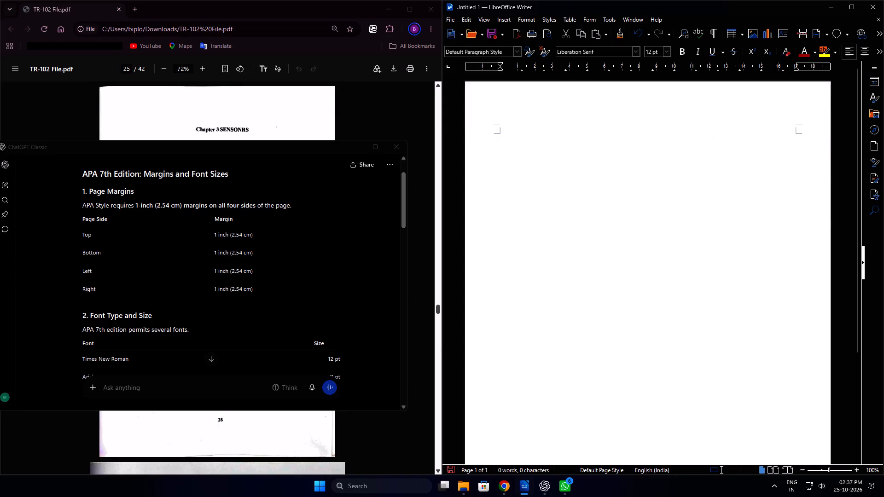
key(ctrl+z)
Maximize the Writer window and look through the page and available commands for a way to set margins.
drag(500, 114, 516, 261)
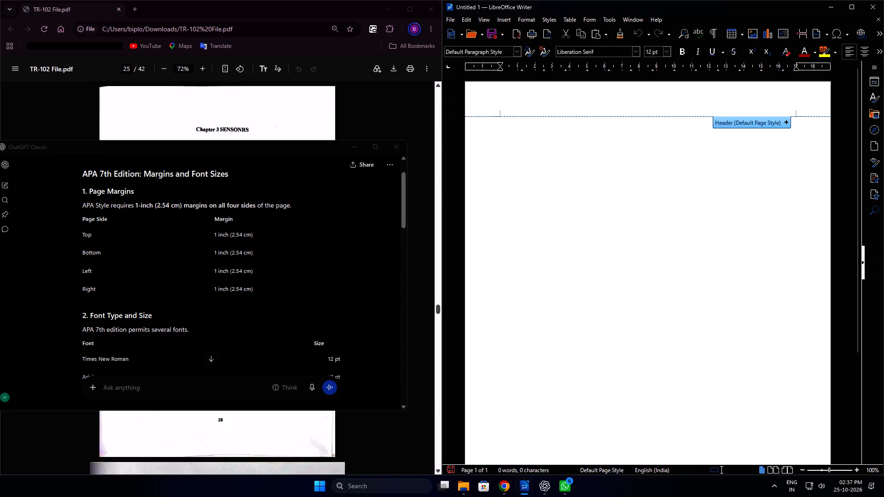
click(854, 6)
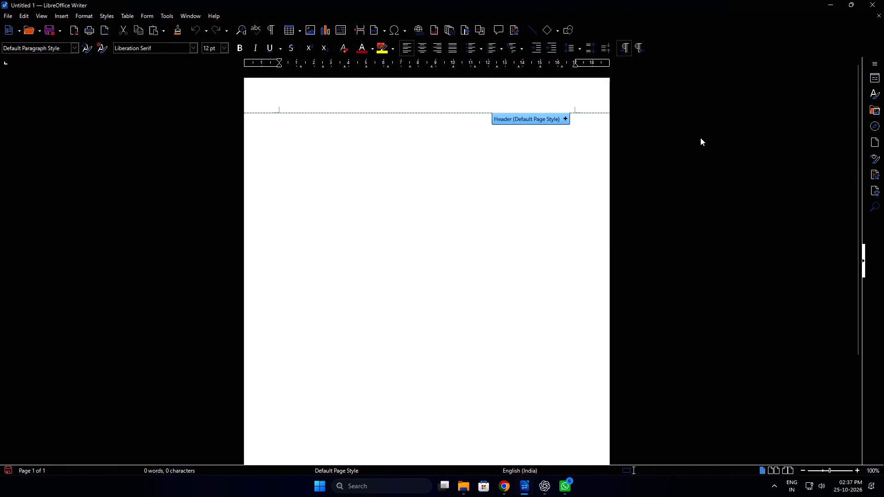
scroll(694, 140, up, 3)
drag(857, 237, 859, 253)
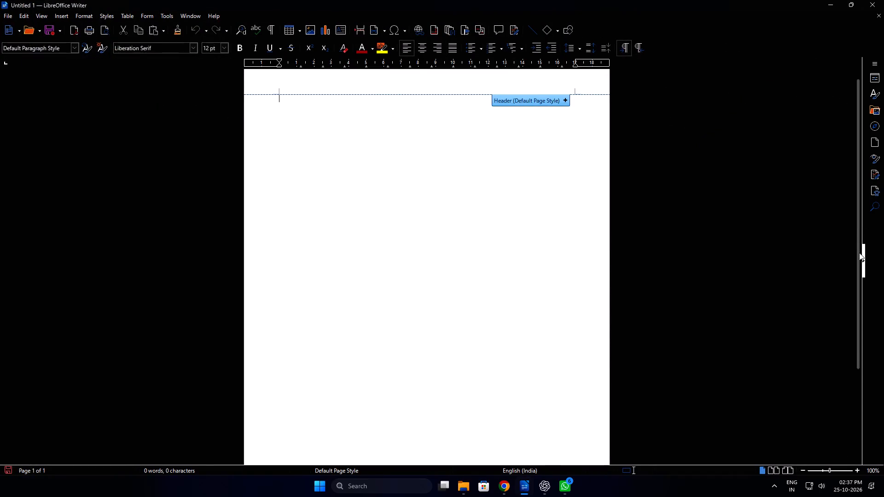
drag(859, 253, 843, 156)
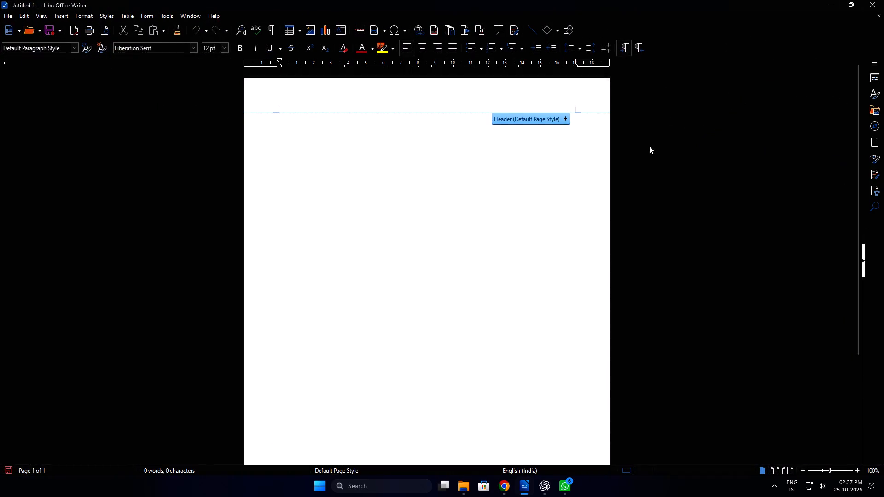
click(649, 146)
click(7, 16)
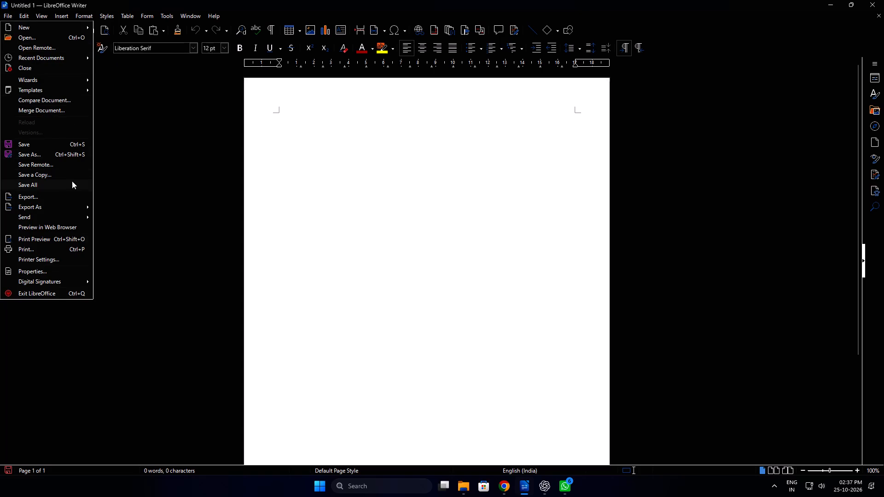
click(146, 150)
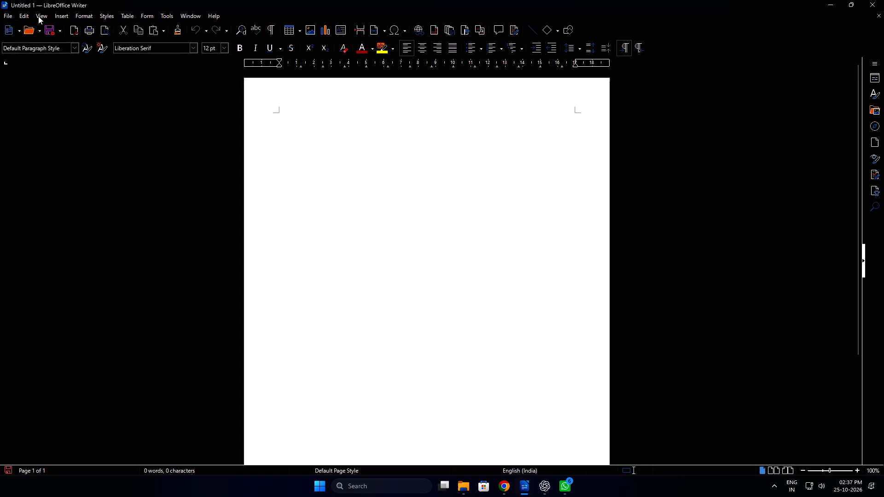
click(38, 16)
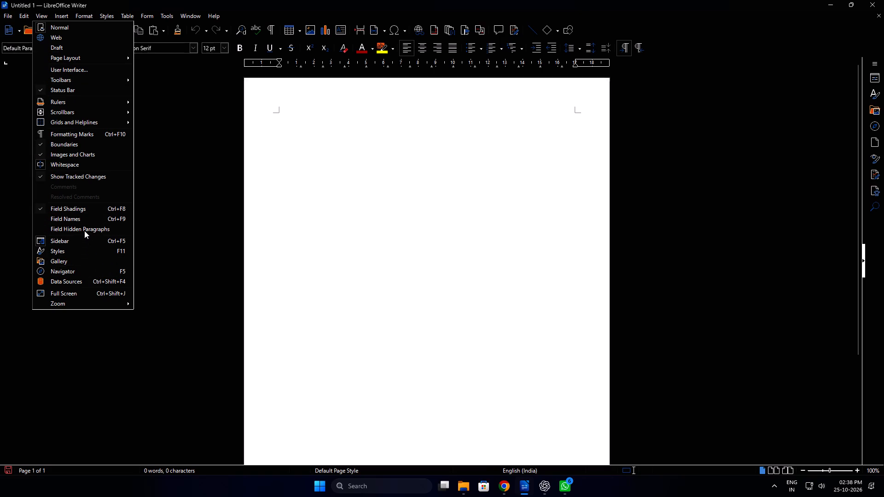
Switch to Chrome, search YouTube for "how to add margins in writer" and watch the "How to Add Margin In LibreOffice Writer" video.
click(501, 488)
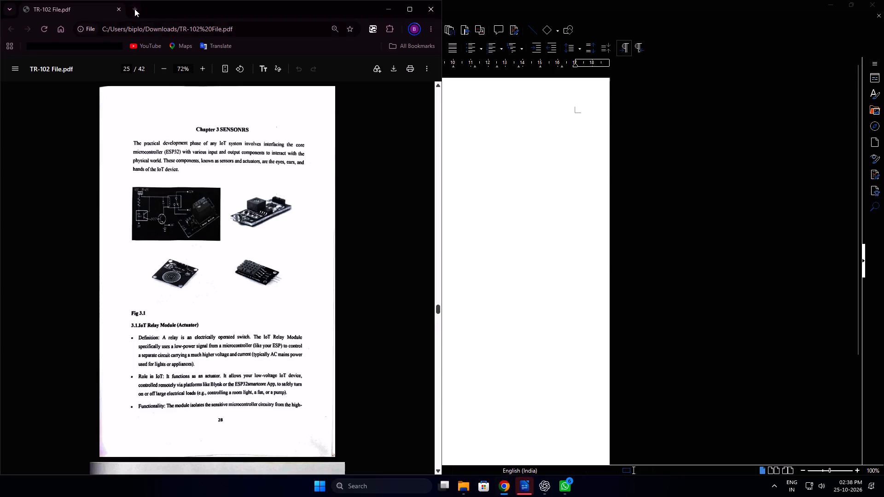
click(133, 8)
click(145, 44)
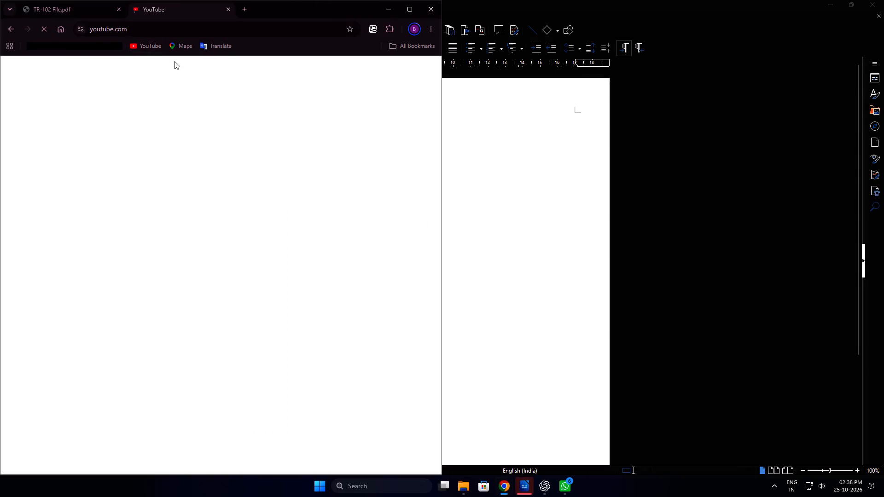
click(187, 71)
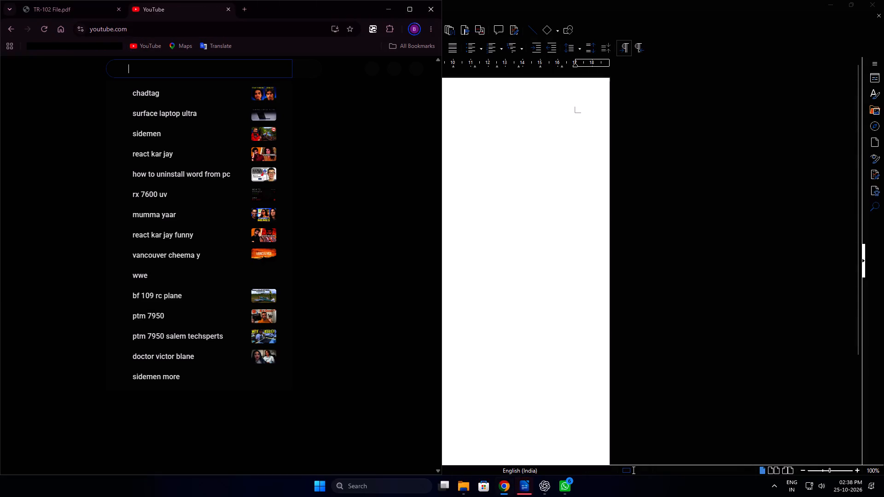
text(how to add margins in)
key(space)
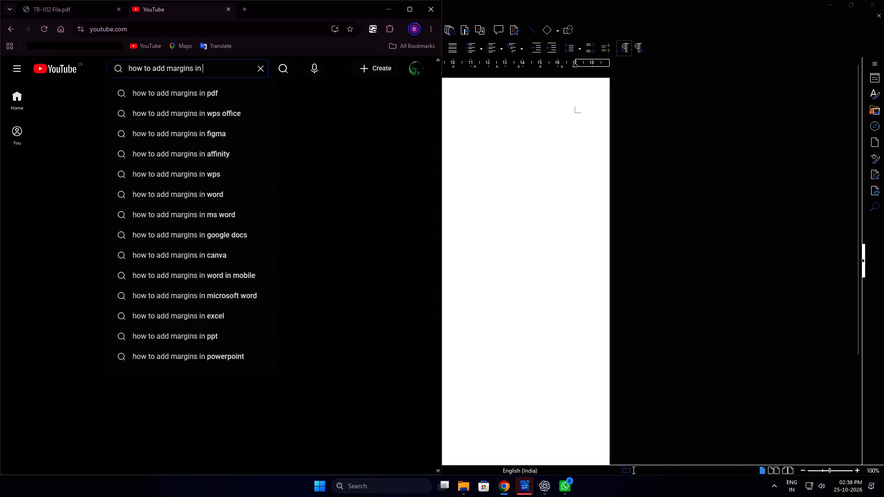
text(wi)
key(BackSpace)
text(riter)
key(Return)
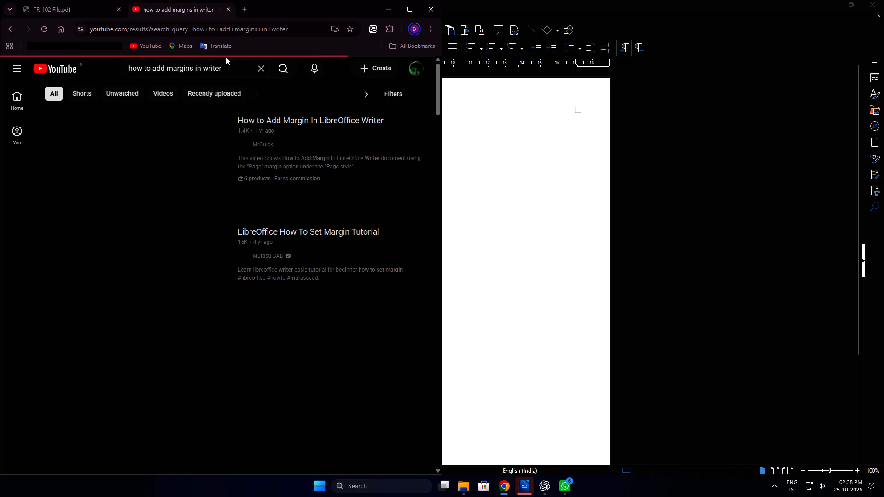
click(148, 165)
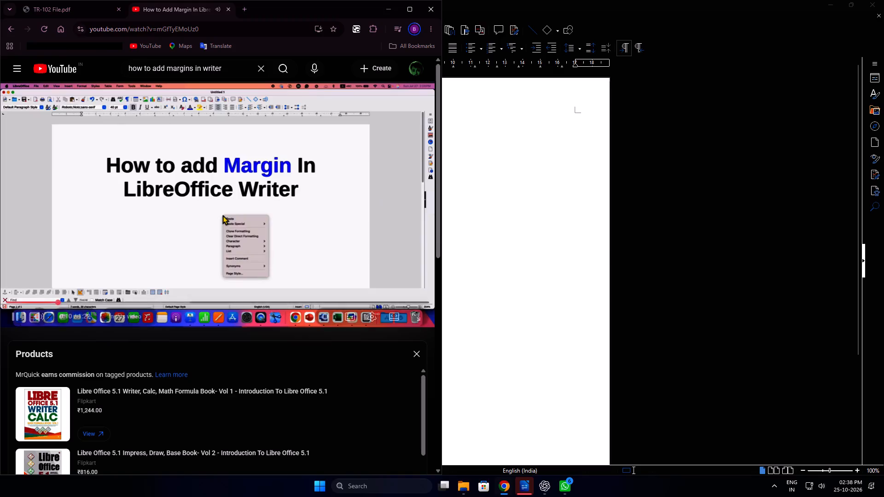
Switch to Writer and open the paper format and margin settings of the Default Page Style.
right_click(520, 253)
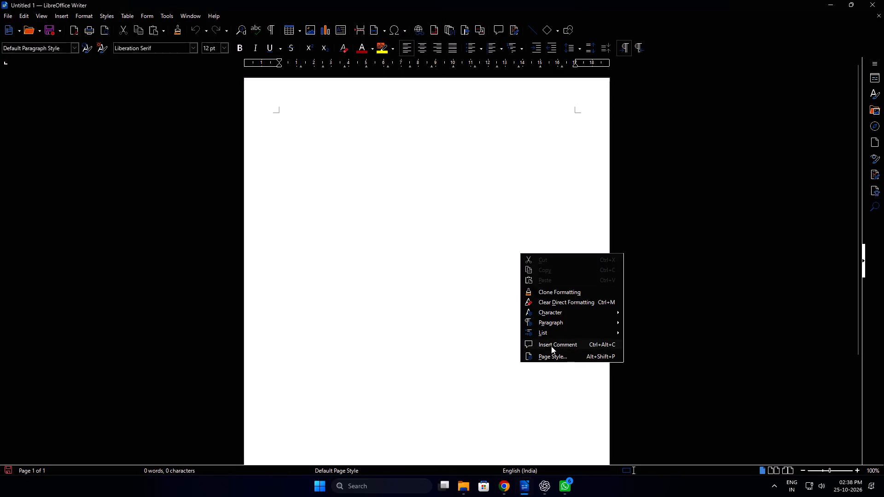
click(559, 359)
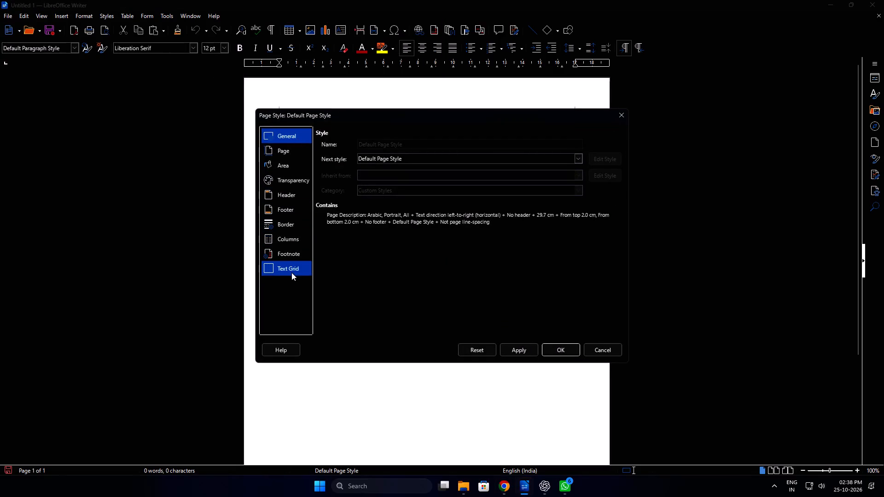
click(290, 157)
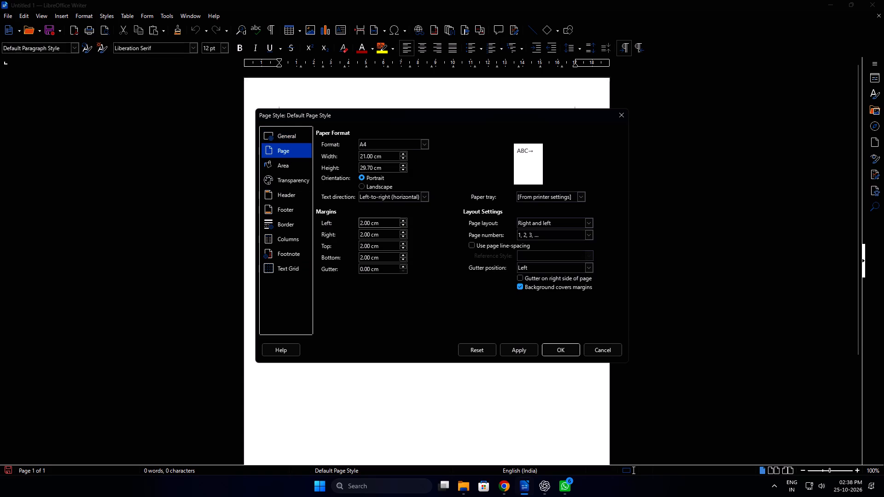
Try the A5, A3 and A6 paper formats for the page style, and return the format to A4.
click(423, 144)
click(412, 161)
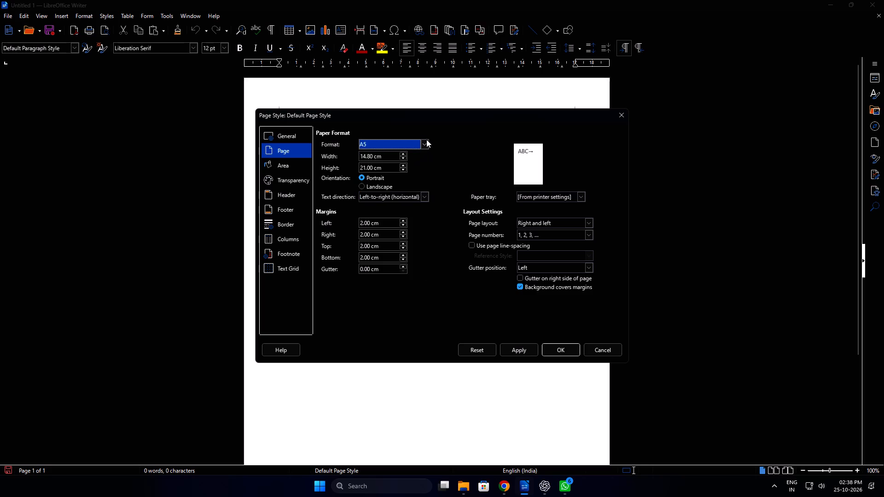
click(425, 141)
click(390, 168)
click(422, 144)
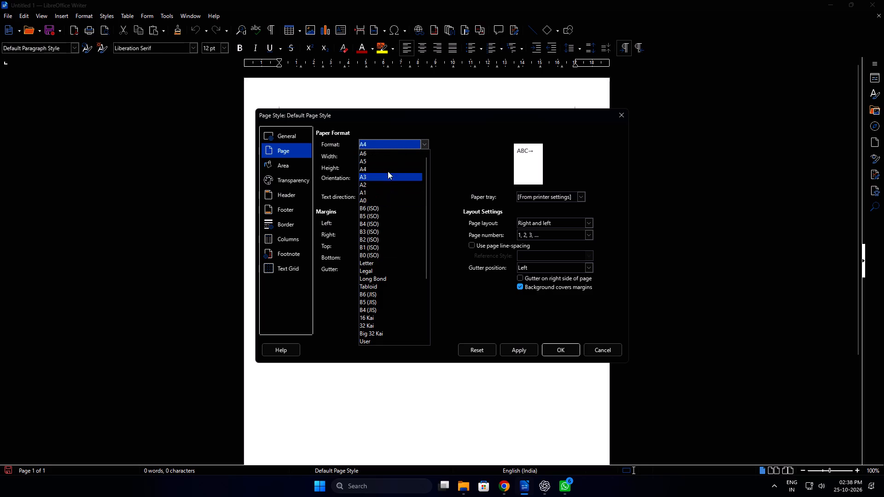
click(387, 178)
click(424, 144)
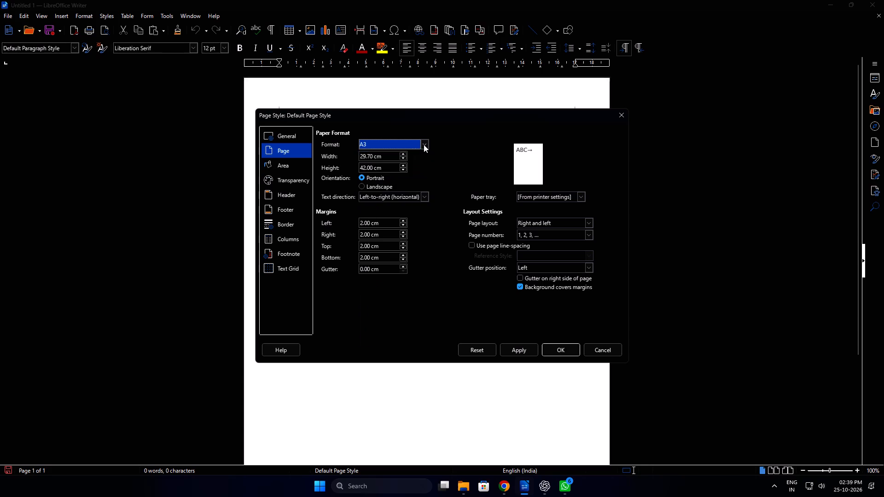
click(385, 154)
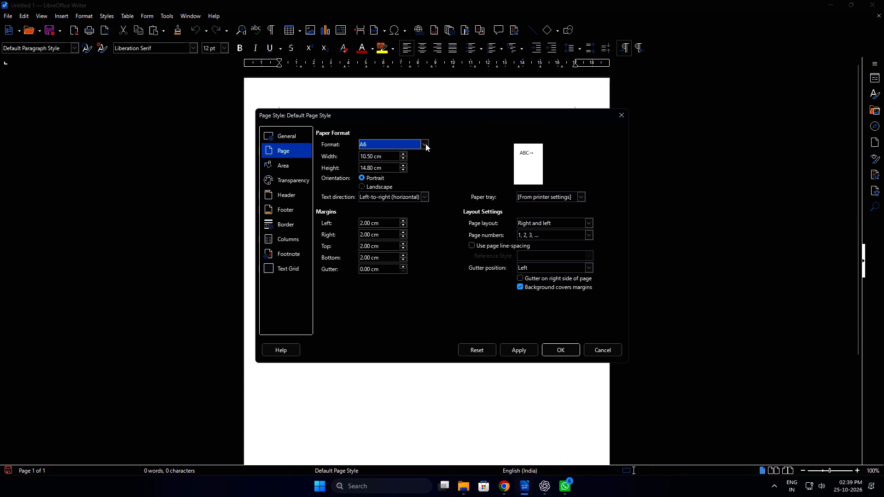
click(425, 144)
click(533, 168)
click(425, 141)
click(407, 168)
click(834, 0)
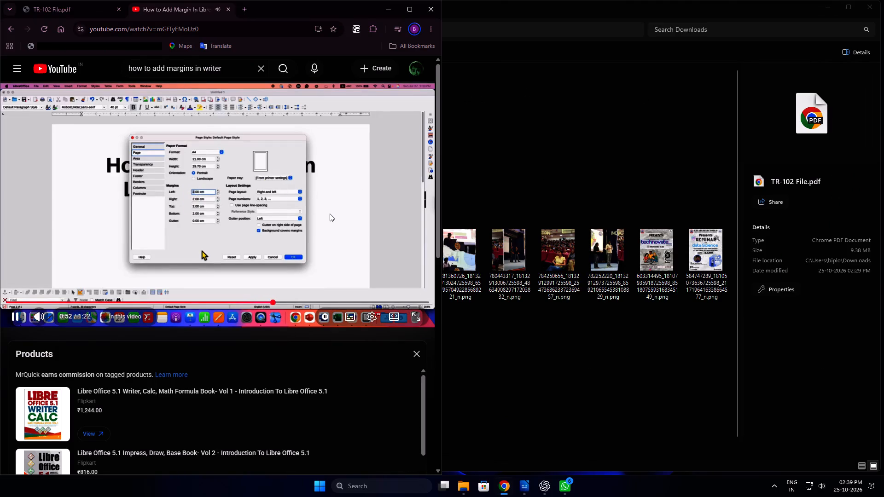
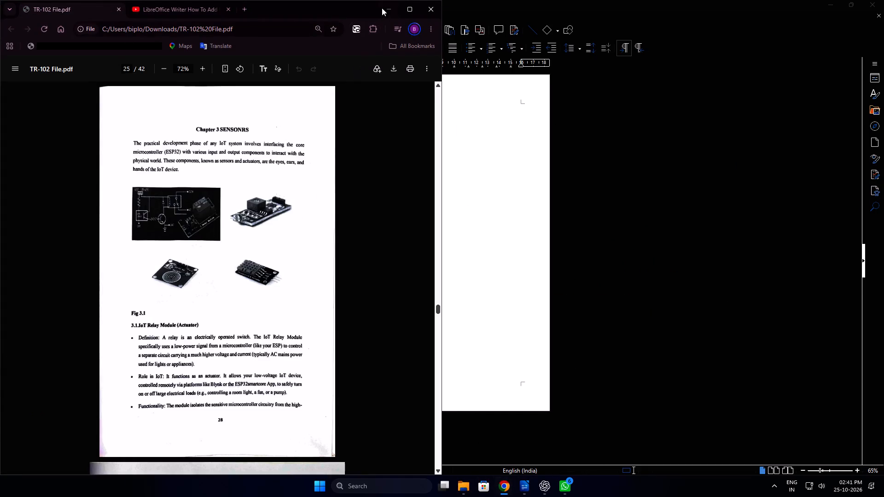
click(384, 7)
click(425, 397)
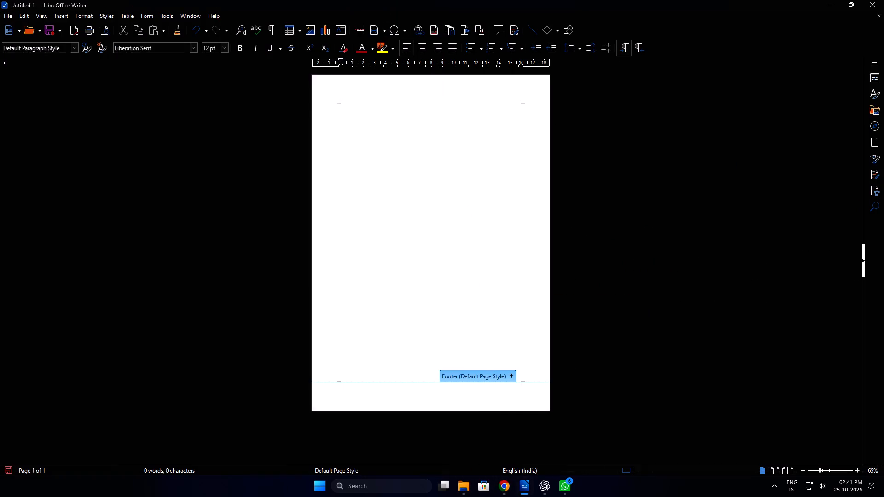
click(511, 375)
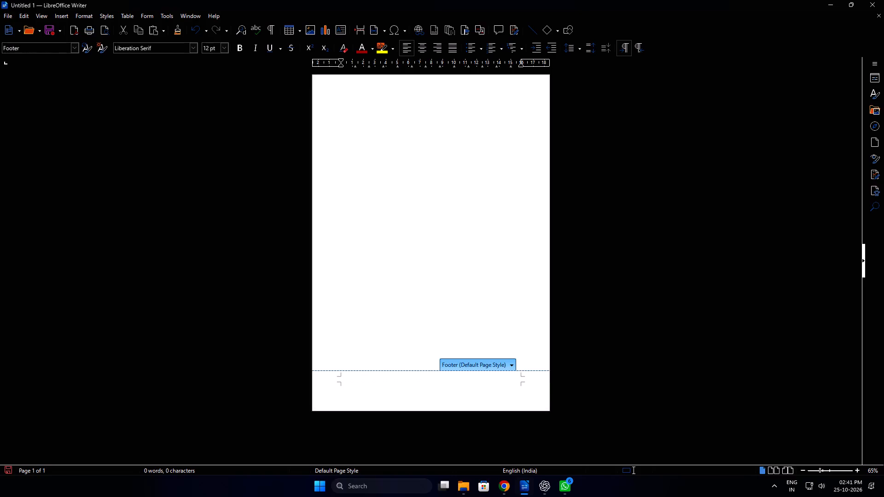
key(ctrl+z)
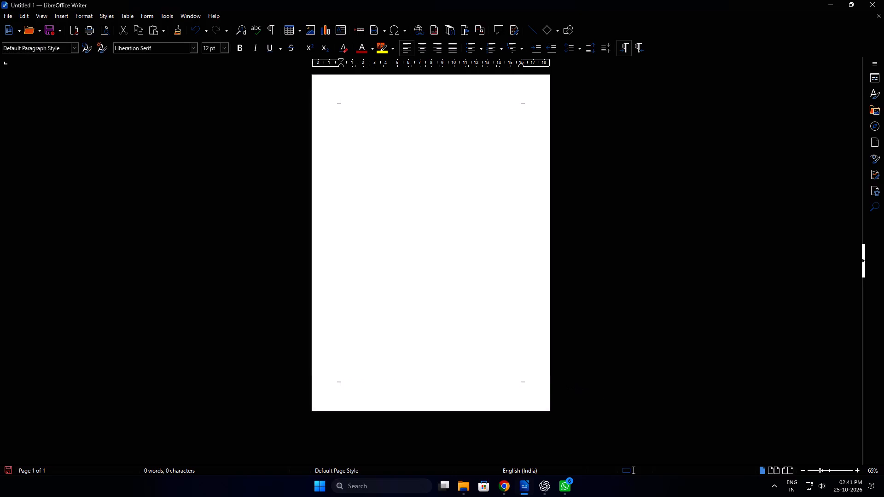
Recheck the PDF page, add a footer to the Default Page Style in Writer, and insert a centred page number field in it.
click(524, 381)
click(505, 387)
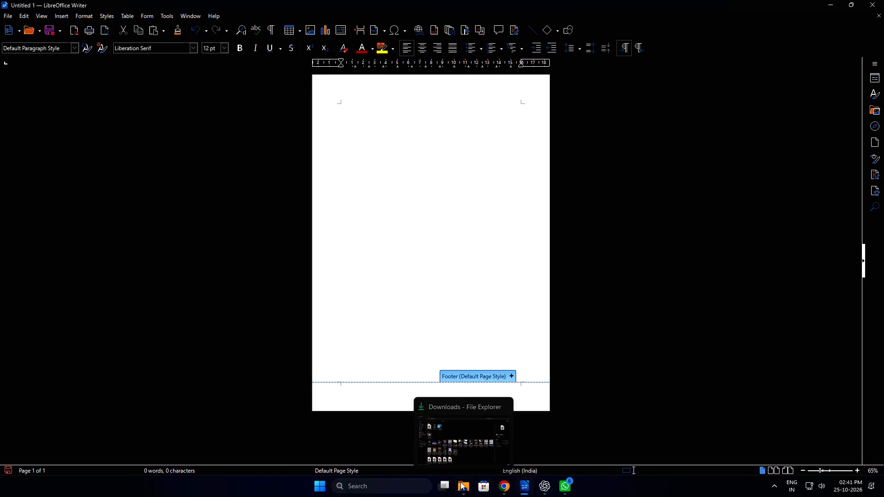
click(502, 483)
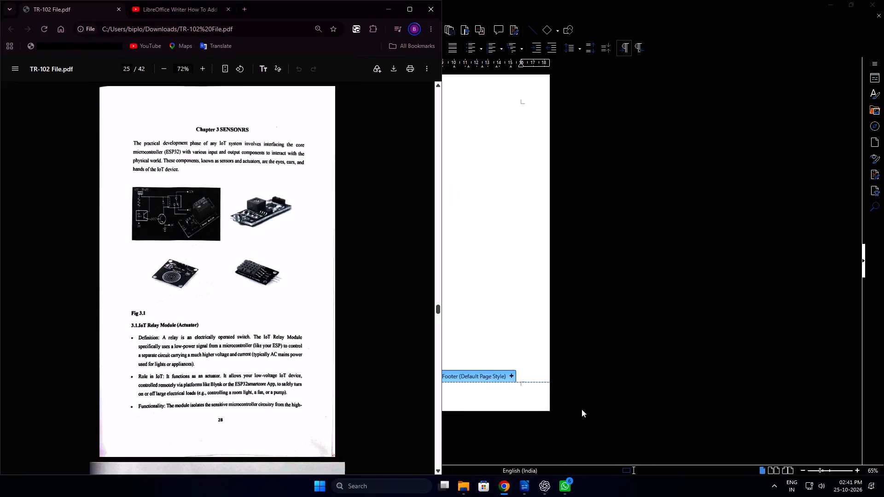
click(596, 408)
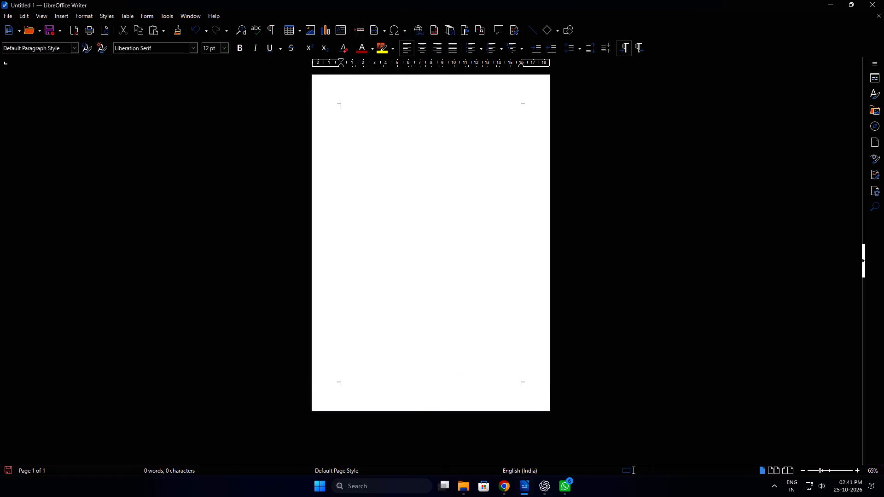
click(522, 386)
click(511, 379)
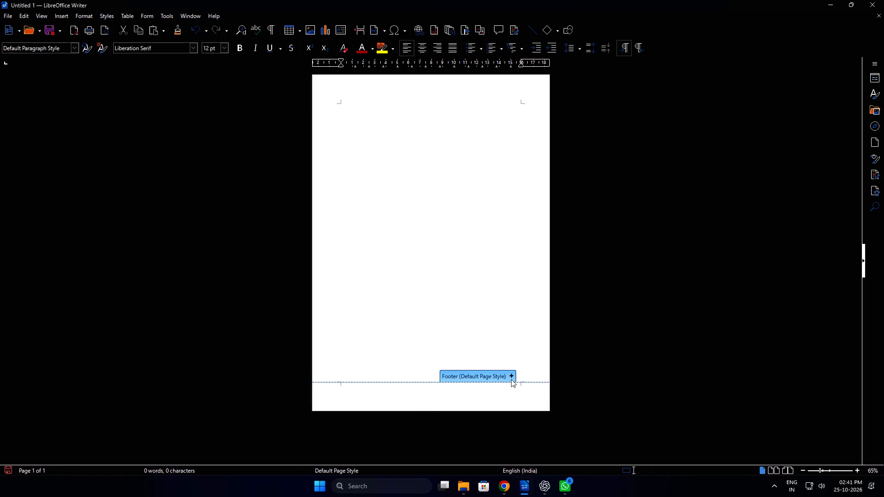
click(510, 364)
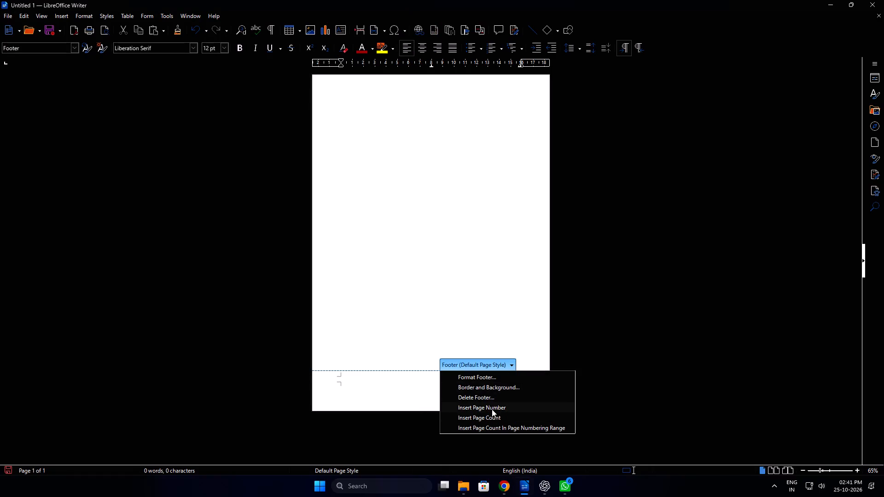
click(492, 409)
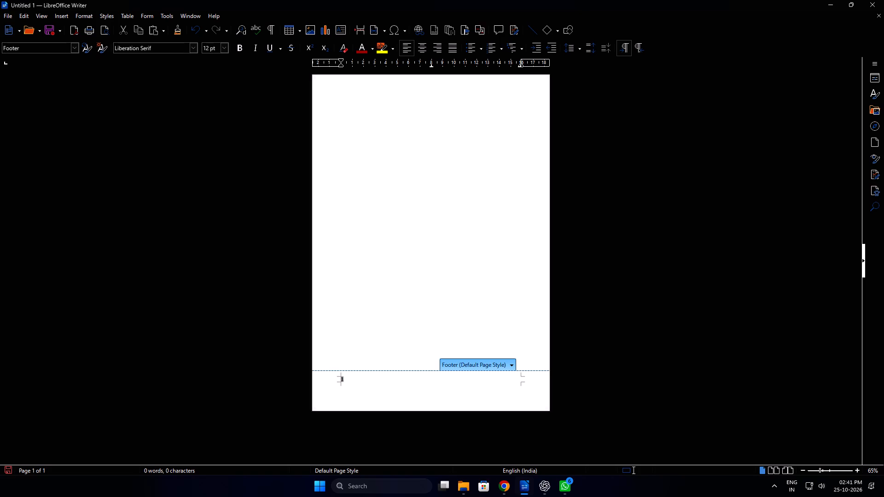
click(426, 45)
Replace the footer's page number field with the plain number 28.
text(28)
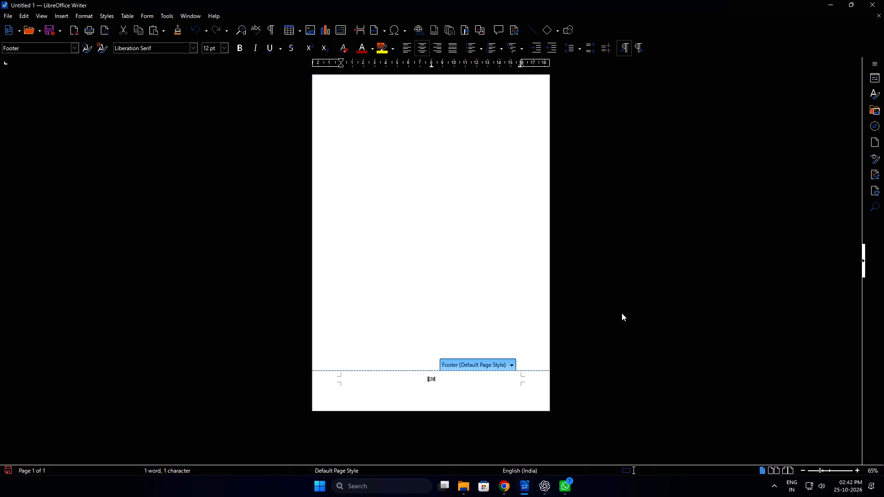
key(Left)
key(Left)
key(BackSpace)
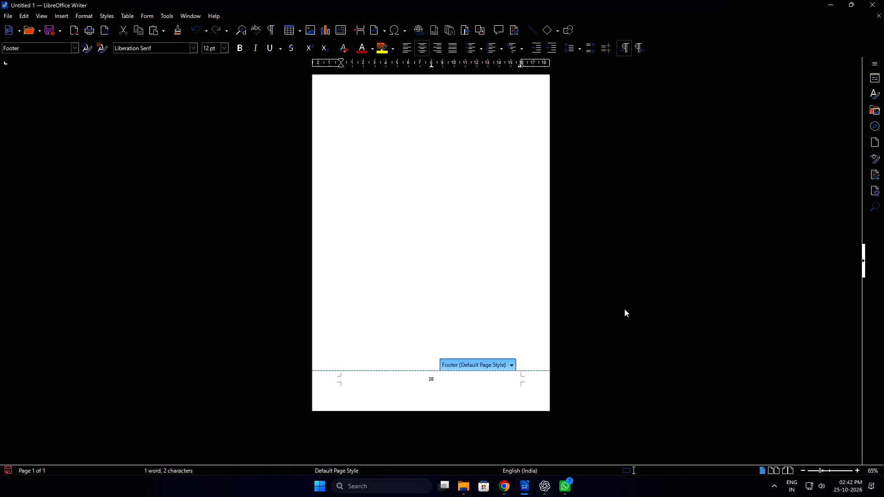
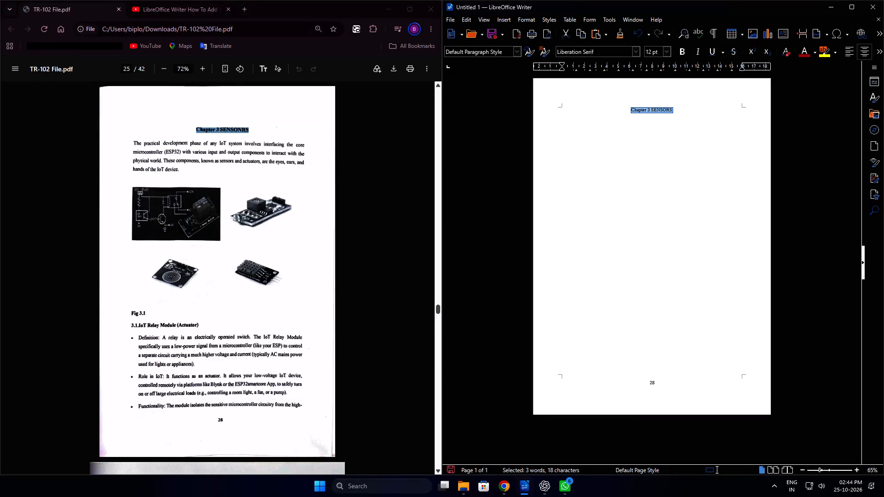
Make the "Chapter 3 SENSORS" heading bold and delete the extra trailing space after it.
key(ctrl+b)
click(839, 153)
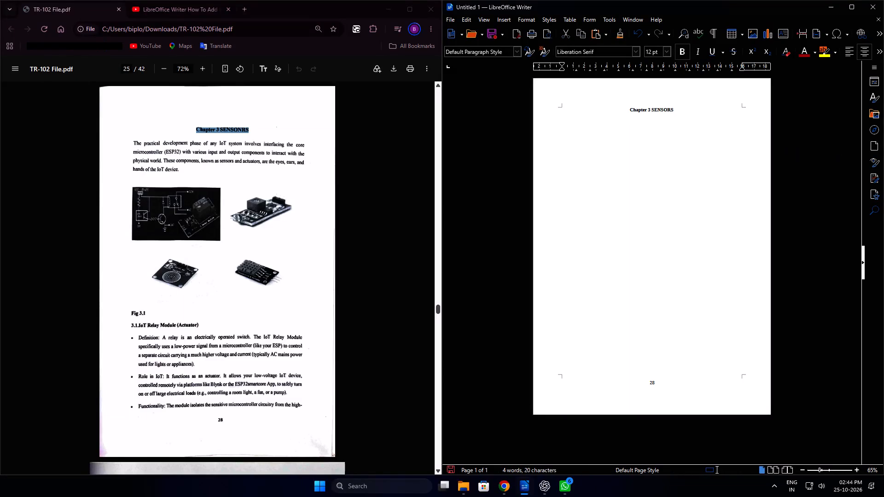
key(BackSpace)
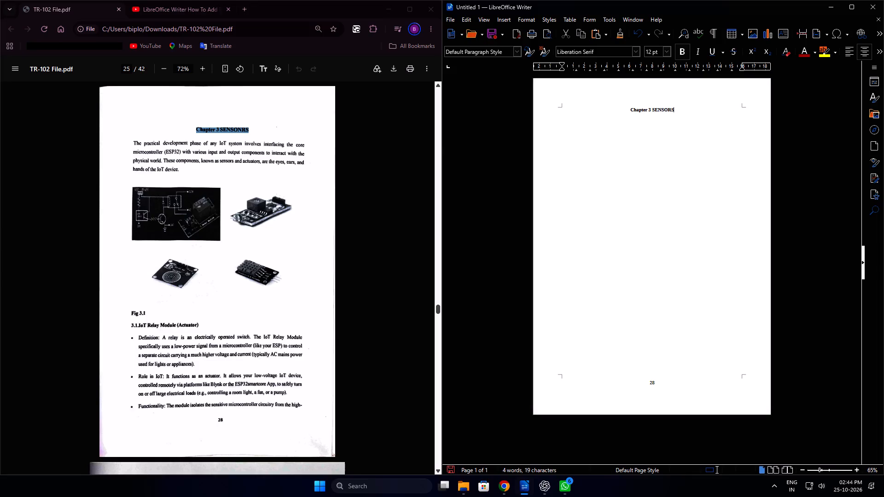
Set the font of the "Chapter 3 SENSORS" heading to Times New Roman.
ctrl+scroll(652, 109, up, 8)
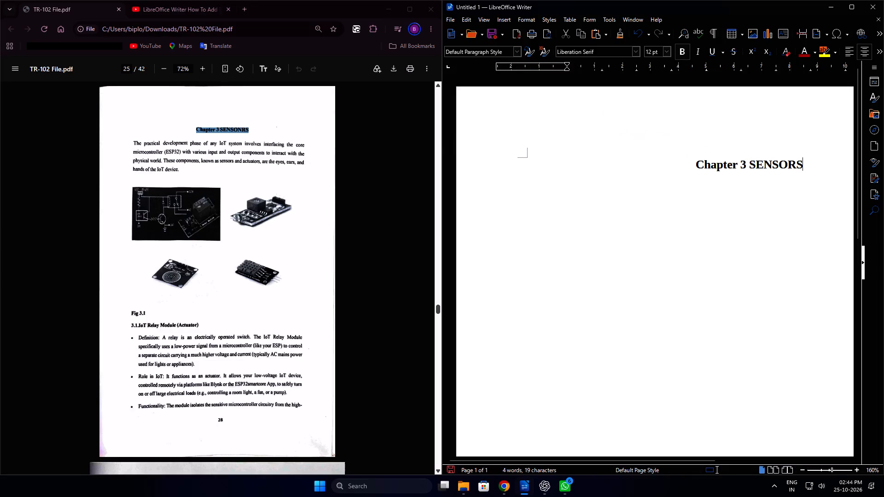
ctrl+scroll(201, 136, up, 5)
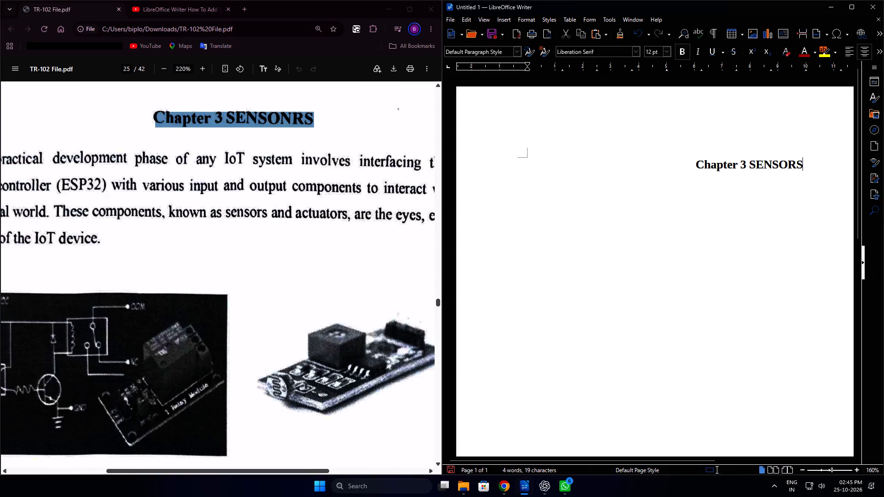
drag(819, 165, 605, 166)
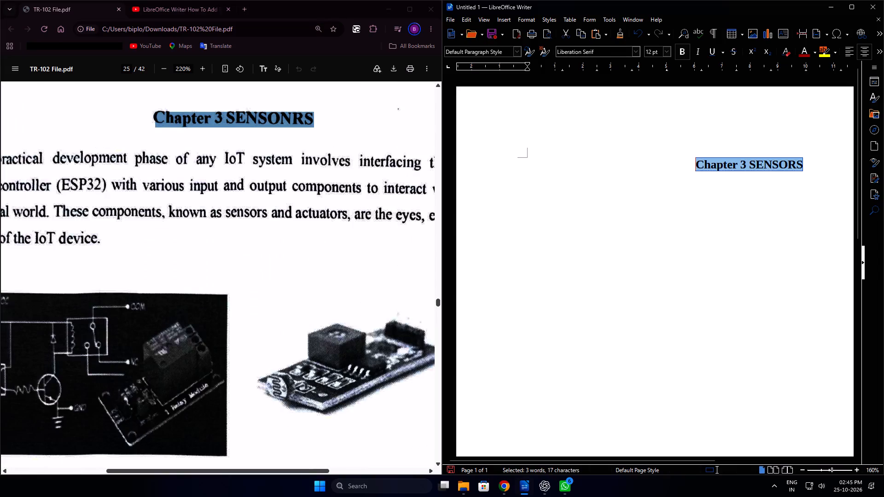
click(634, 51)
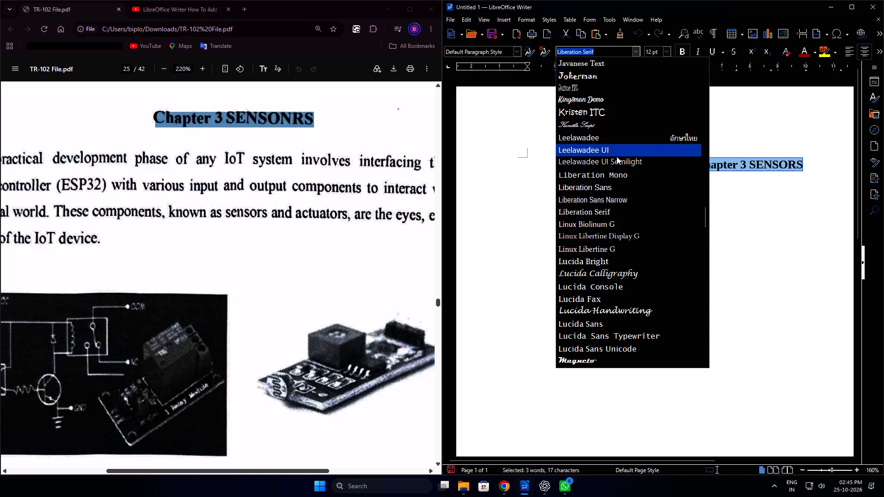
text(Time)
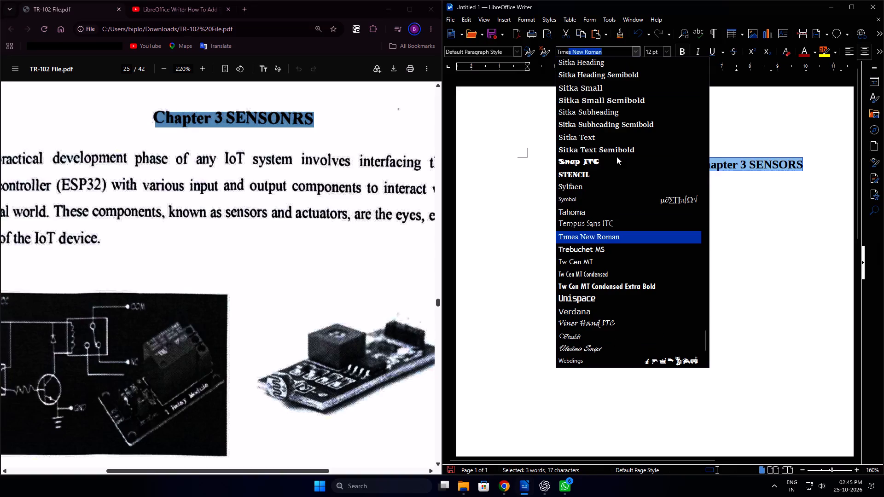
key(Return)
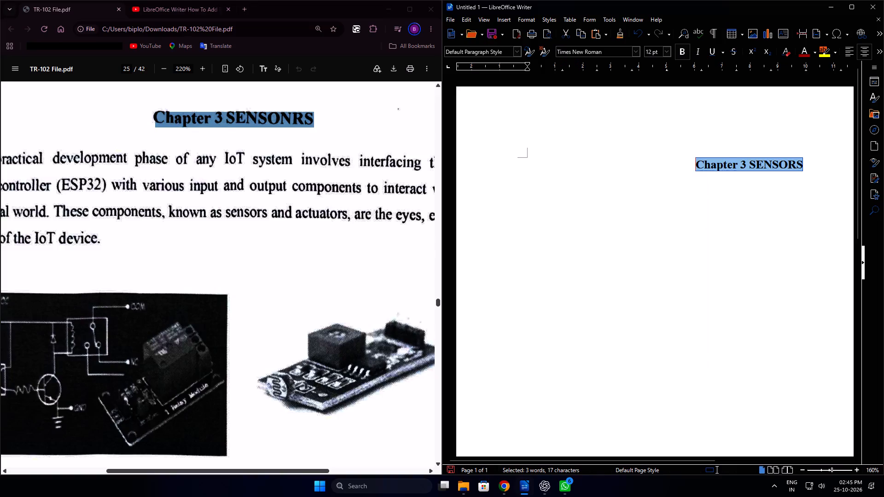
In Chrome, copy the introductory paragraph below the Chapter 3 heading in the TR-102 PDF, from "The practical development phase" to "IoT device.".
ctrl+scroll(612, 277, up, 4)
ctrl+scroll(612, 277, down, 11)
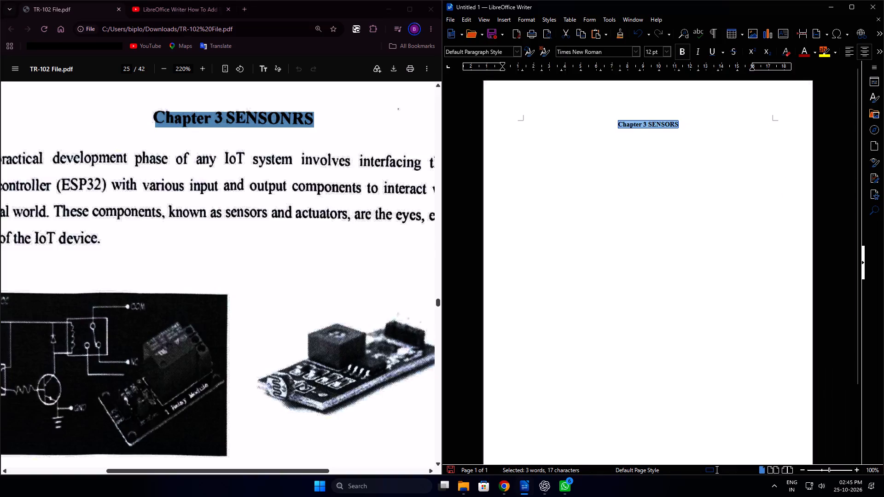
ctrl+scroll(611, 277, down, 2)
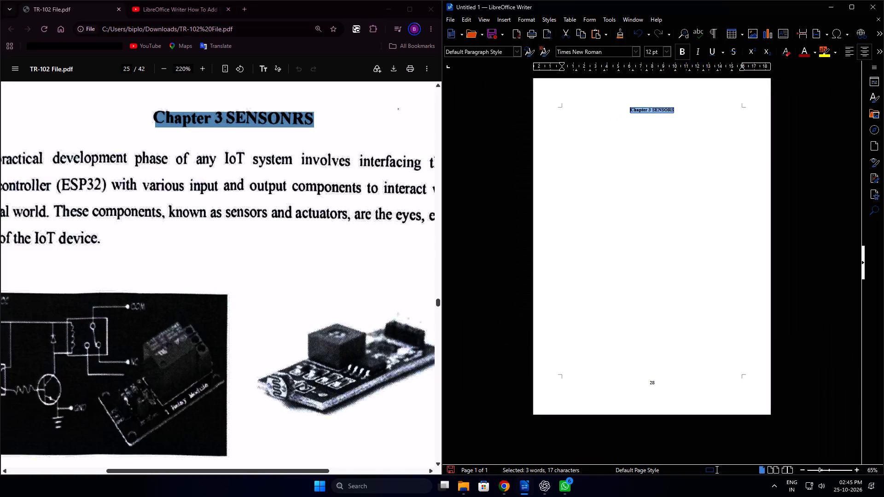
click(163, 150)
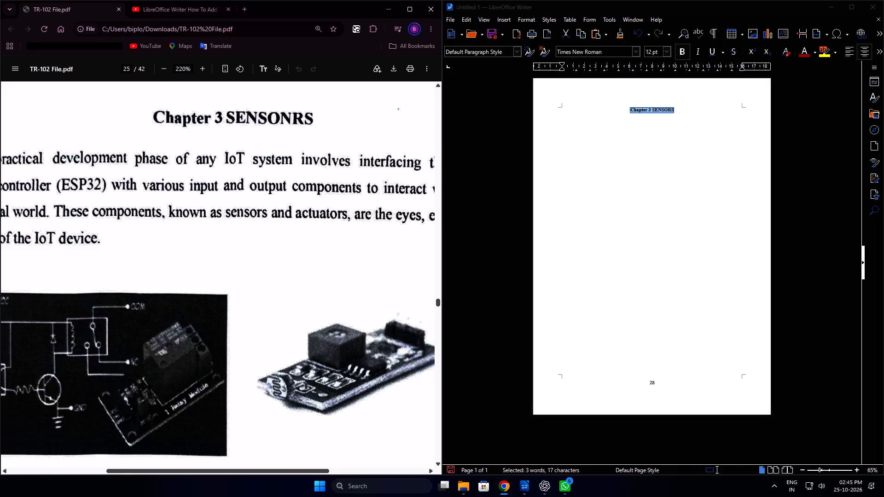
ctrl+scroll(203, 215, up, 2)
ctrl+scroll(201, 218, down, 5)
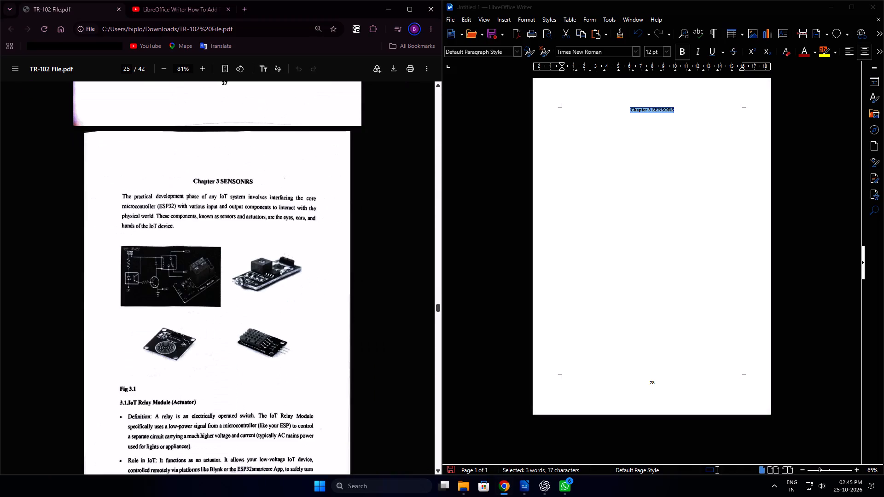
drag(120, 194, 170, 218)
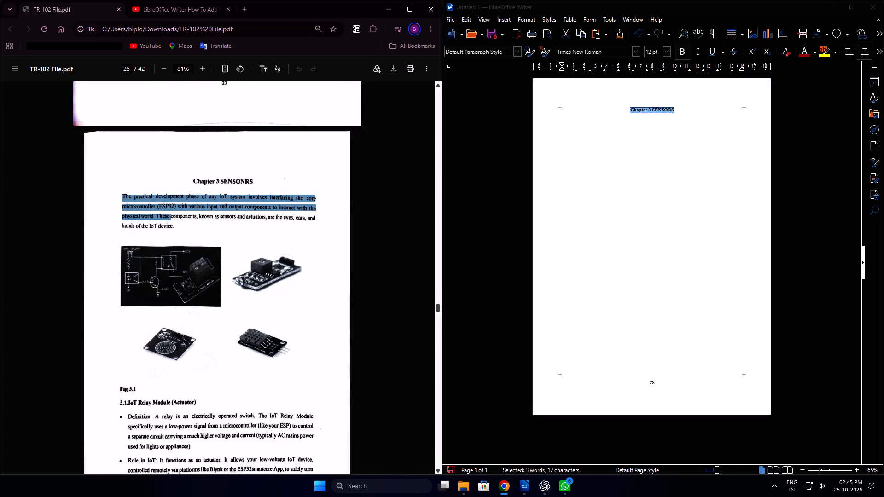
drag(170, 218, 175, 226)
key(ctrl+c)
In Writer, paste the copied paragraph left-aligned on a new line below the chapter heading and trim its trailing space.
click(685, 128)
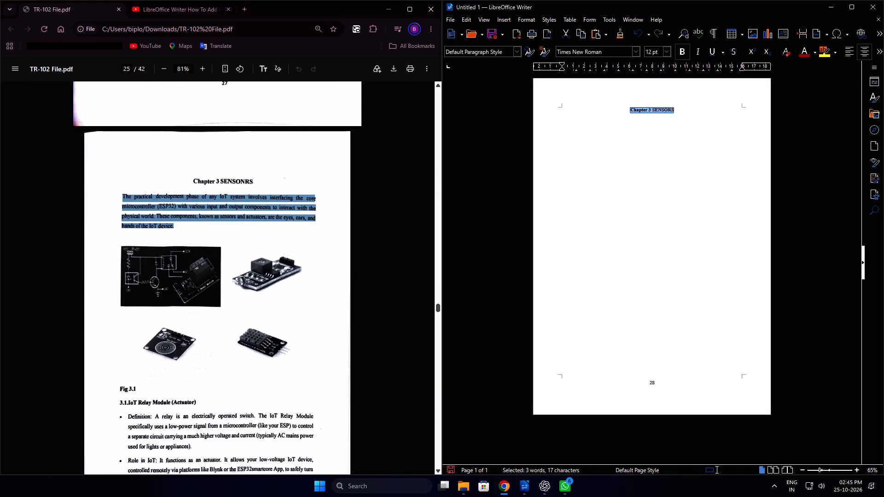
key(Return)
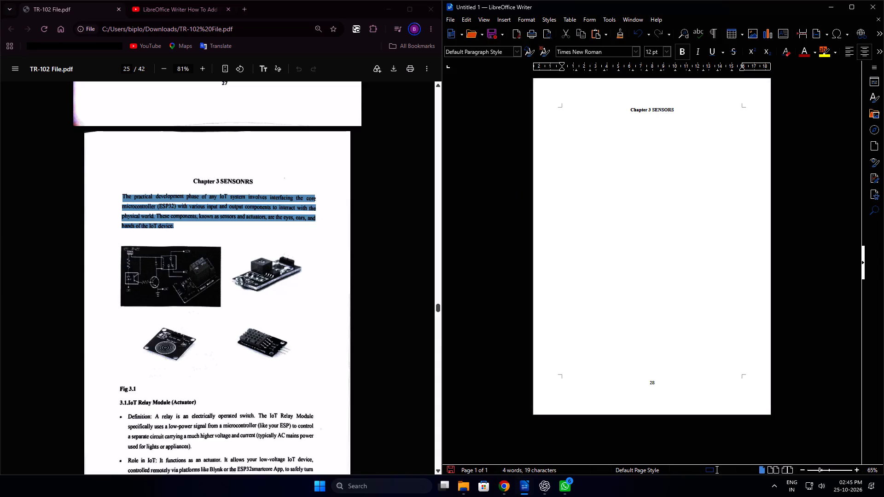
key(Return)
key(ctrl+r)
key(ctrl+l)
key(ctrl+v)
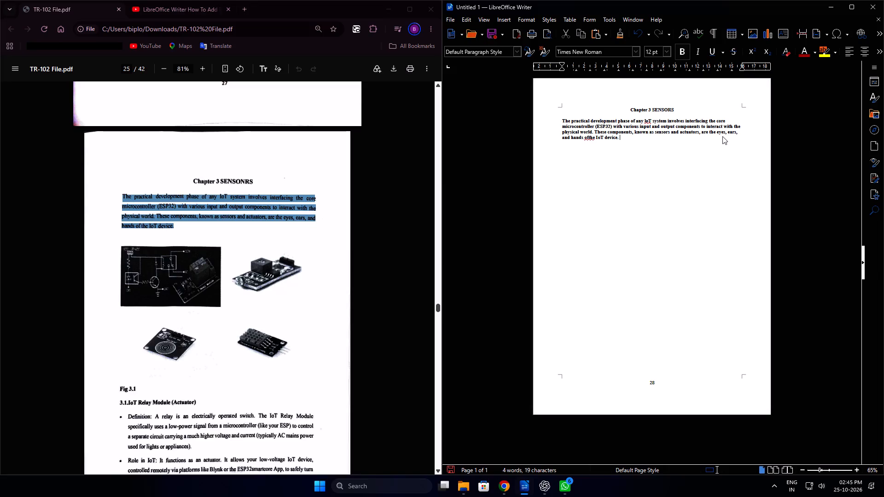
key(BackSpace)
key(backslash)
key(BackSpace)
Remove the bold formatting from the pasted introductory paragraph.
key(shift+Up)
key(shift+Up)
key(shift+Up)
key(shift+Up)
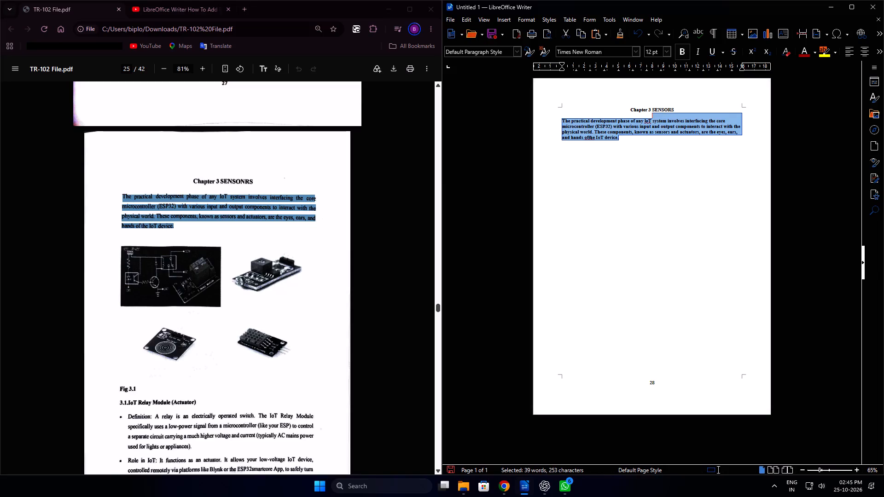
key(ctrl+b)
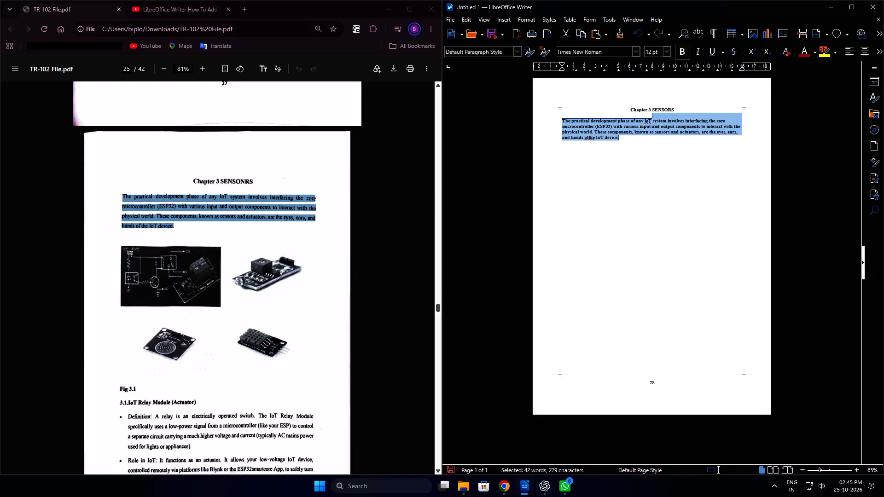
click(744, 145)
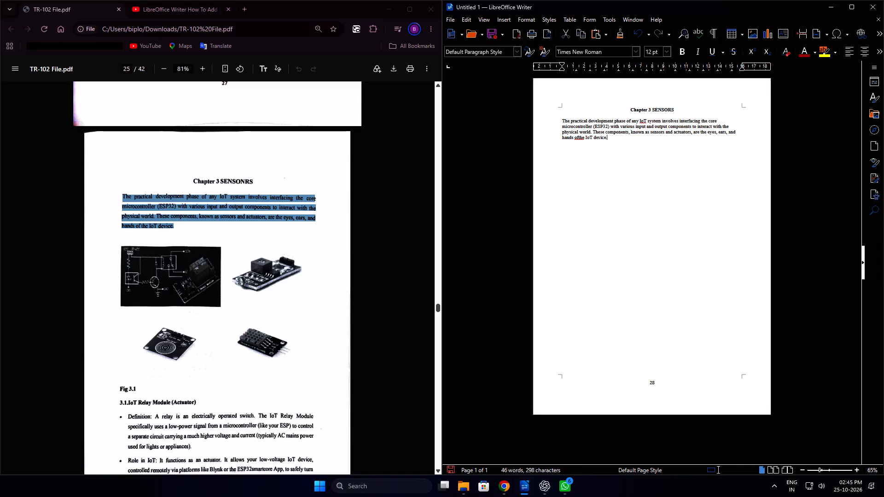
Examine the rest of the PDF's Chapter 3 page: the four sensor images, the Fig 3.1 caption and the relay module section.
scroll(635, 175, down, 3)
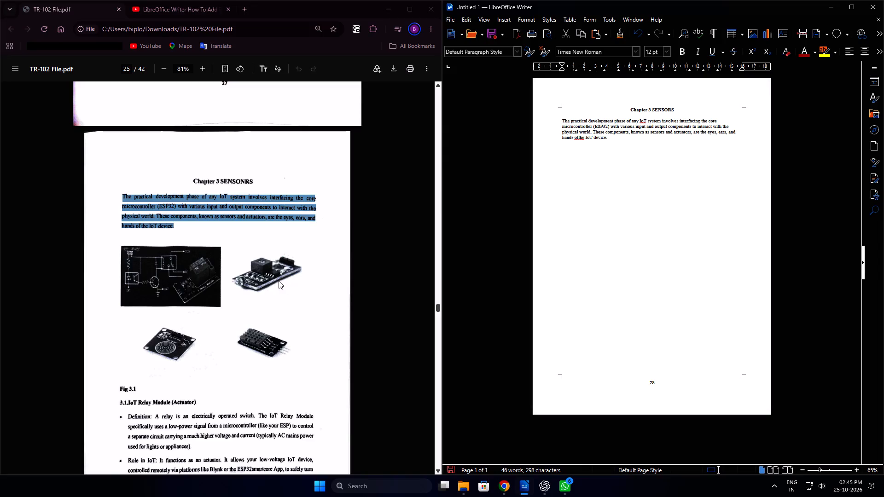
scroll(277, 281, down, 6)
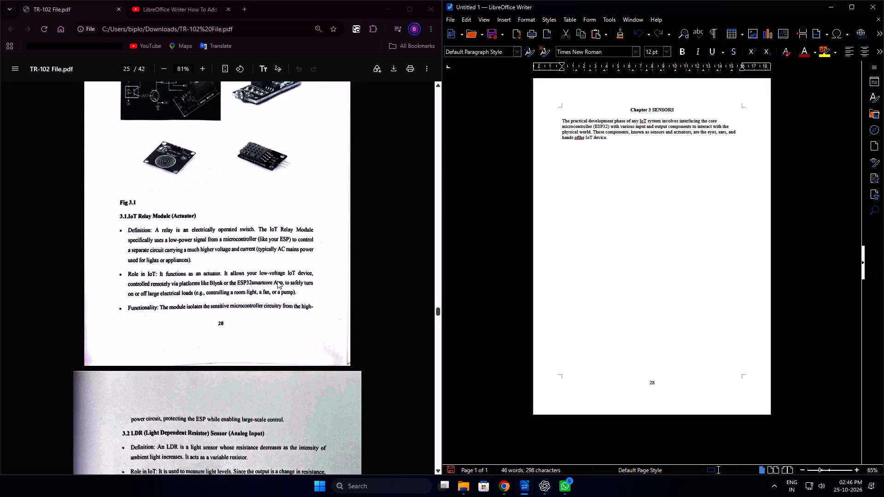
scroll(277, 281, down, 2)
scroll(277, 280, up, 5)
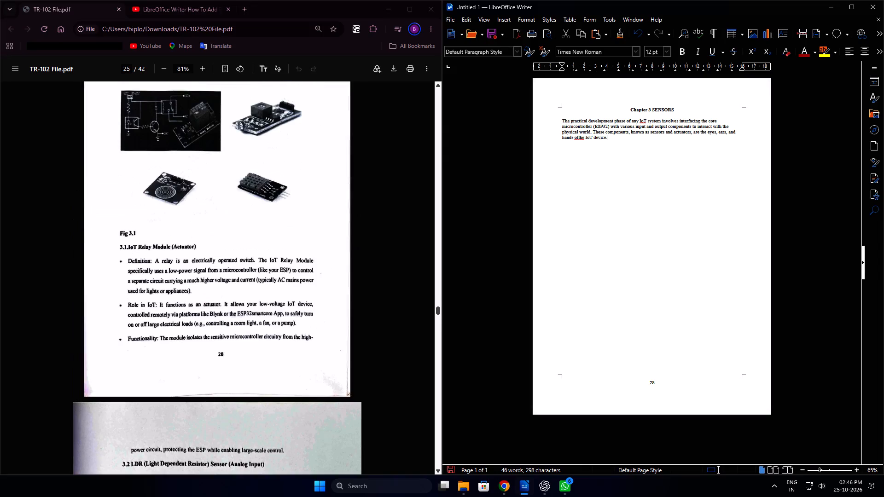
scroll(277, 280, up, 2)
scroll(277, 276, down, 1)
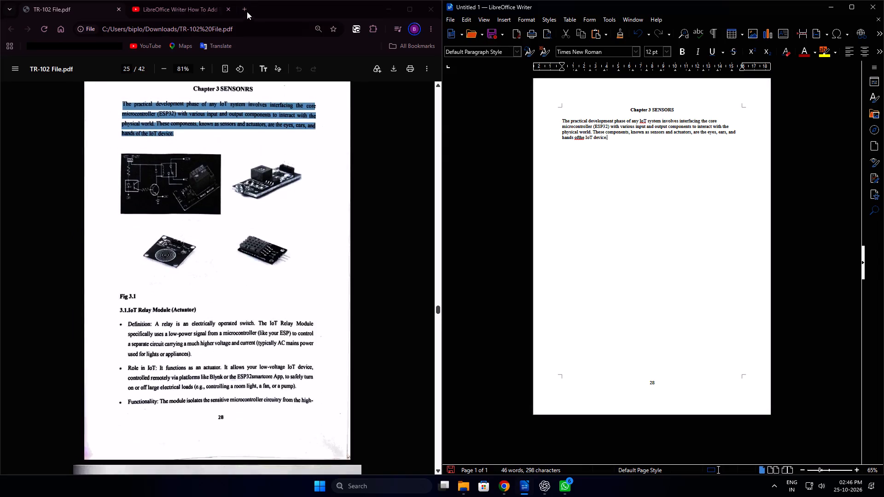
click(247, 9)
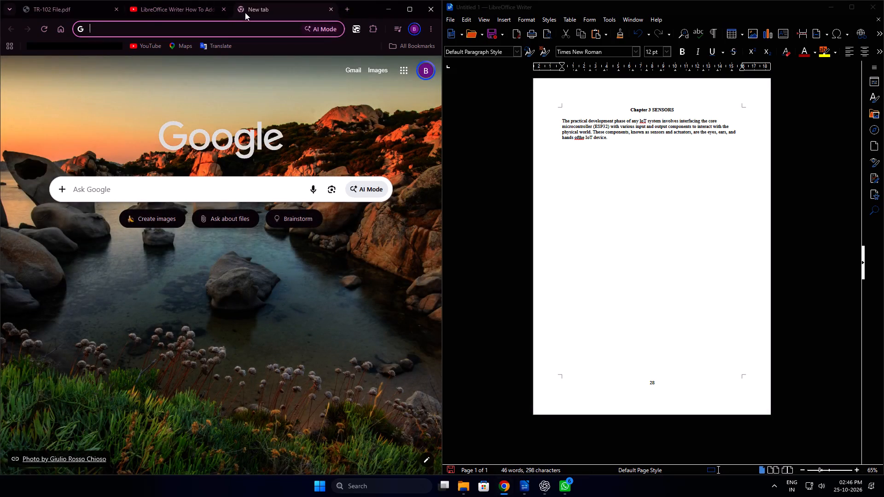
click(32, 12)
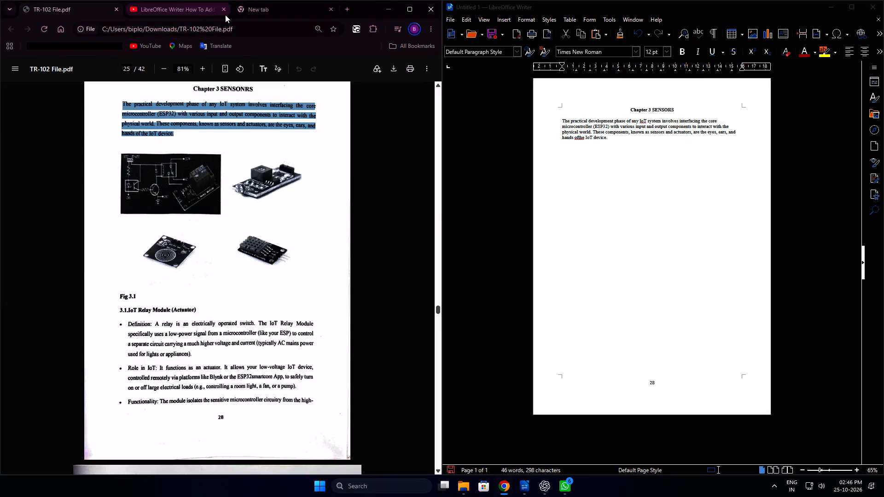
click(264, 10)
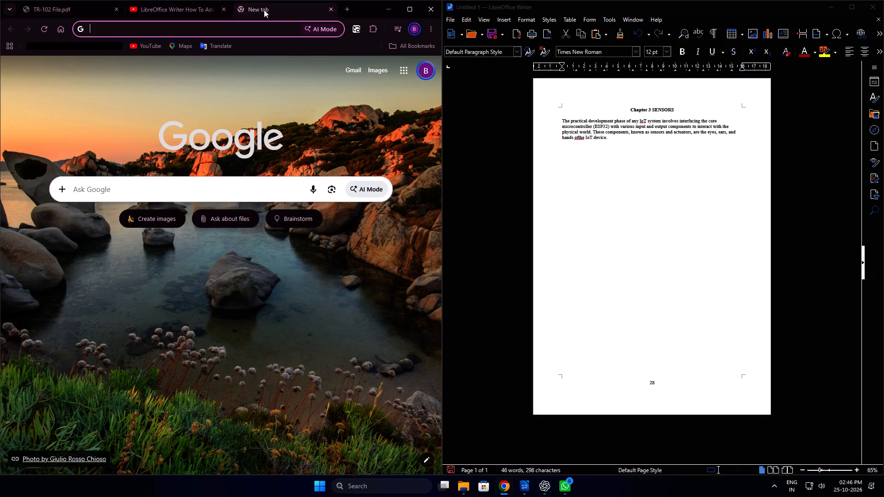
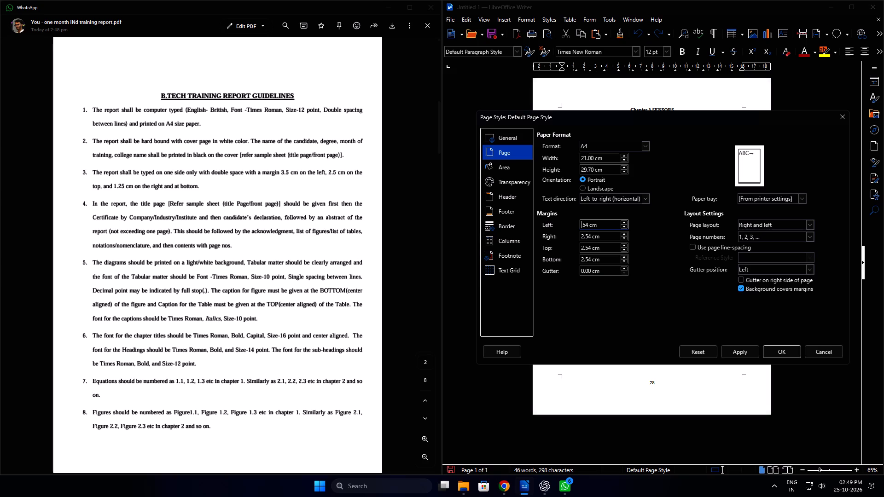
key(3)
key(Right)
key(Right)
key(Right)
key(BackSpace)
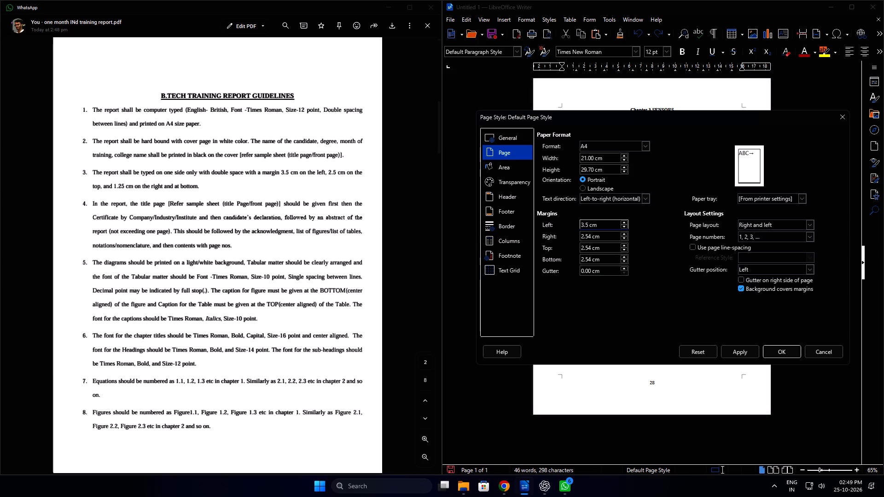
Start editing the right page margin value of the Default Page Style.
click(591, 237)
key(BackSpace)
Set the right page margin of the Default Page Style to 1.25 cm.
key(Left)
key(Left)
key(Right)
key(BackSpace)
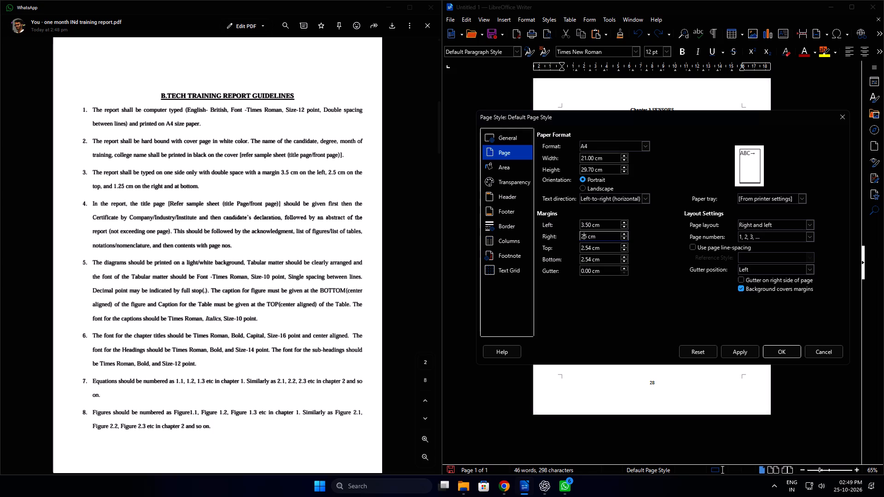
key(Left)
text(1.)
Set the bottom page margin of the Default Page Style to 1.25 cm.
click(586, 259)
click(591, 259)
key(BackSpace)
key(BackSpace)
key(BackSpace)
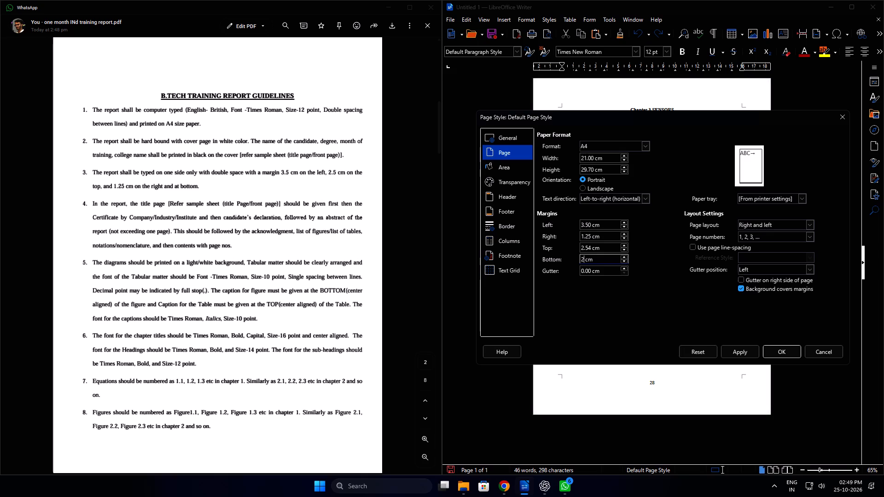
key(5)
key(Left)
key(Left)
text(1.)
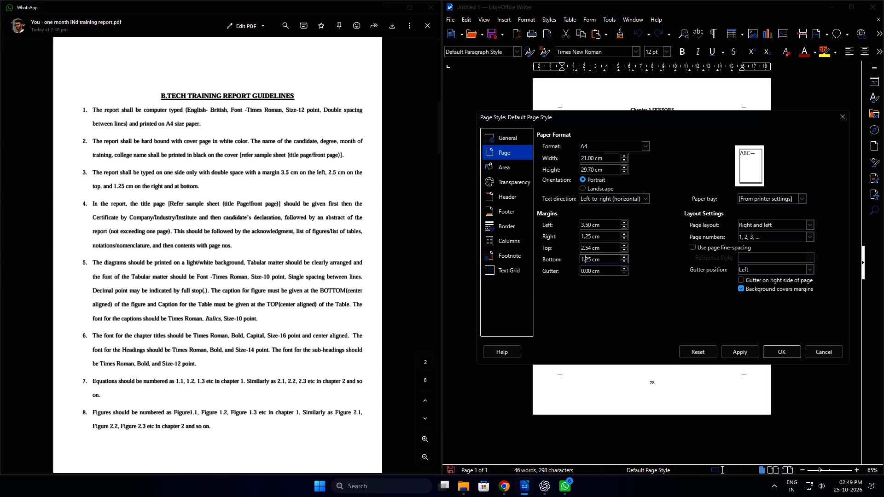
Set the top page margin to 2.5 cm and apply the new margins to the page style.
click(589, 249)
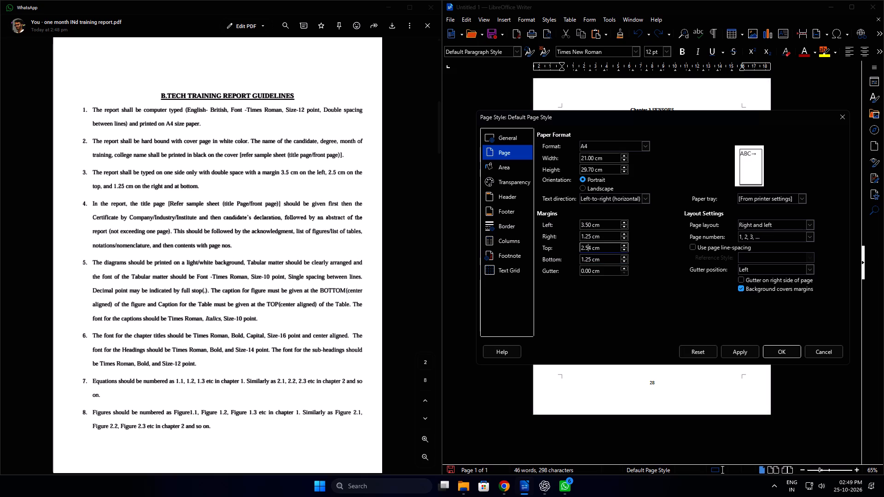
key(Right)
key(BackSpace)
click(605, 299)
click(745, 349)
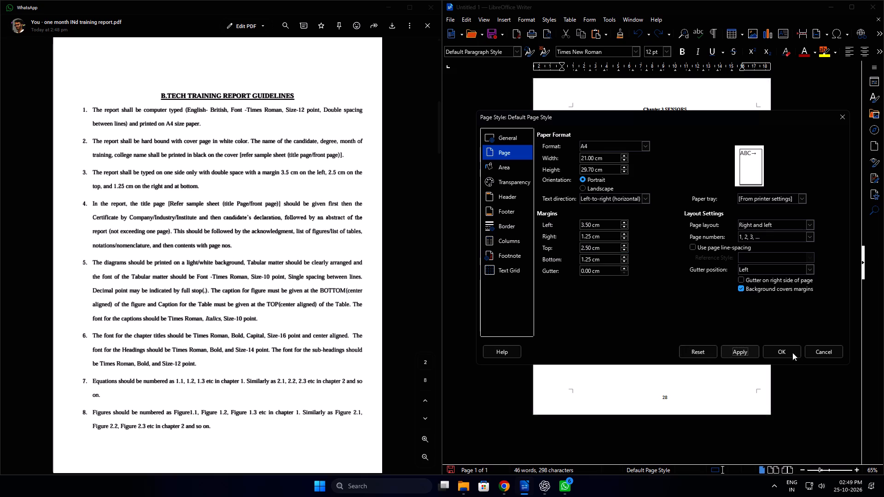
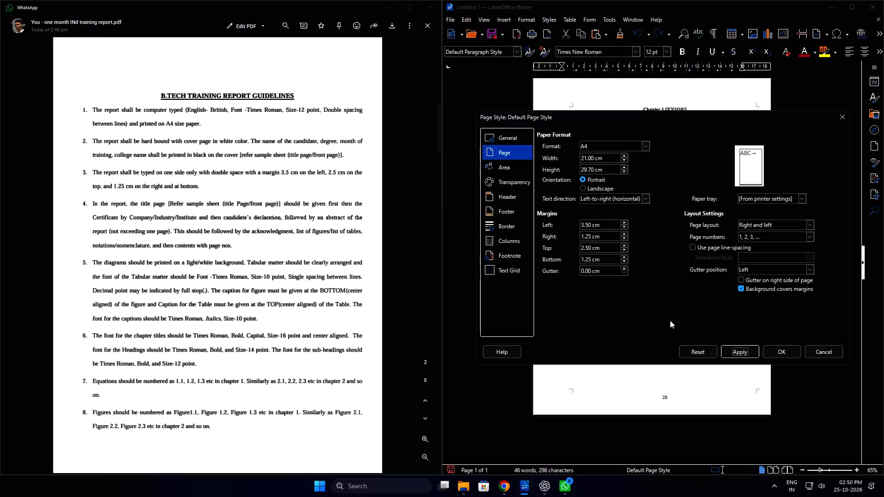
Apply the margin settings to the Default Page Style and close its settings.
click(739, 352)
click(781, 351)
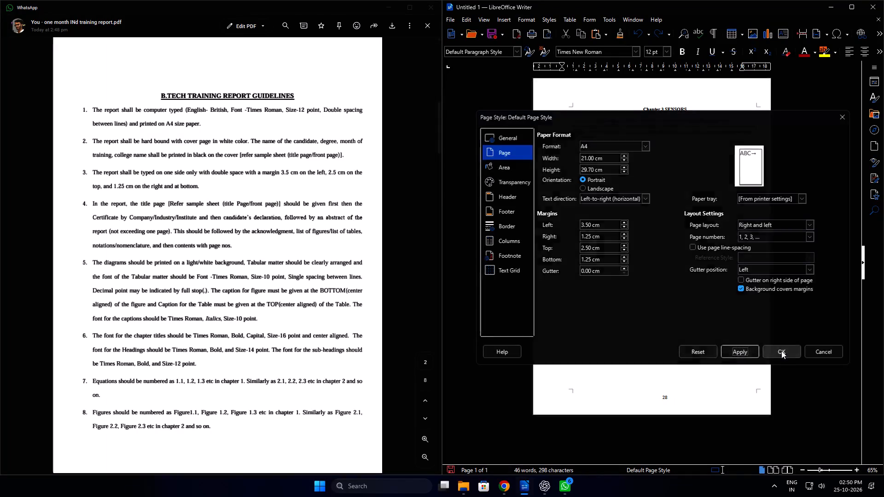
Switch to Chrome and replace the YouTube search text with "line sapcing".
click(507, 486)
click(189, 13)
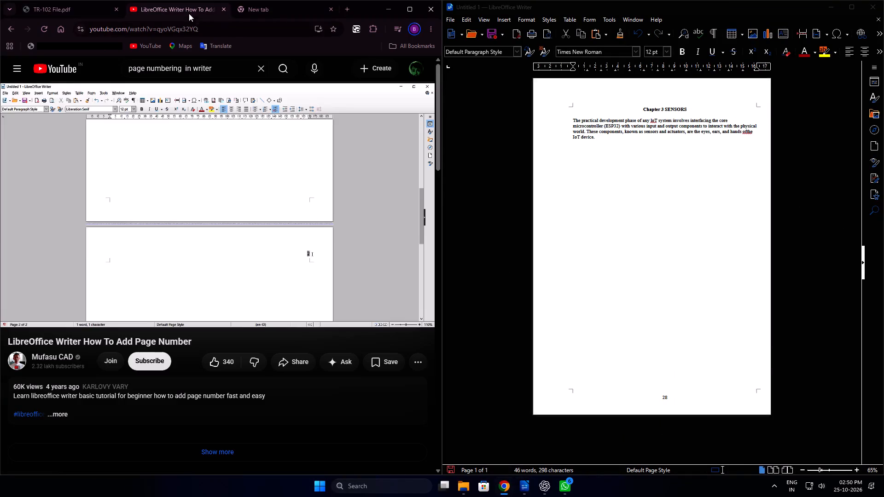
click(262, 73)
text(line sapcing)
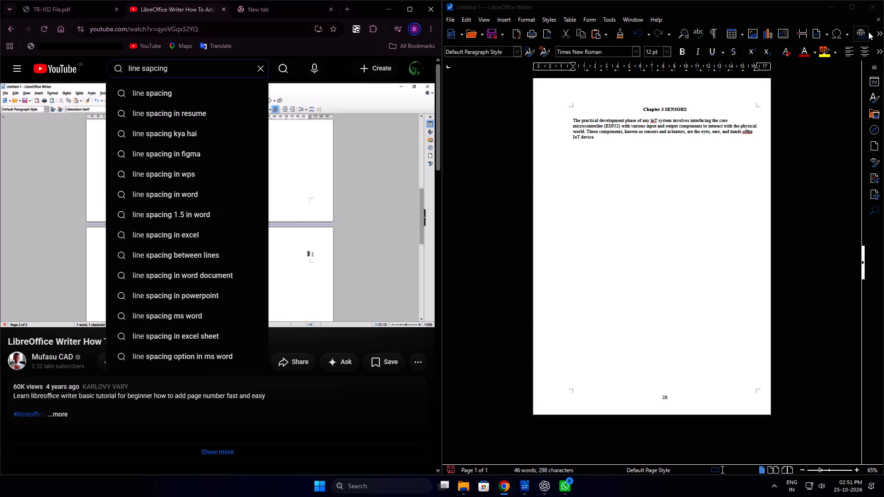
Switch back to LibreOffice Writer and maximise the report document's window.
click(850, 6)
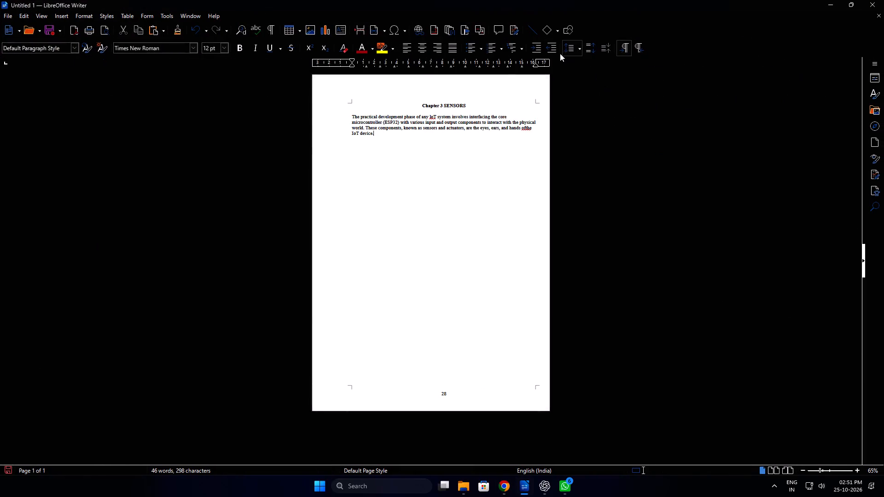
Set the line spacing of the body paragraph under the Chapter 3 SENSORS heading to 2.
click(570, 49)
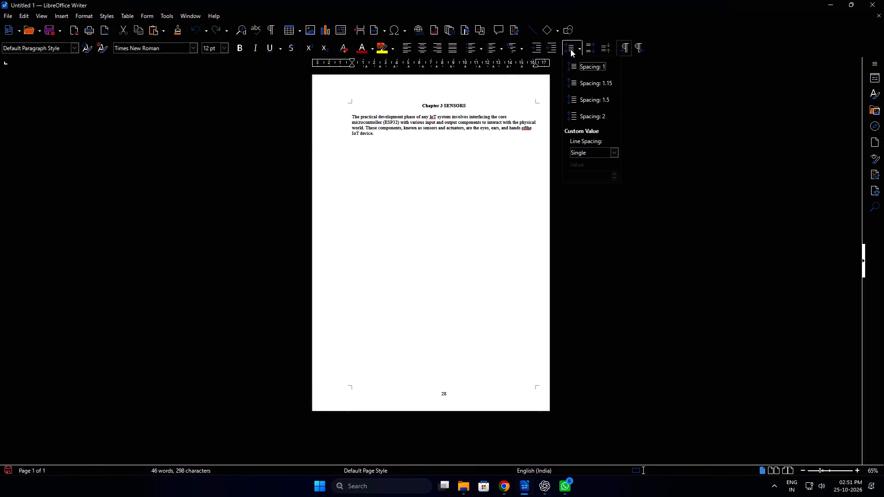
click(590, 115)
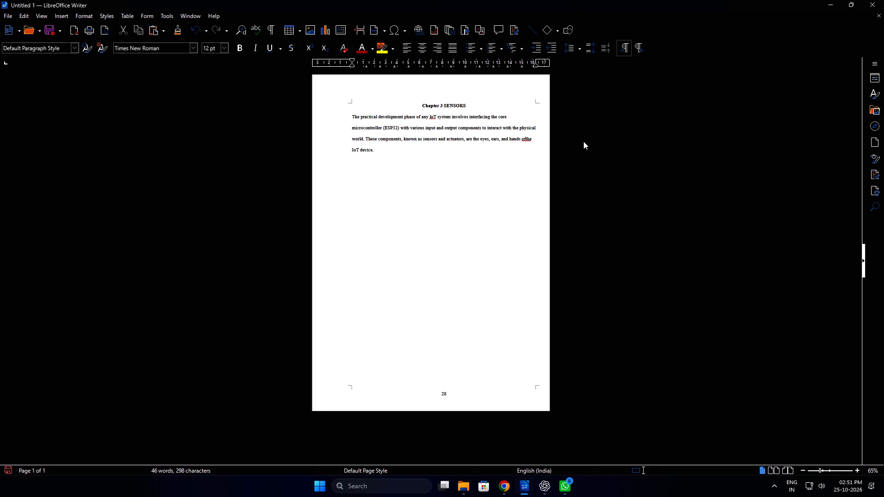
Correct "ofthe" to "of the" in the body paragraph's third line by adding the missing space.
scroll(527, 138, down, 4)
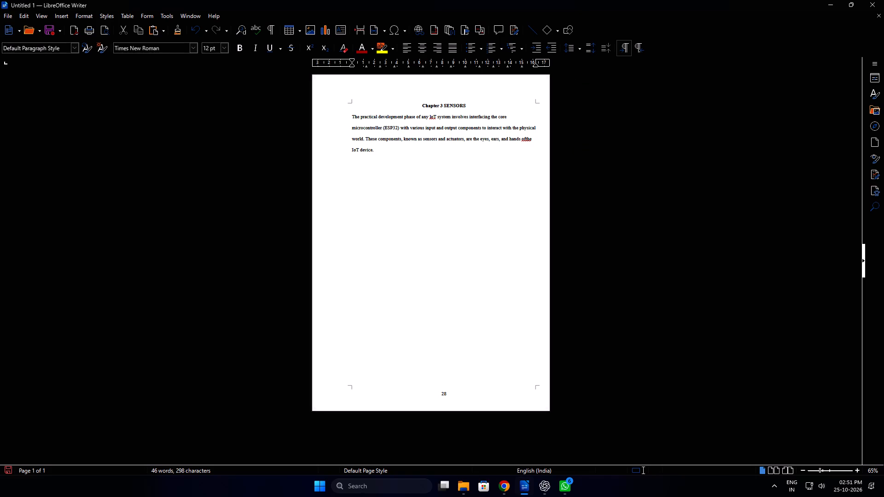
click(526, 138)
key(space)
click(434, 117)
click(647, 153)
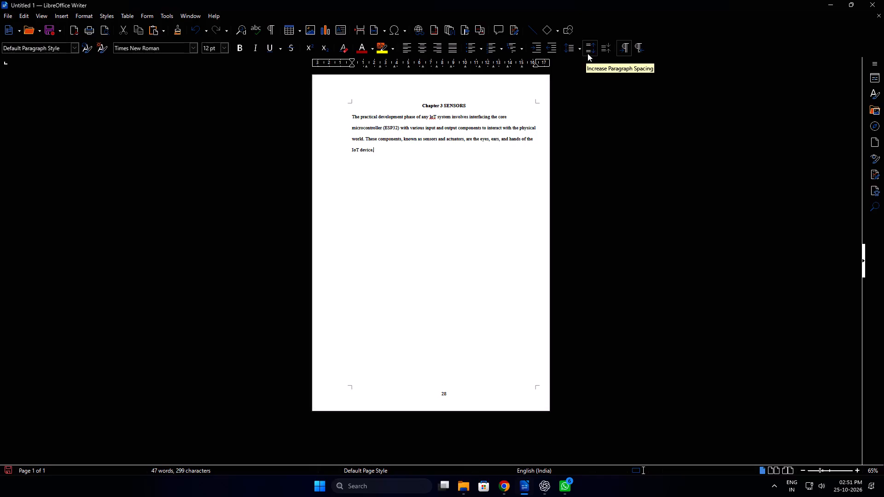
Arrange Writer beside the browser and capture a screenshot of the four sensor images from the TR-102 PDF's Chapter 3 page.
drag(365, 0, 883, 150)
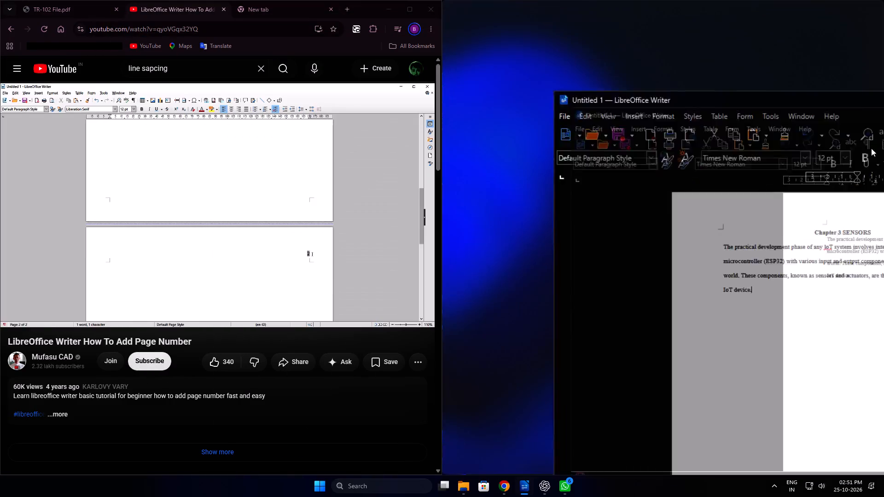
click(40, 12)
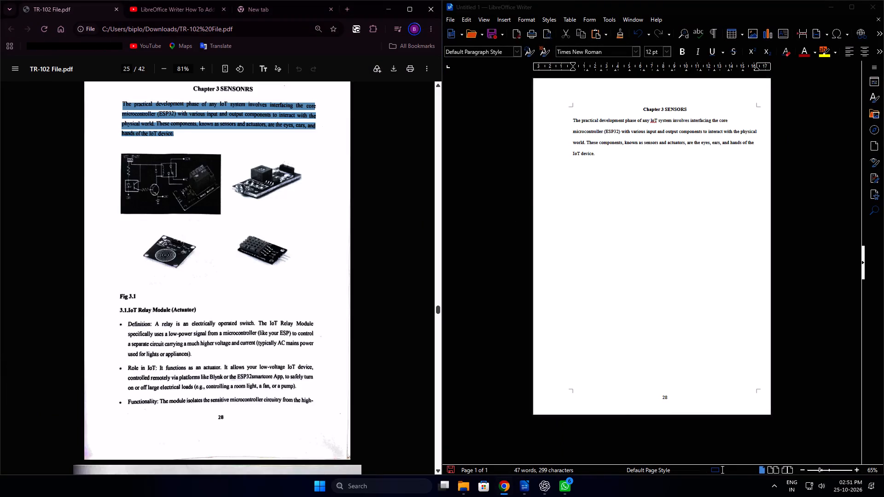
click(294, 155)
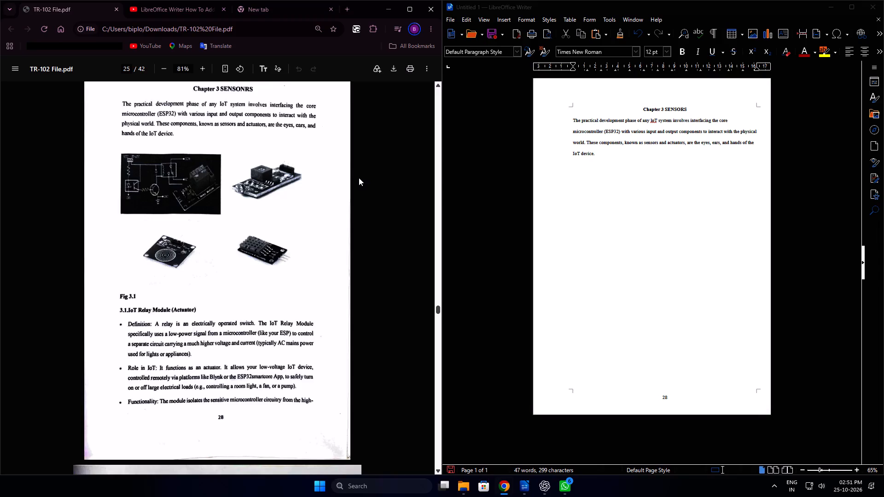
key(Print)
drag(115, 144, 247, 211)
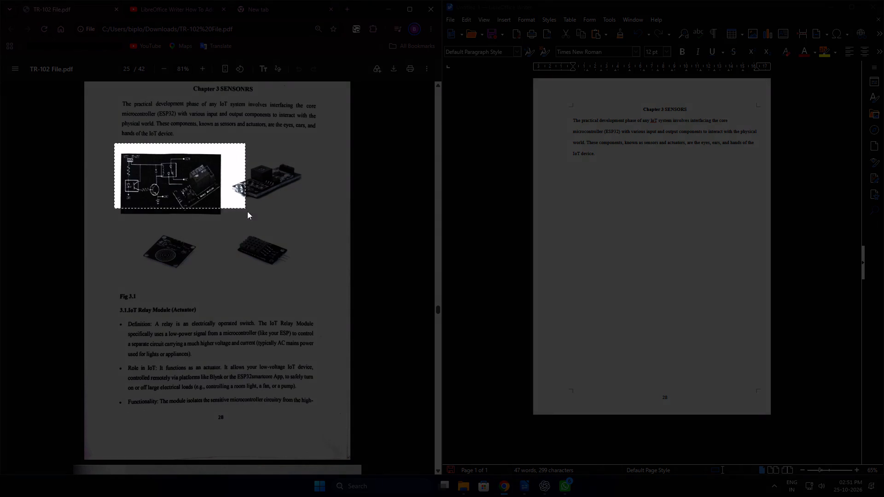
drag(247, 211, 320, 279)
Add two line breaks after the body paragraph in Writer and paste the captured sensor image.
click(580, 169)
key(shift+Return)
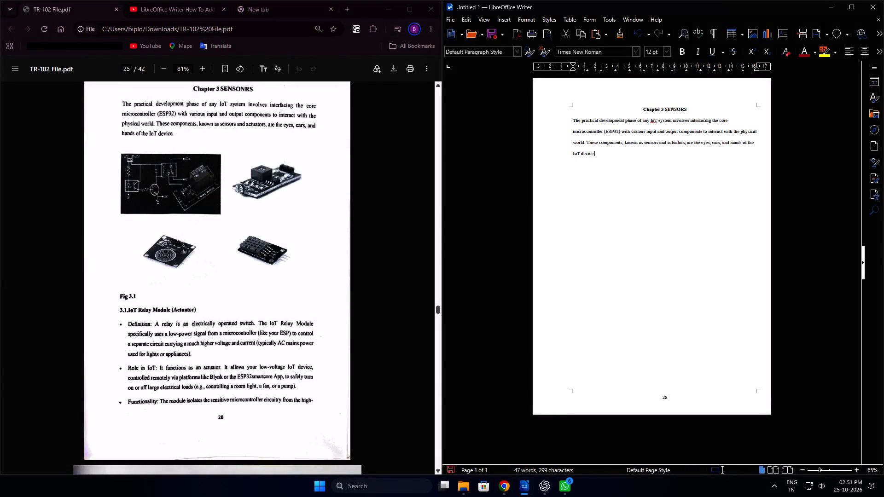
key(shift+Return)
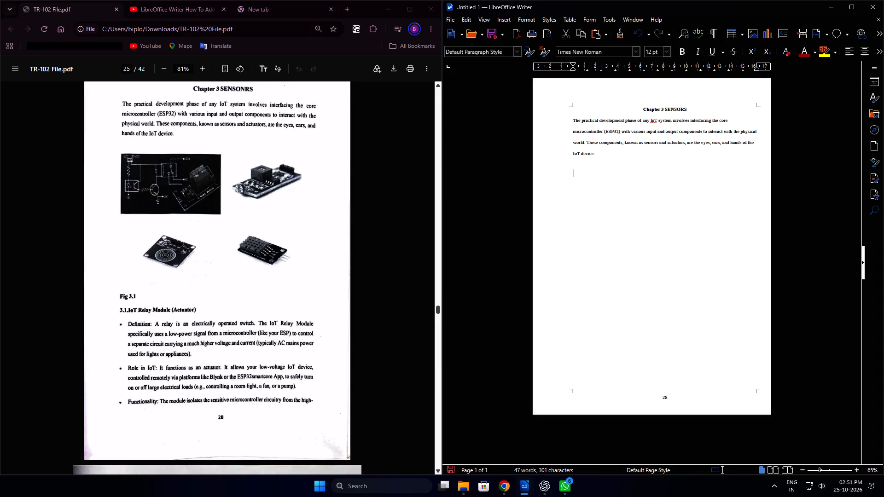
key(ctrl+v)
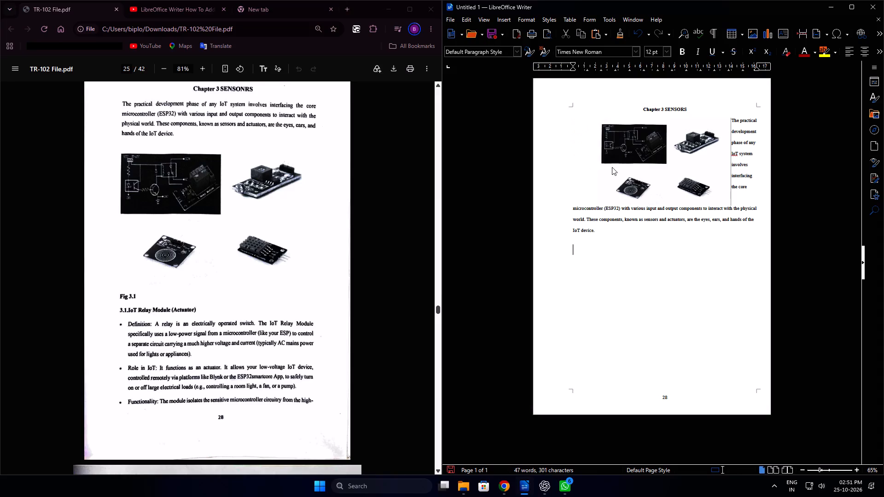
Move the pasted sensor image below the paragraph, aligned near the left page margin.
drag(646, 154, 674, 259)
drag(687, 272, 665, 256)
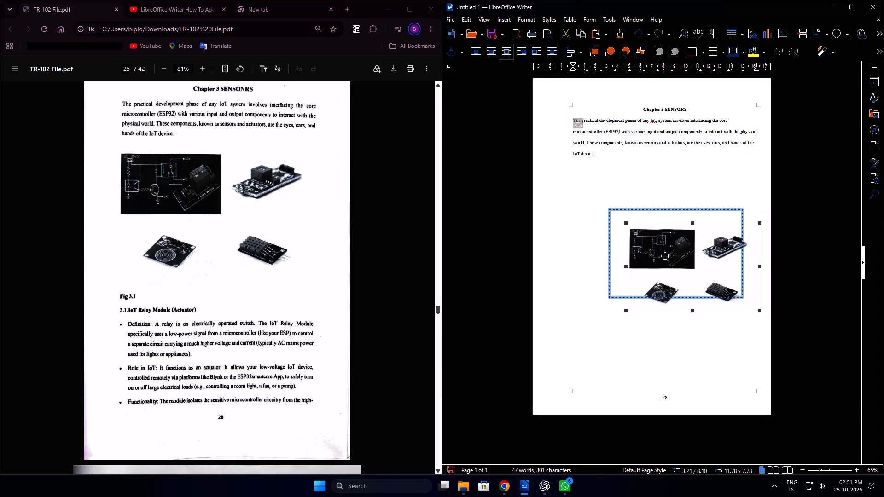
drag(665, 256, 636, 216)
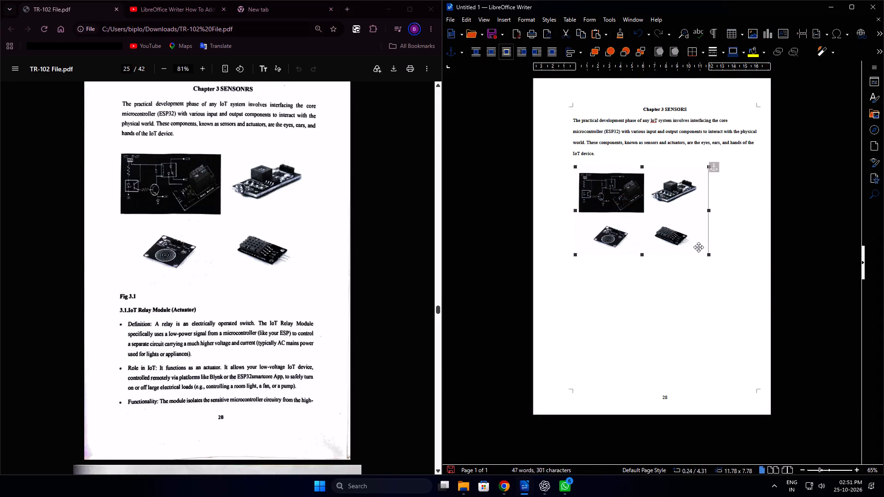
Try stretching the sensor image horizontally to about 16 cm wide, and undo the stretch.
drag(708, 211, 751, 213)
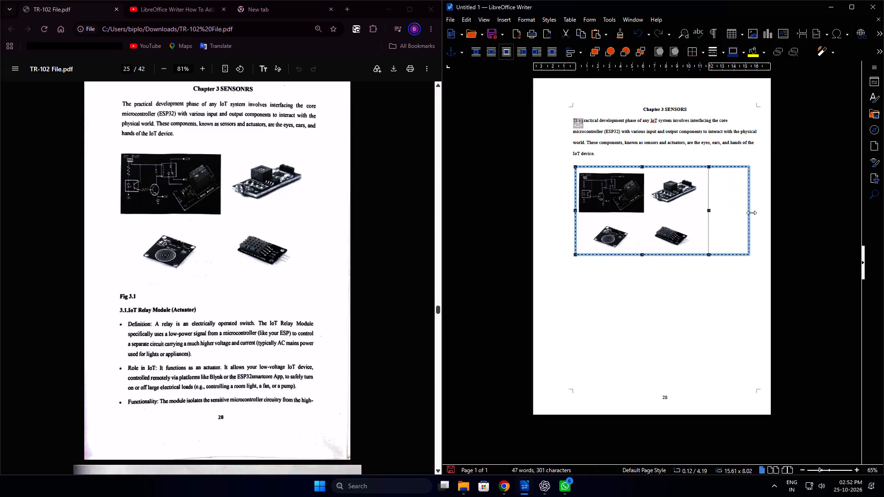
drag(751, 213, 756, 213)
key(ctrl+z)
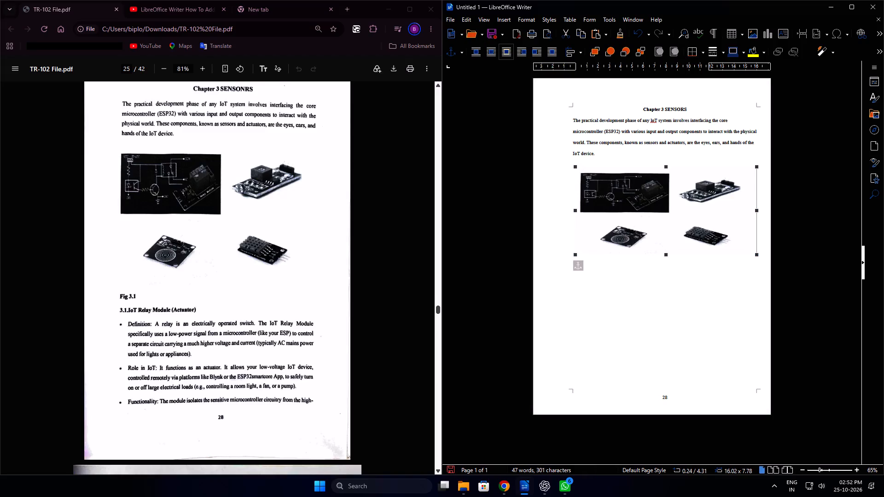
Shift the sensor image toward the middle of the page, just below the last line of the paragraph.
drag(706, 254, 725, 261)
drag(663, 236, 664, 227)
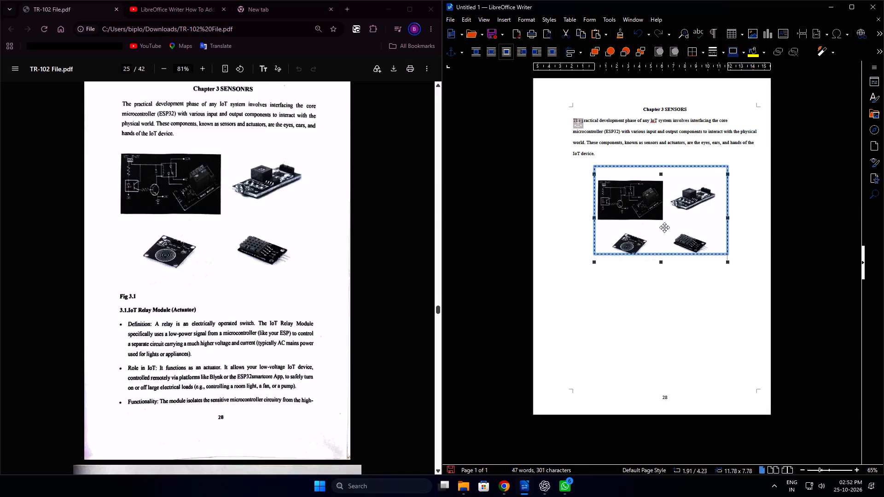
drag(664, 227, 664, 226)
Enlarge the sensor image proportionally to about 12.8 × 8.5 cm, keeping it below the paragraph.
drag(594, 253, 582, 258)
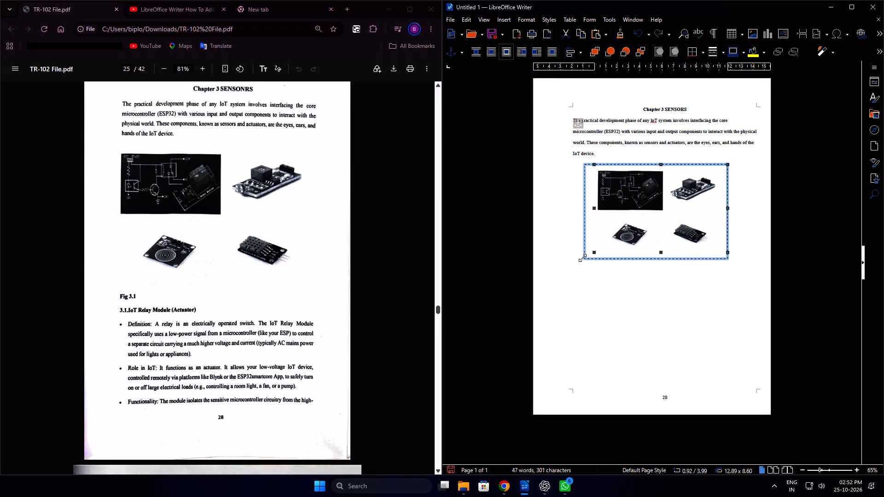
drag(582, 258, 578, 261)
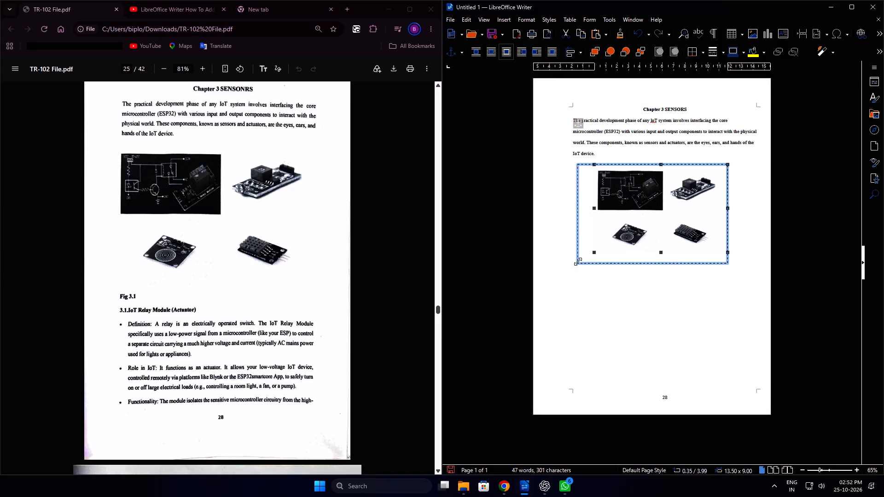
drag(578, 261, 557, 265)
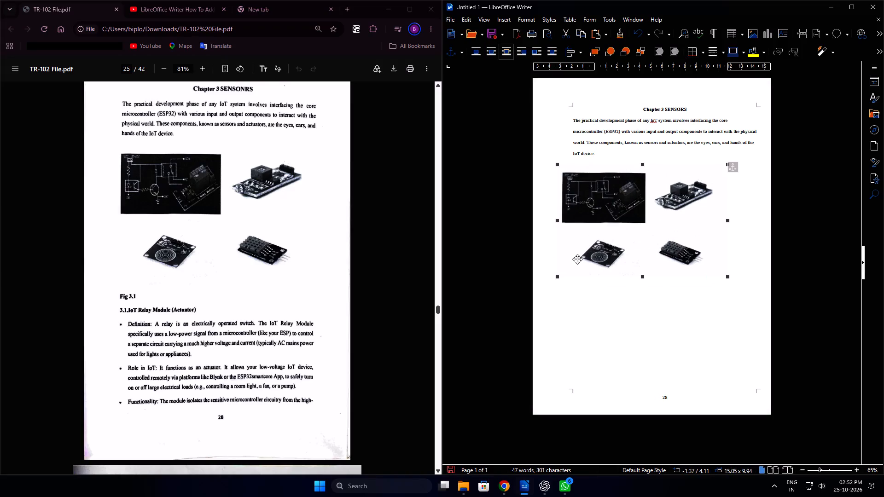
click(557, 273)
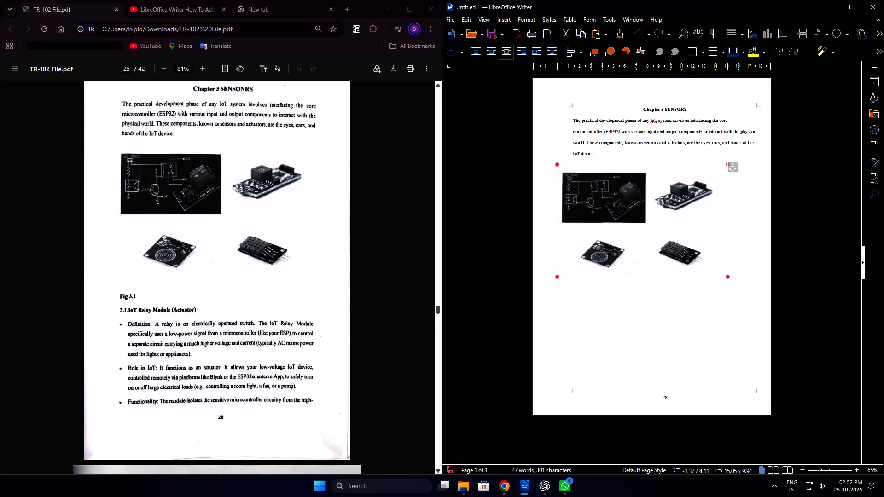
click(841, 270)
click(595, 243)
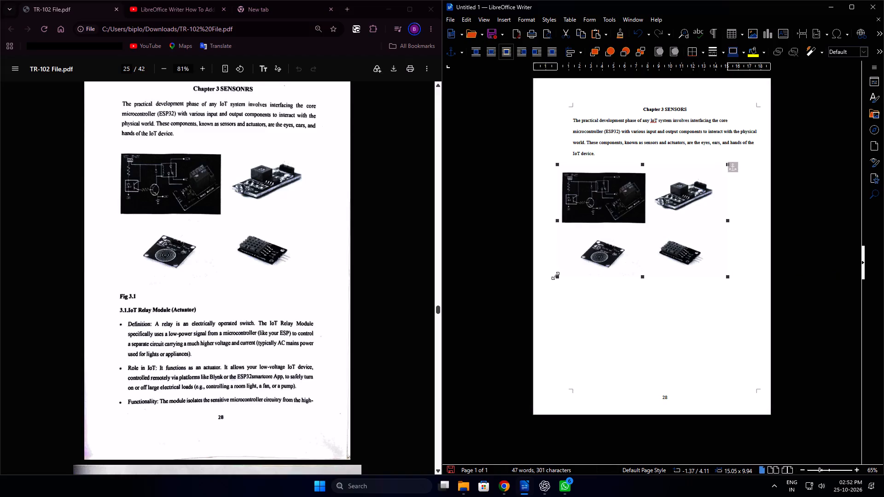
drag(558, 275, 592, 260)
click(810, 260)
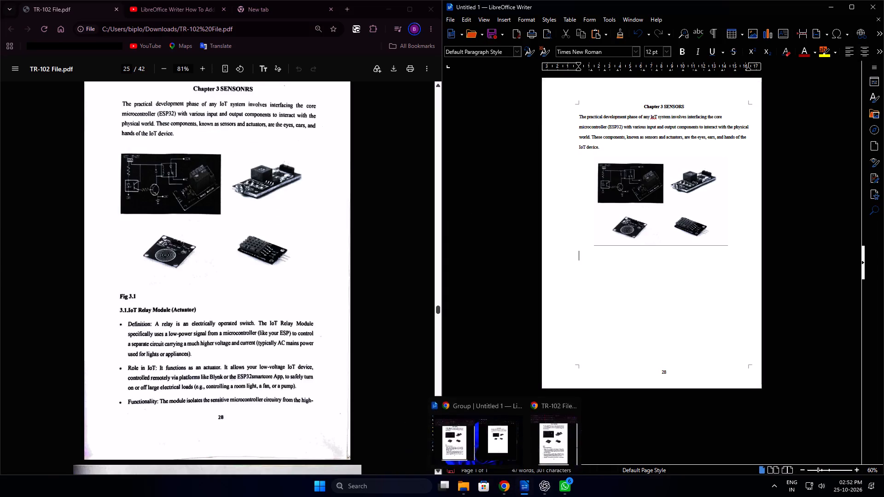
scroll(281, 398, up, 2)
Switch to the browser and close the empty New tab page.
click(249, 9)
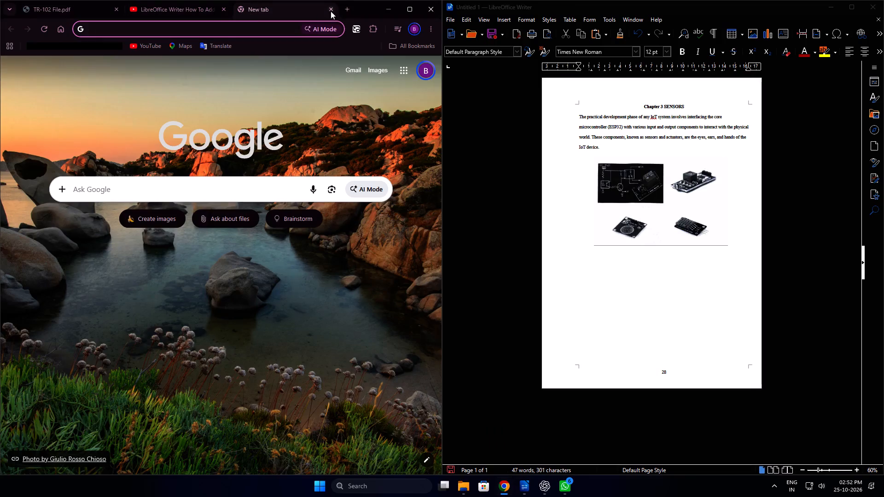
click(332, 10)
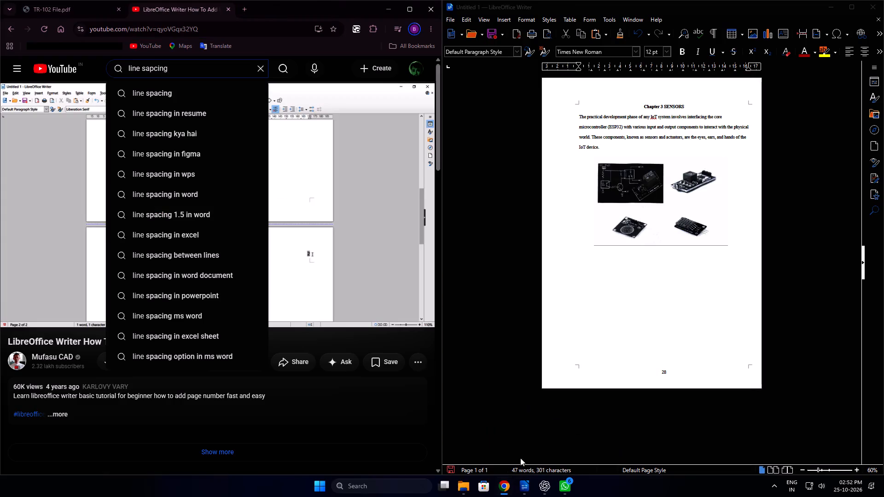
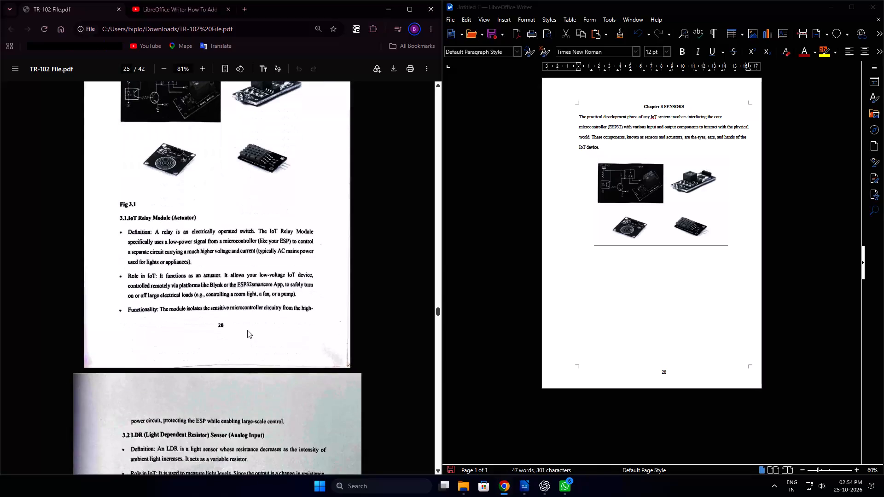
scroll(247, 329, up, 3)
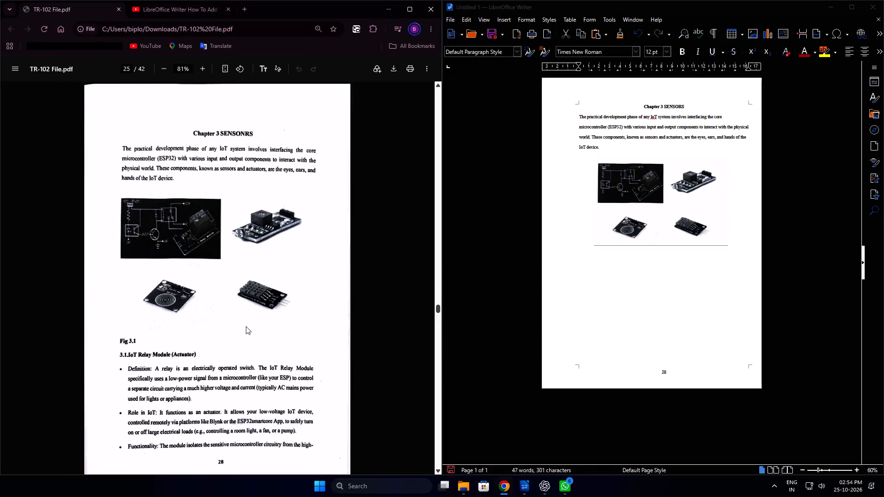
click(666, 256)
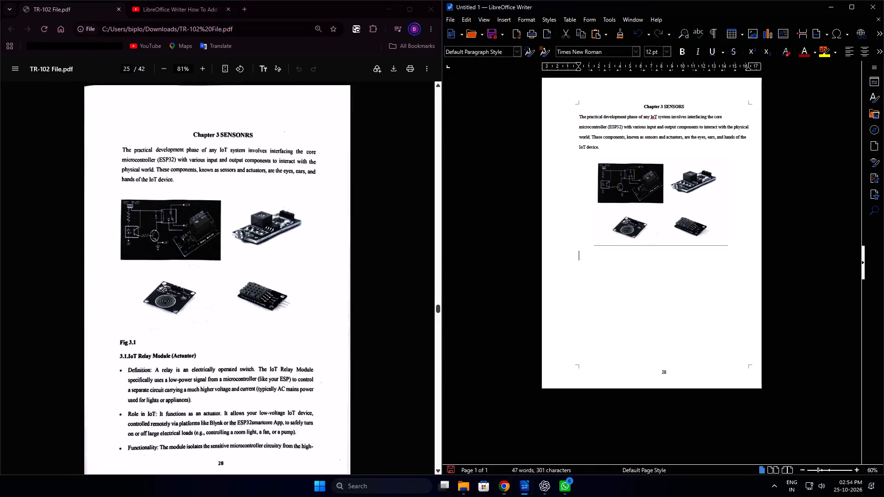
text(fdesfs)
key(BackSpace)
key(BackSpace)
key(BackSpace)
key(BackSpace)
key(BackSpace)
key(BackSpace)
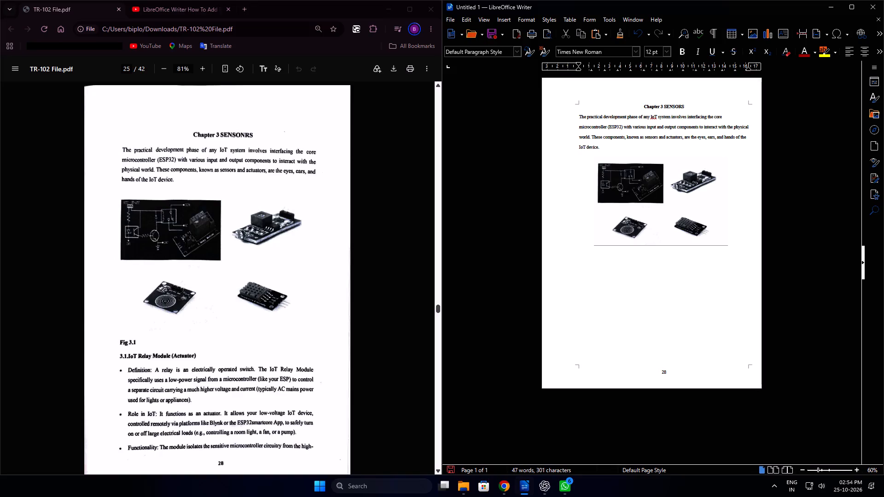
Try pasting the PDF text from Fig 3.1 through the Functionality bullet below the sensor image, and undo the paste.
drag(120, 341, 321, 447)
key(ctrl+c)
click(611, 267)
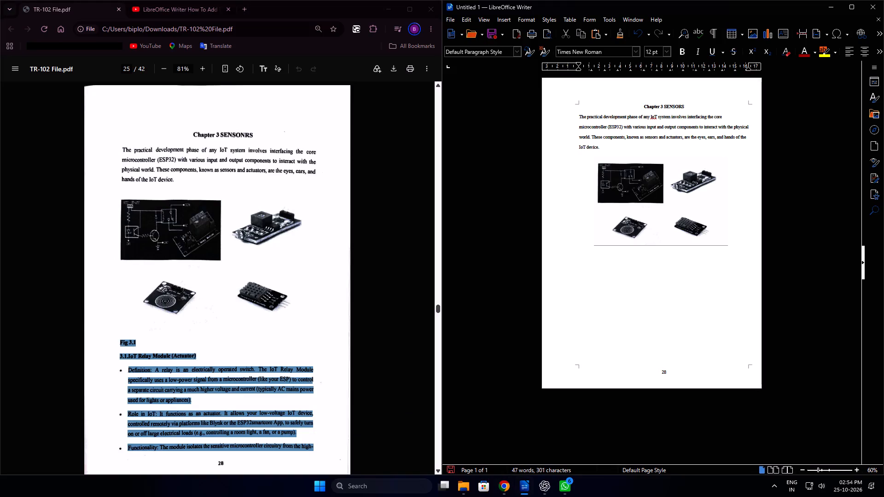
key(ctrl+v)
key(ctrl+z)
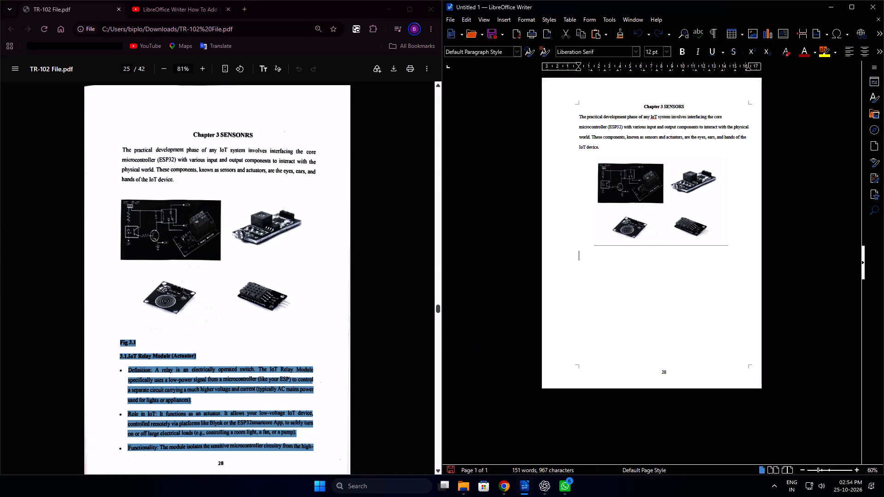
Copy only the "Fig 3.1" caption from the PDF and paste it on the line below the sensor image.
click(176, 338)
drag(118, 341, 138, 343)
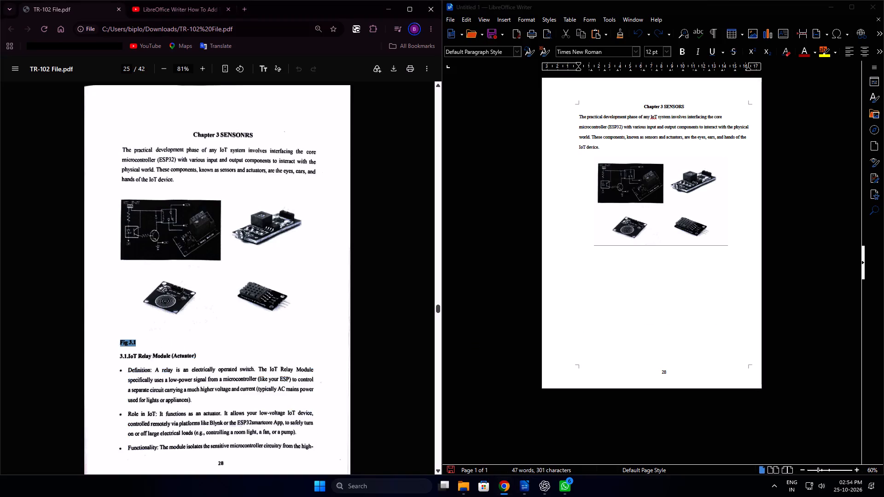
drag(138, 343, 160, 343)
key(ctrl+c)
click(587, 258)
key(ctrl+v)
Centre the Fig 3.1 caption beneath the sensor image and remove its trailing space.
key(shift+Left)
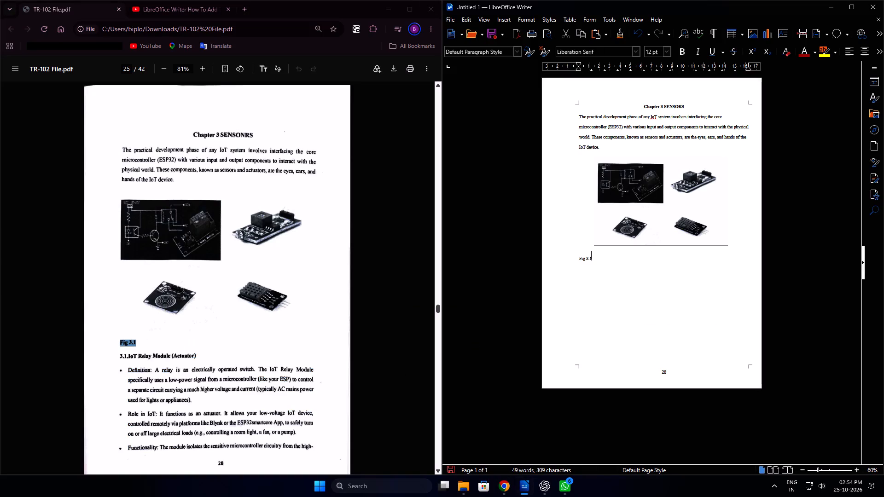
key(shift+Left)
key(shift+Left)
key(shift+Left)
key(shift+Left)
key(shift+Left)
key(shift+Left)
key(shift+Left)
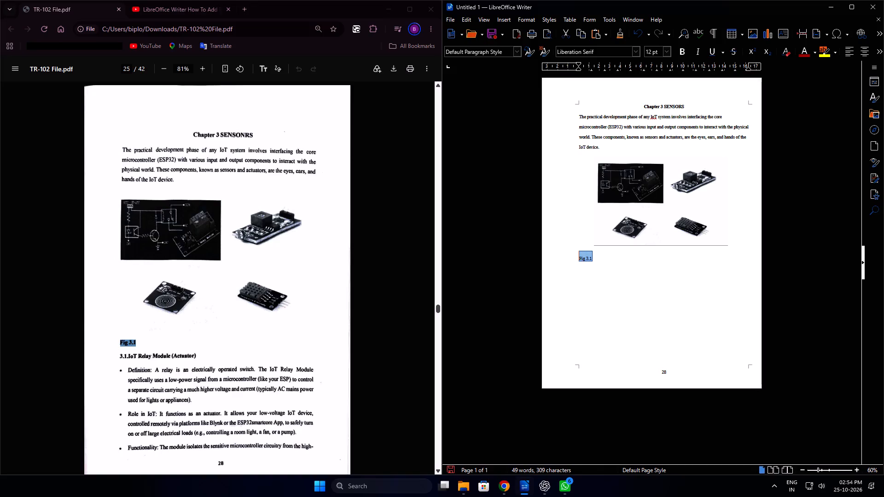
key(ctrl+e)
key(Right)
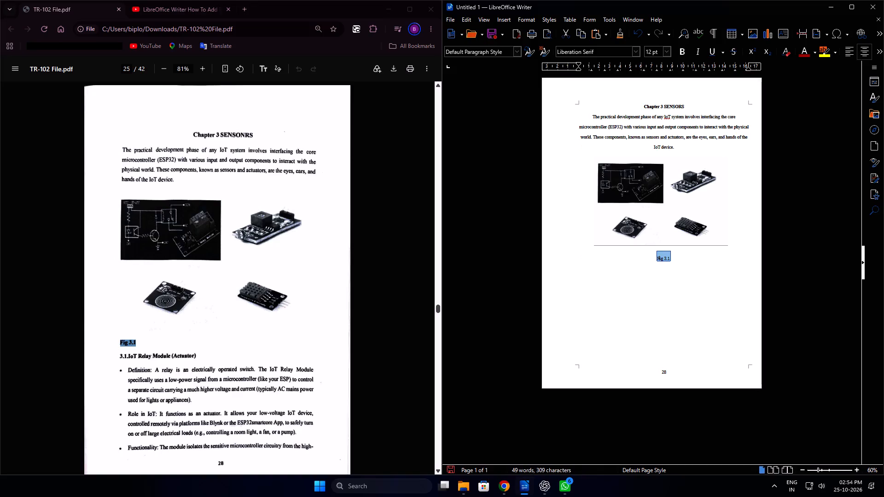
key(Right)
key(Right)
key(Right)
key(Right)
key(Right)
key(Right)
key(Right)
key(Right)
key(Right)
key(Right)
key(Right)
key(BackSpace)
Make the Fig 3.1 caption bold.
key(shift+Left)
key(shift+Left)
key(shift+Left)
key(shift+Left)
key(shift+Left)
key(shift+Left)
key(shift+Left)
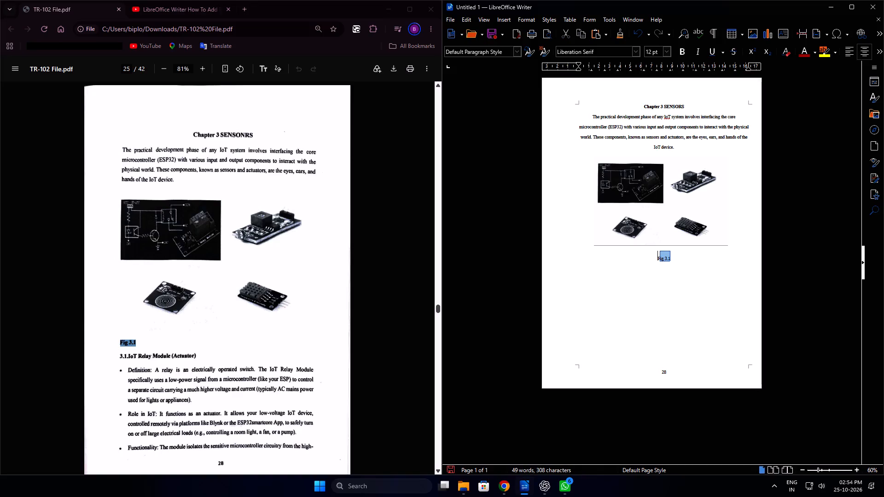
key(ctrl+b)
key(Right)
key(Right)
key(Right)
key(Right)
key(Right)
key(Right)
key(Right)
key(Right)
key(Right)
key(Right)
key(Right)
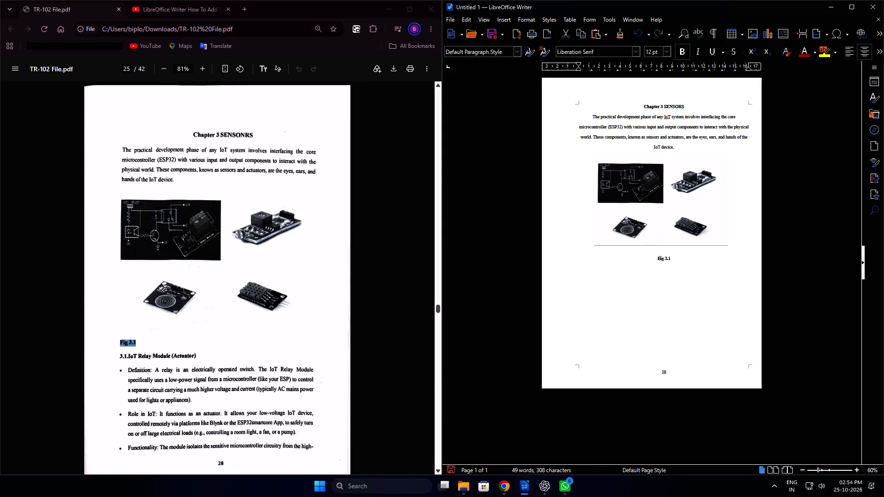
Add the PDF heading "3.1.IoT Relay Module (Actuator)" as a bold, left-aligned line below the caption, without its trailing space.
key(Return)
key(ctrl+l)
drag(119, 355, 214, 354)
key(ctrl+c)
click(597, 272)
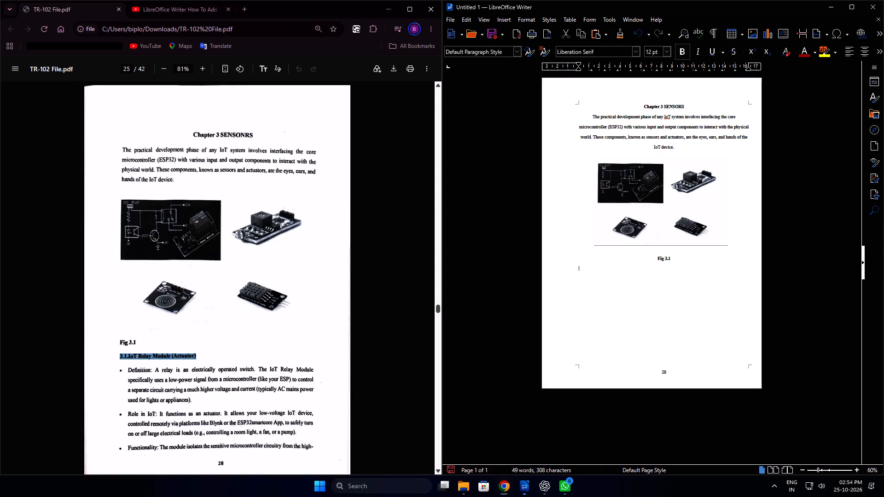
key(ctrl+v)
key(BackSpace)
Start a new line below the 3.1 heading with bold turned off.
key(Return)
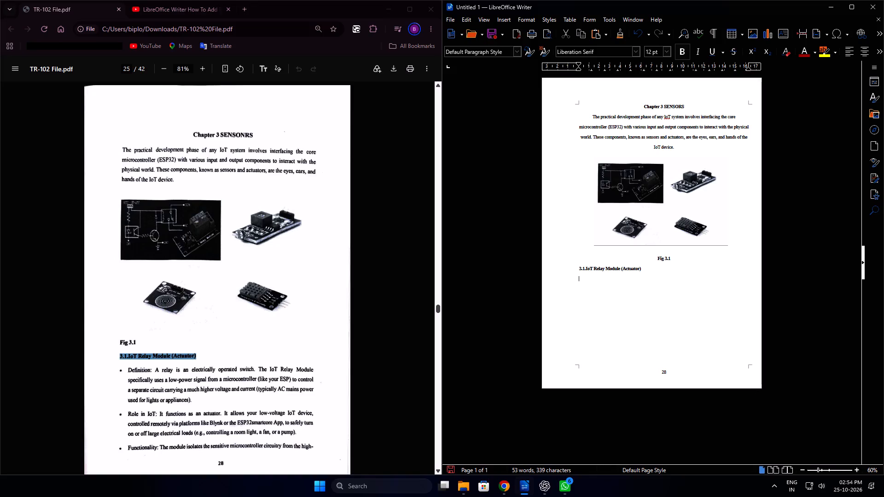
key(ctrl+b)
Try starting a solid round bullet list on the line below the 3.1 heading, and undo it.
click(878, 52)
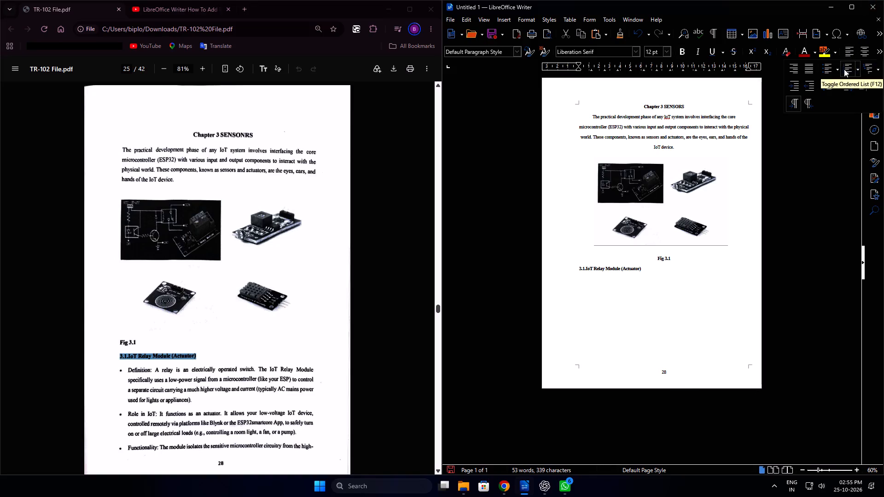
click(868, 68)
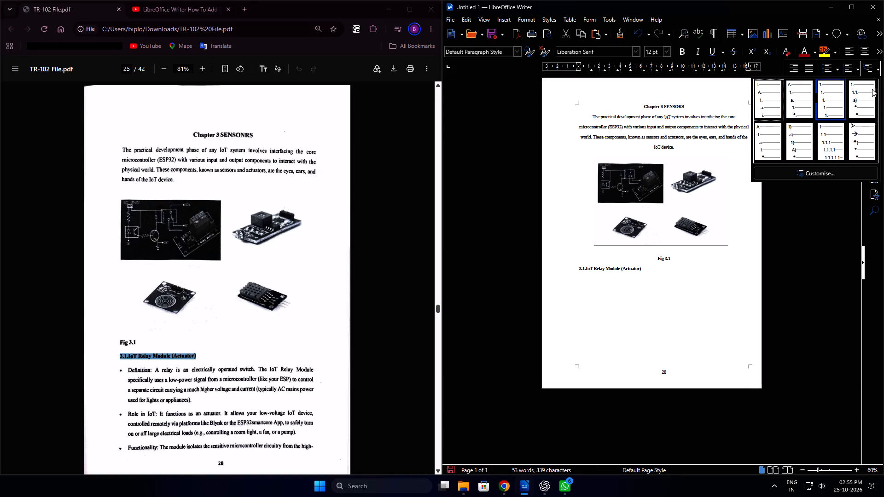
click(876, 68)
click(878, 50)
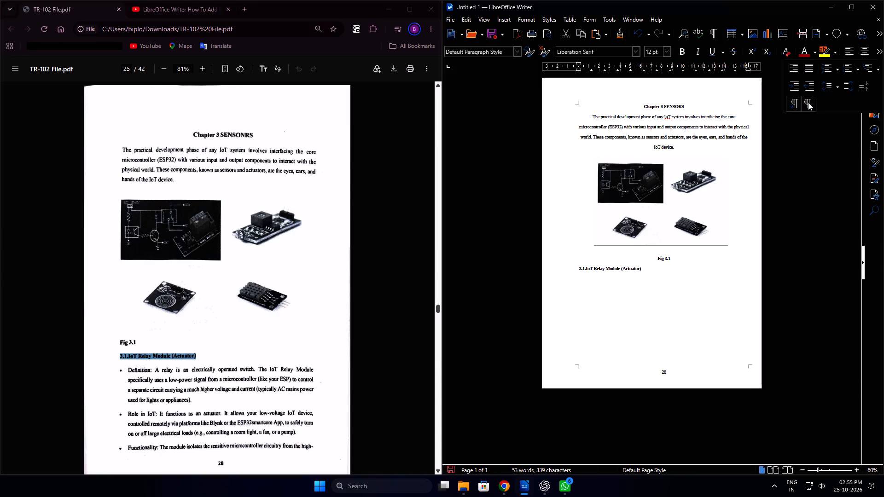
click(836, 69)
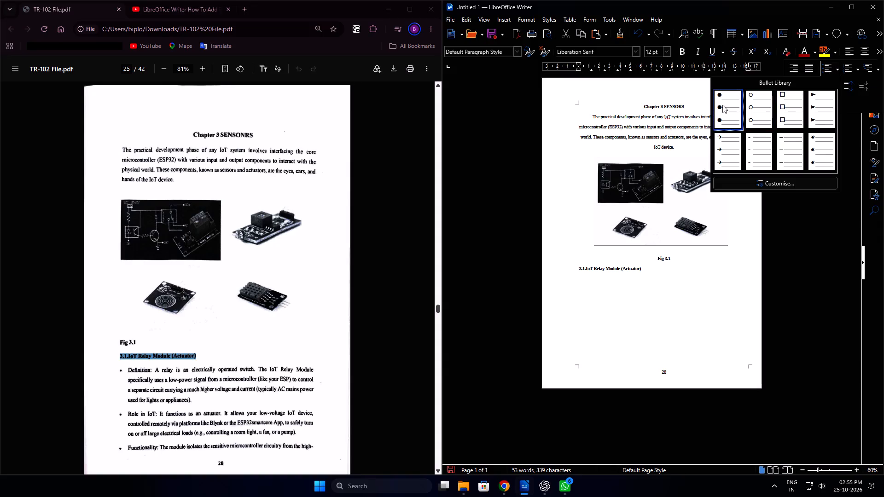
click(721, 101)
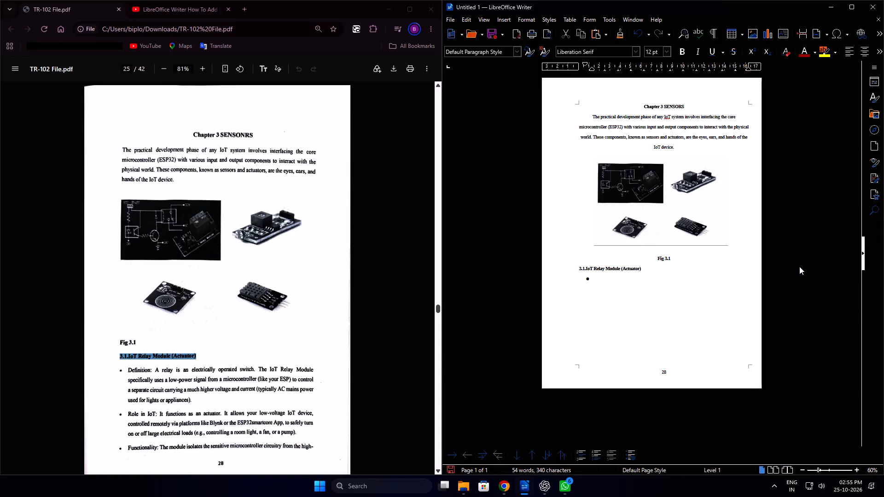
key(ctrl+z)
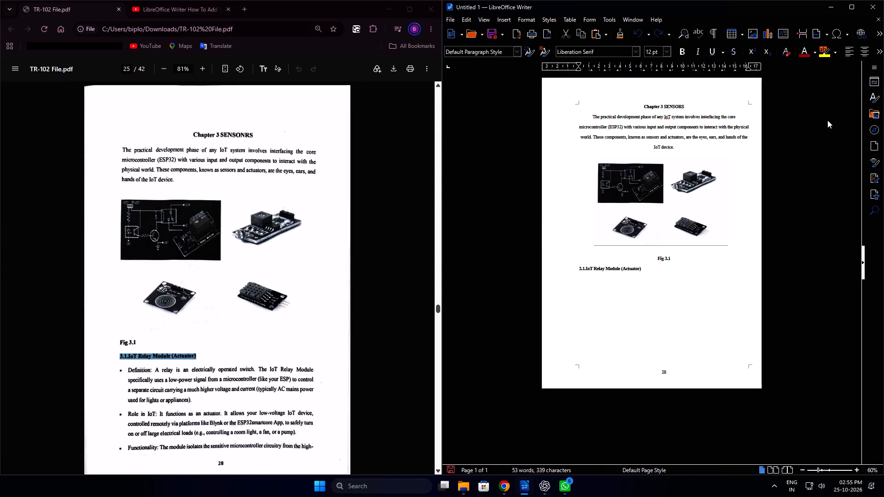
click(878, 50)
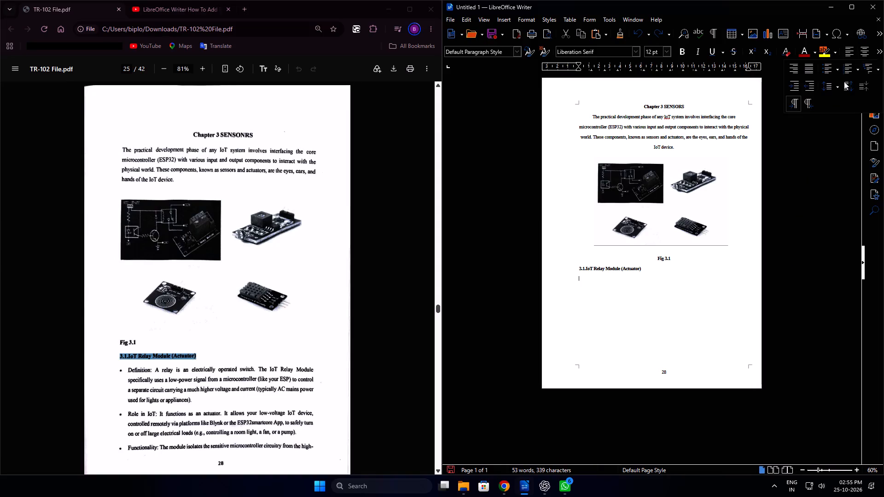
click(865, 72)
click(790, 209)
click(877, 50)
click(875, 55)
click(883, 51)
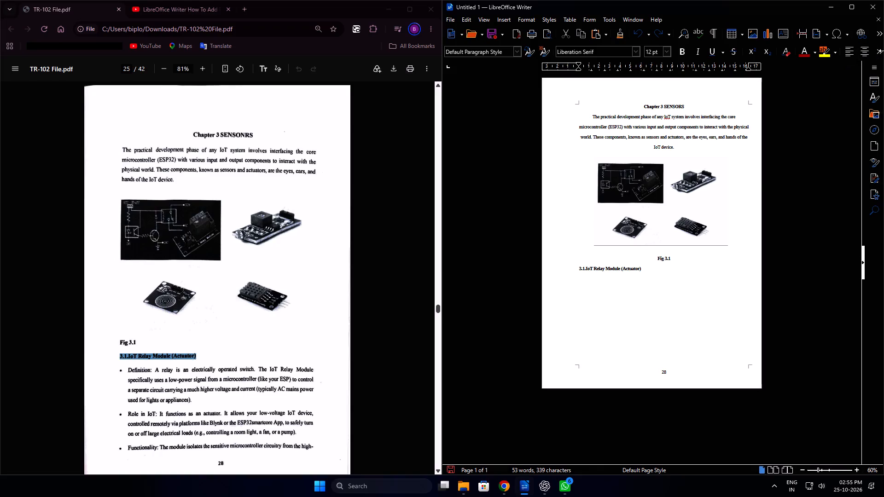
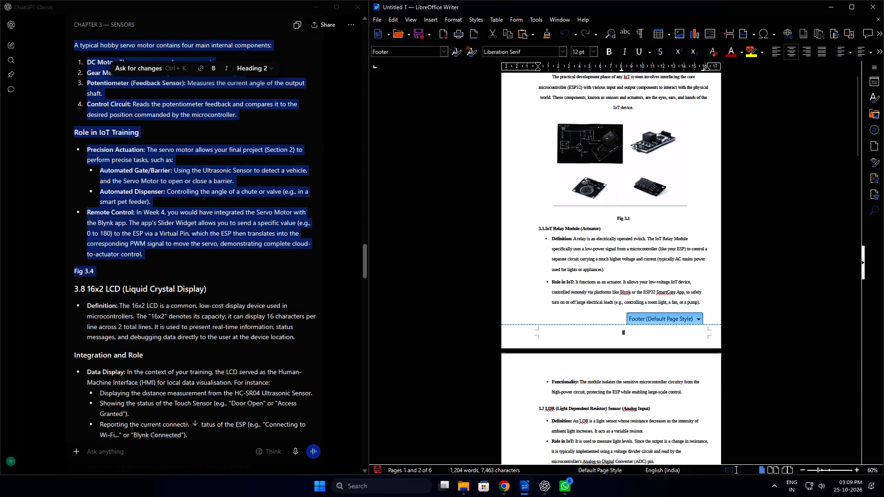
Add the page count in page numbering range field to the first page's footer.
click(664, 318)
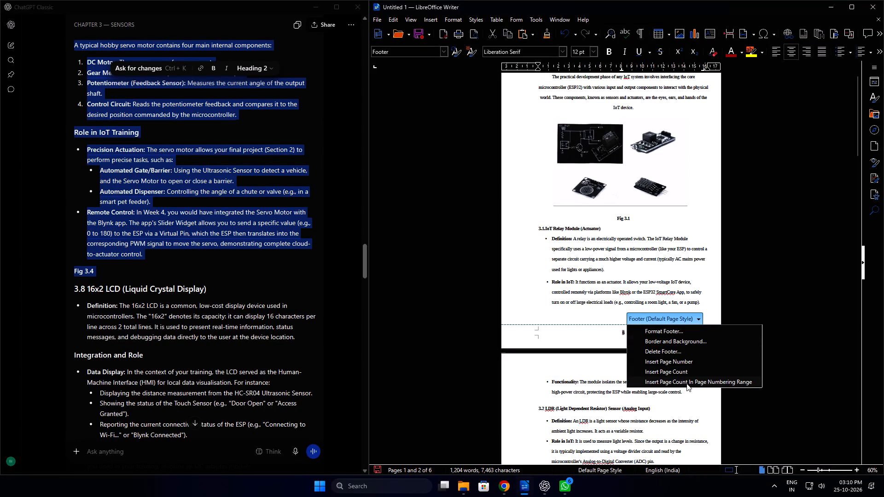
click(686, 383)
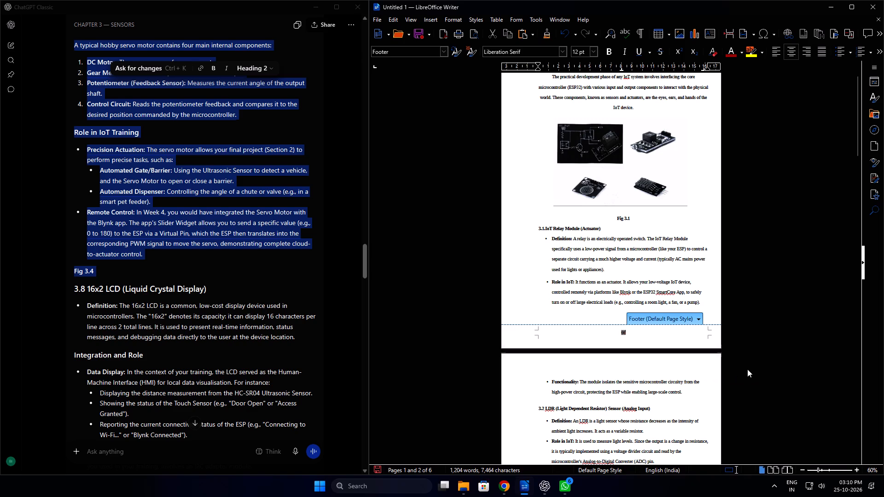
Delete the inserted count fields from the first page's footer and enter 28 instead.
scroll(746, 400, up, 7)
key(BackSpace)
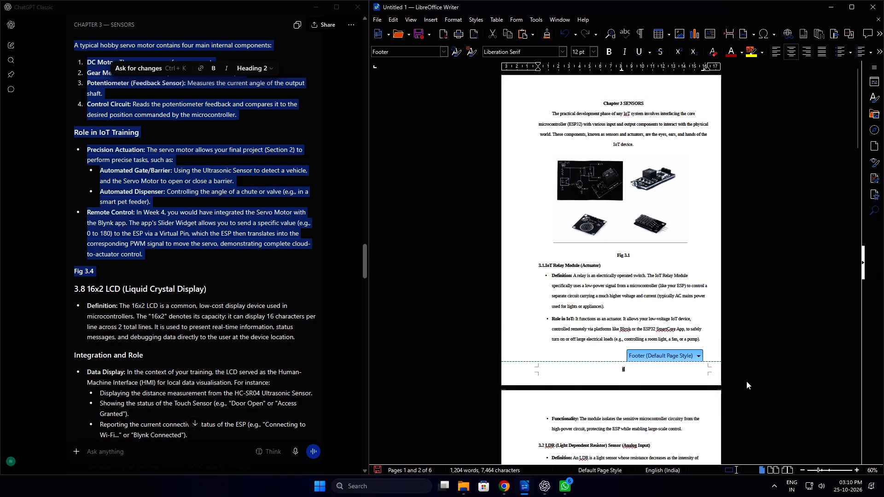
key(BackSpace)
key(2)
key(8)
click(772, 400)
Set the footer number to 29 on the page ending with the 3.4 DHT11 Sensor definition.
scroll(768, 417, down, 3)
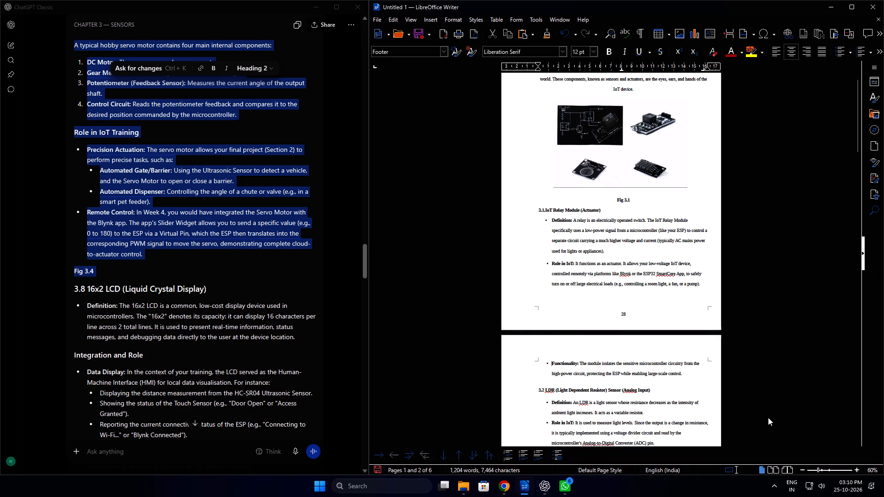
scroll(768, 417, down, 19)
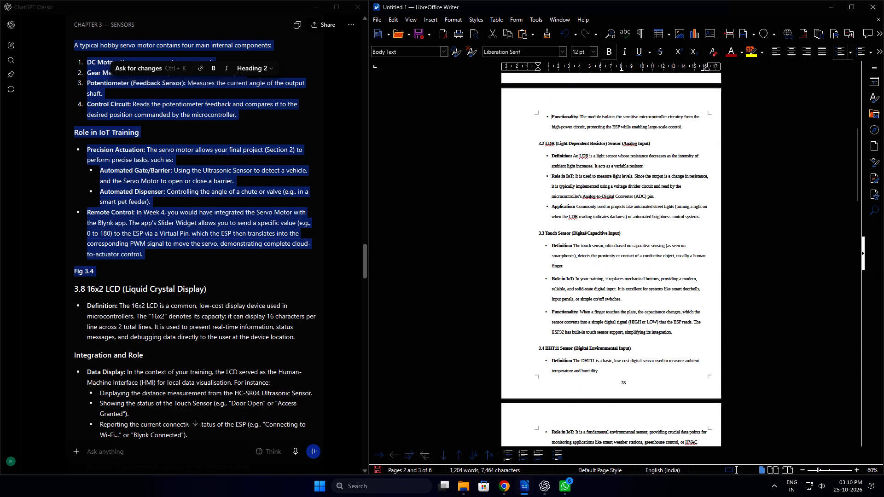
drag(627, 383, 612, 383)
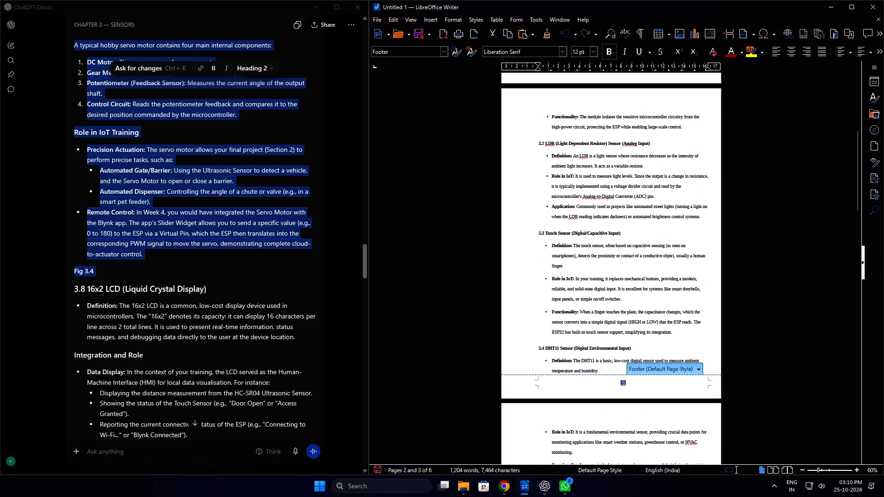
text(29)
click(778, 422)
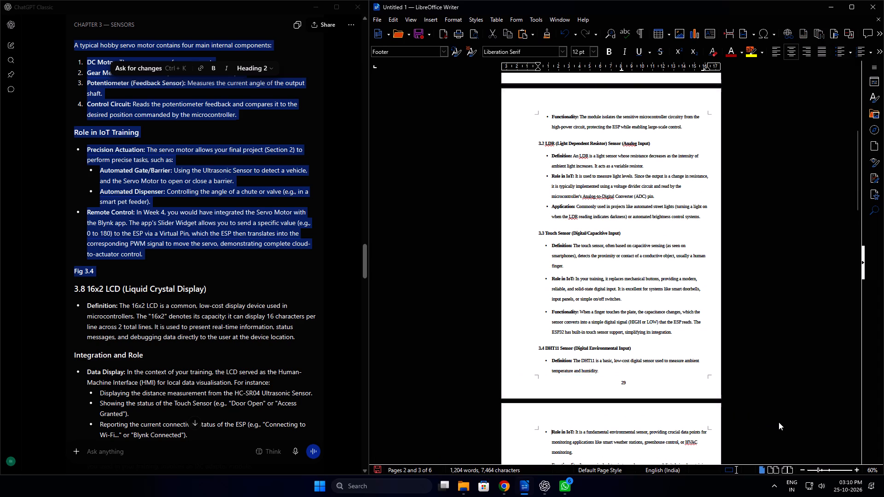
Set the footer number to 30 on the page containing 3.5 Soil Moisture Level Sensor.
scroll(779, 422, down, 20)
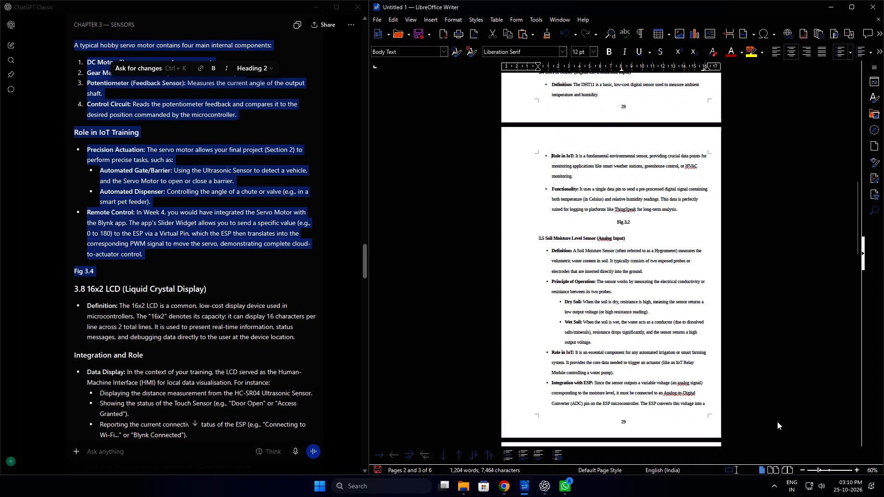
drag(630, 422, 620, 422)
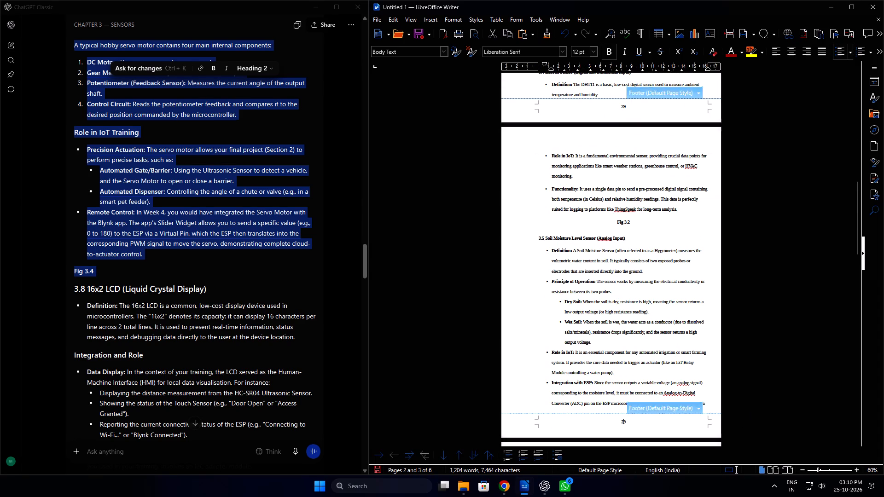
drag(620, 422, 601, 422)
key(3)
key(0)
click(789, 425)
Return to the Chapter 3 SENSORS page and replace its footer number with the page count field.
scroll(781, 428, down, 3)
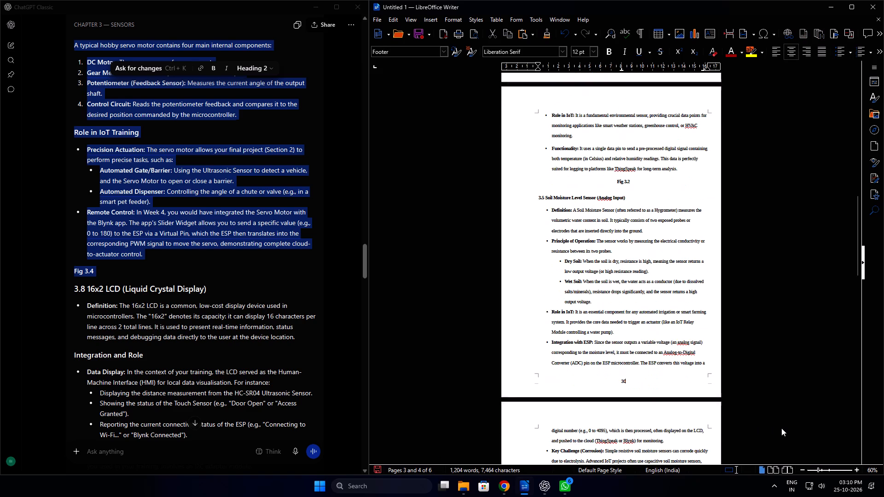
scroll(781, 428, down, 2)
scroll(781, 428, up, 12)
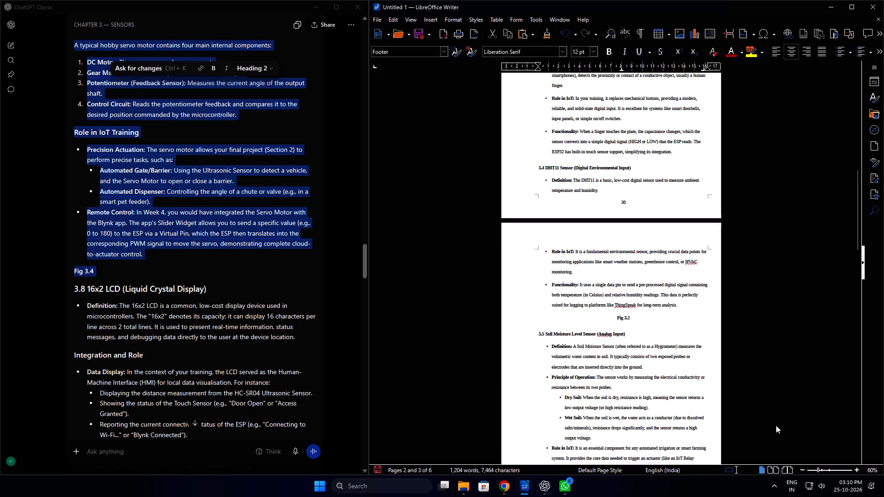
scroll(776, 425, up, 6)
drag(856, 196, 854, 104)
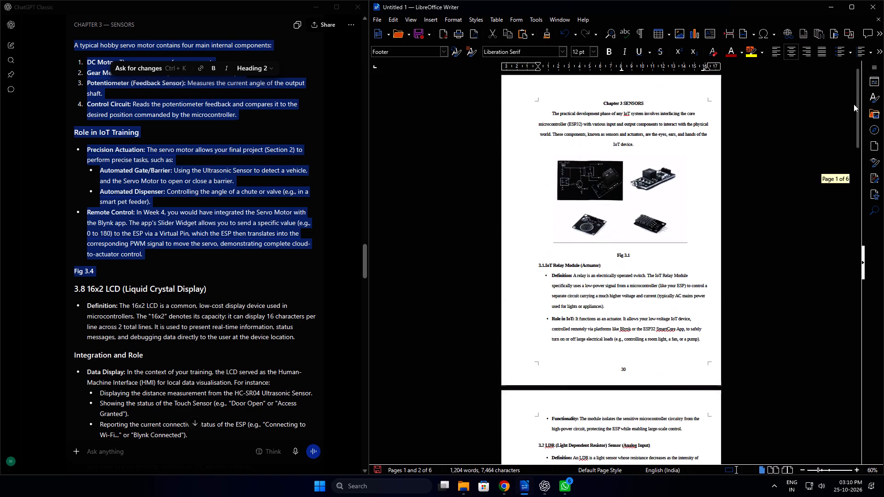
drag(854, 104, 853, 102)
drag(627, 368, 625, 368)
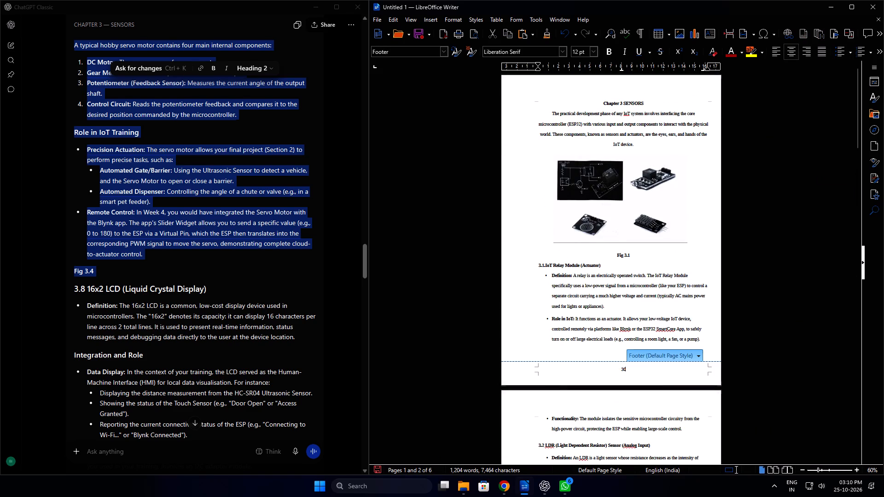
drag(625, 368, 617, 368)
click(661, 355)
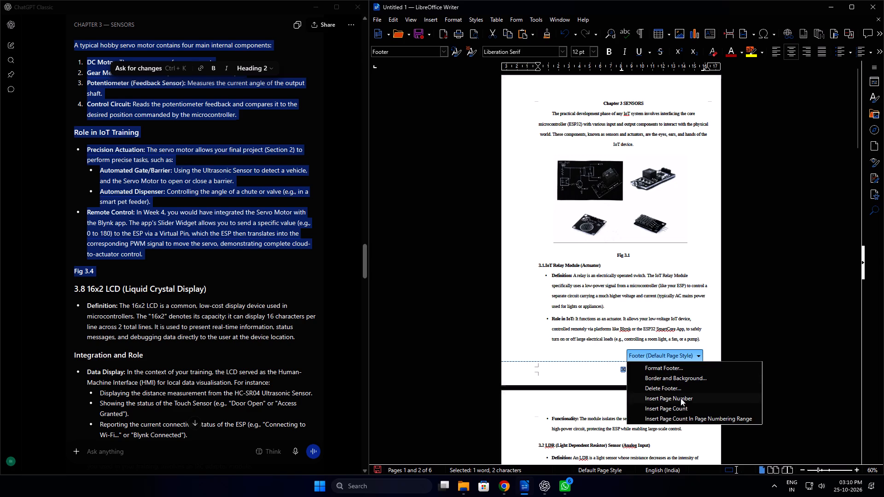
click(686, 409)
click(765, 408)
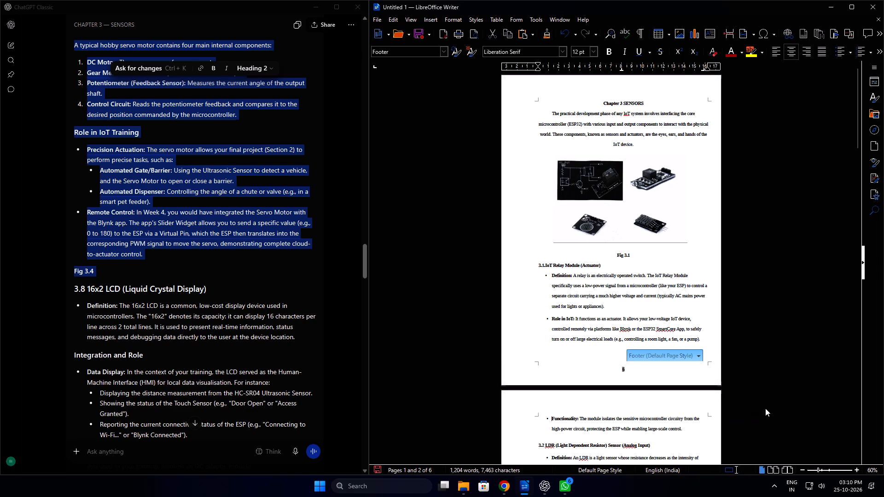
Check the footer numbering on the first and second pages.
scroll(766, 408, down, 15)
scroll(766, 407, down, 6)
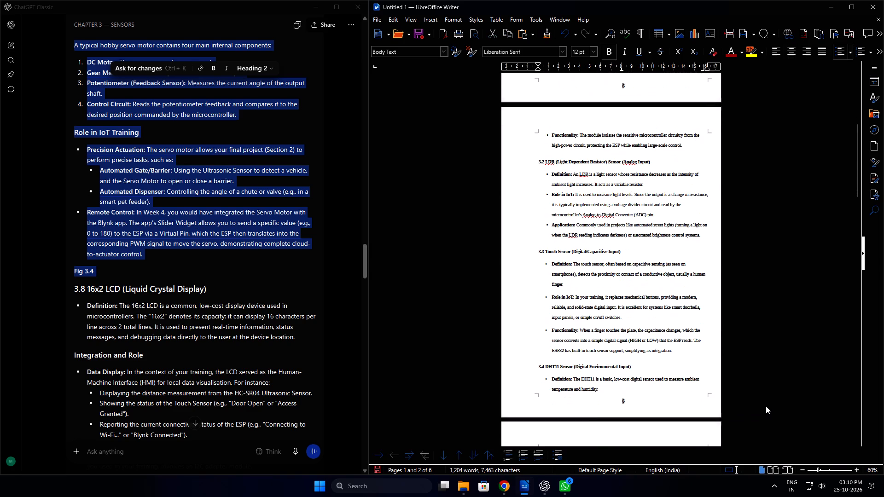
click(766, 406)
scroll(766, 406, up, 16)
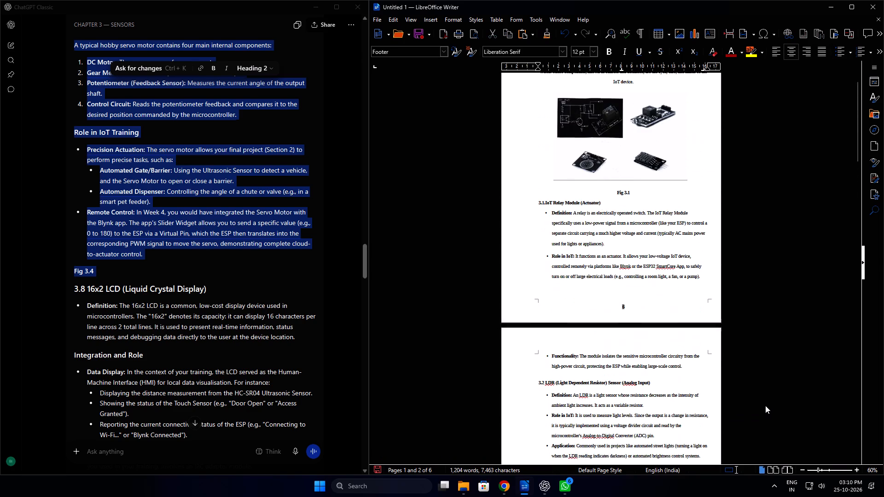
Switch to Chrome and, in a new tab, search YouTube for "libre office writer auto page numbering".
click(507, 485)
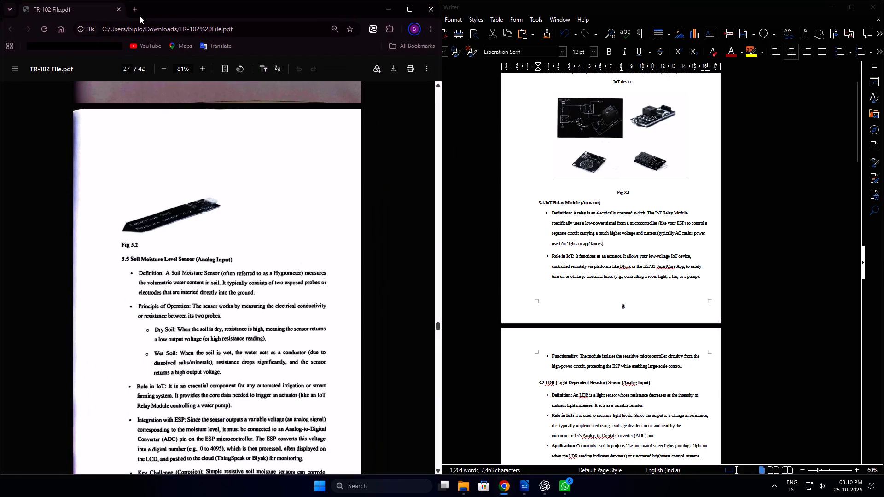
click(137, 13)
click(141, 45)
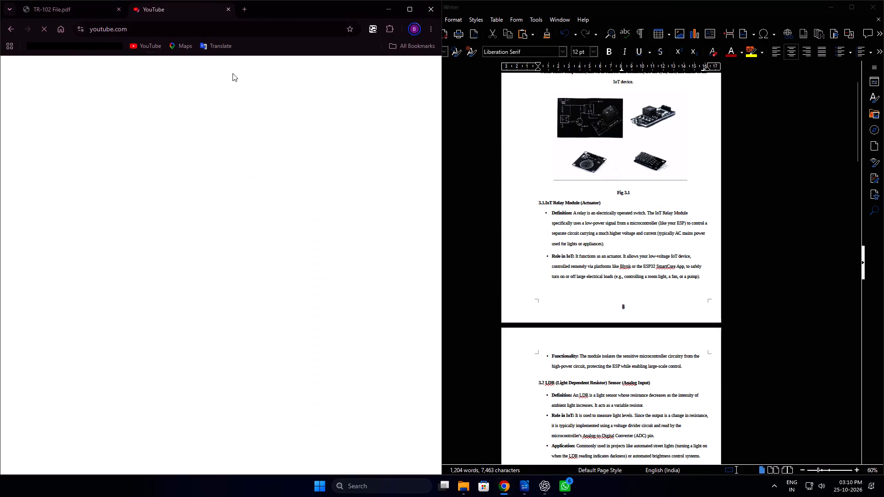
click(222, 71)
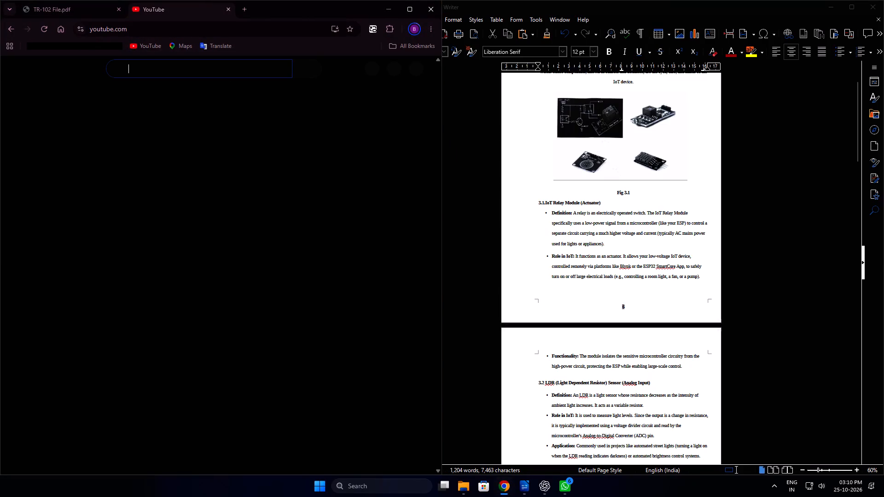
text(libre office writer auto page)
key(space)
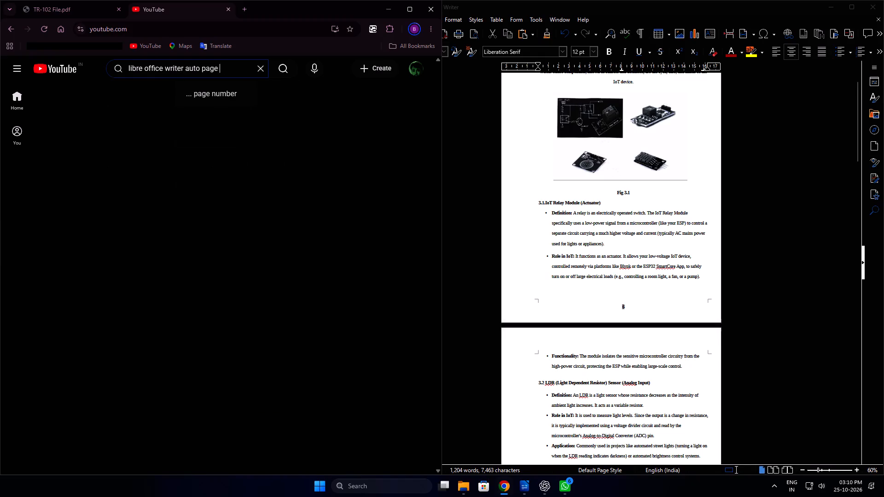
text(numbering)
key(Return)
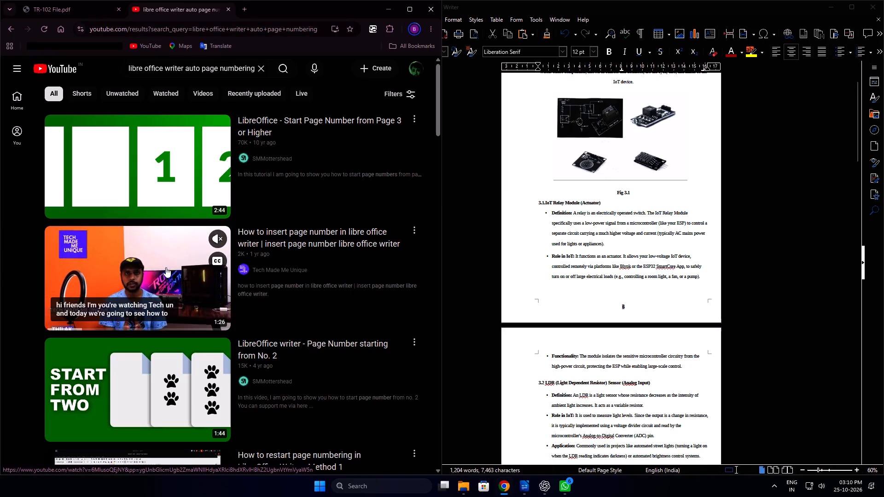
Open the video "How to restart page numbering in LibreOffice Writer - Method 1" from the search results.
click(222, 235)
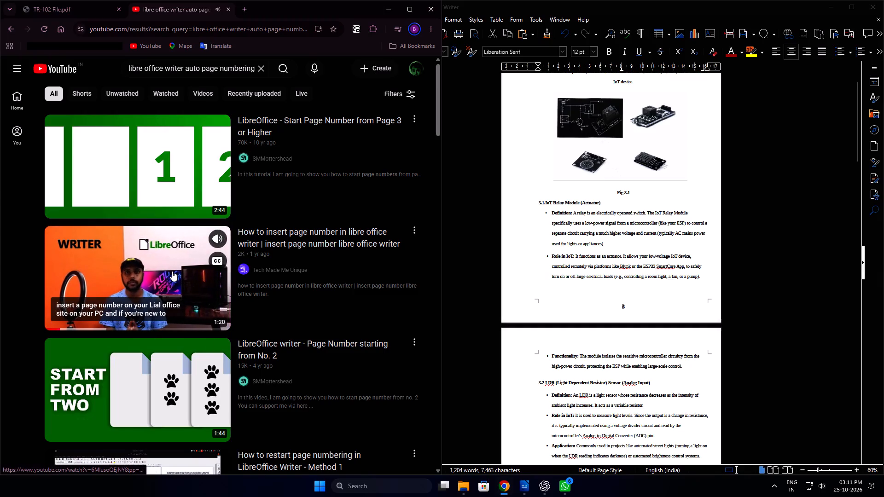
scroll(172, 271, down, 2)
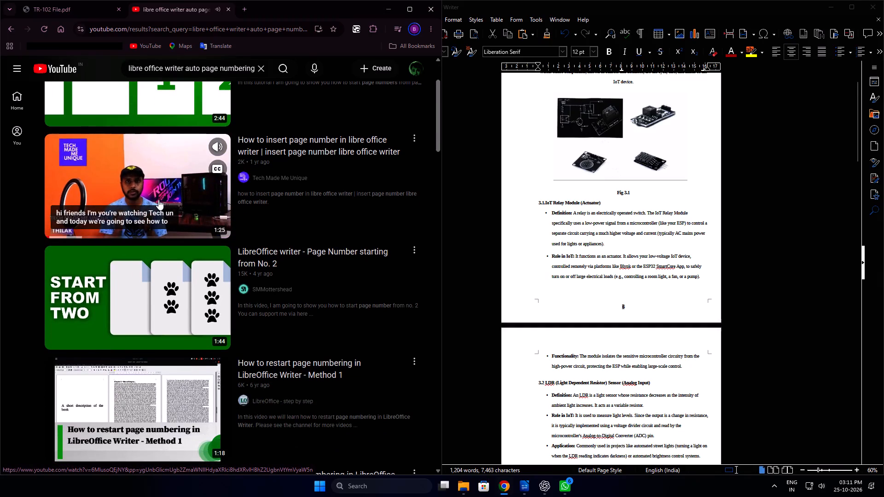
click(173, 399)
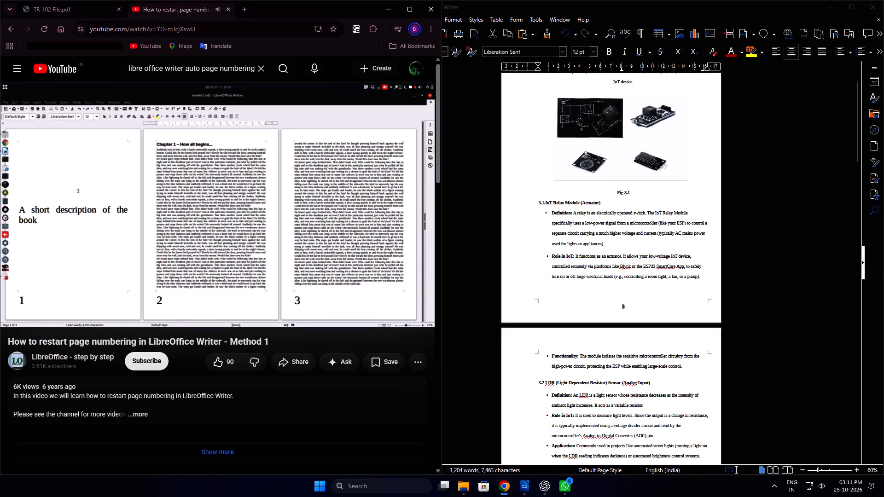
Skip through the tutorial video to the part on paragraph text flow breaks, and pause it there.
key(Right)
key(Right)
key(Right)
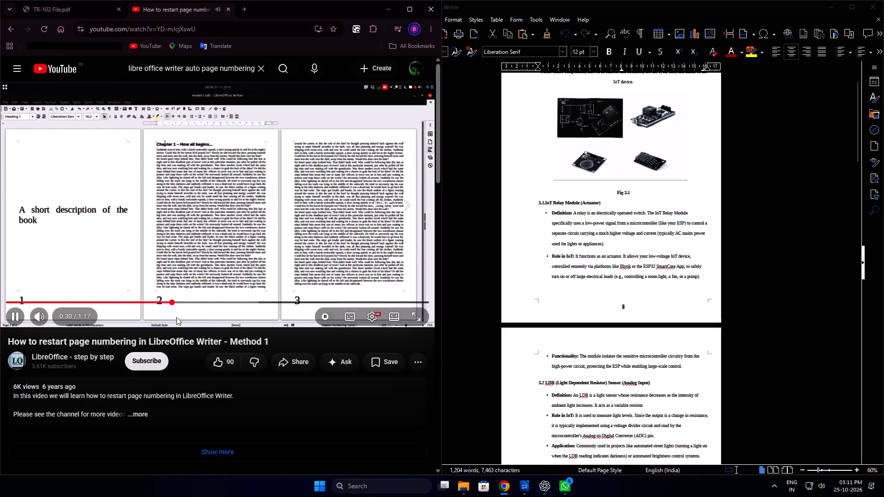
key(Right)
key(Right)
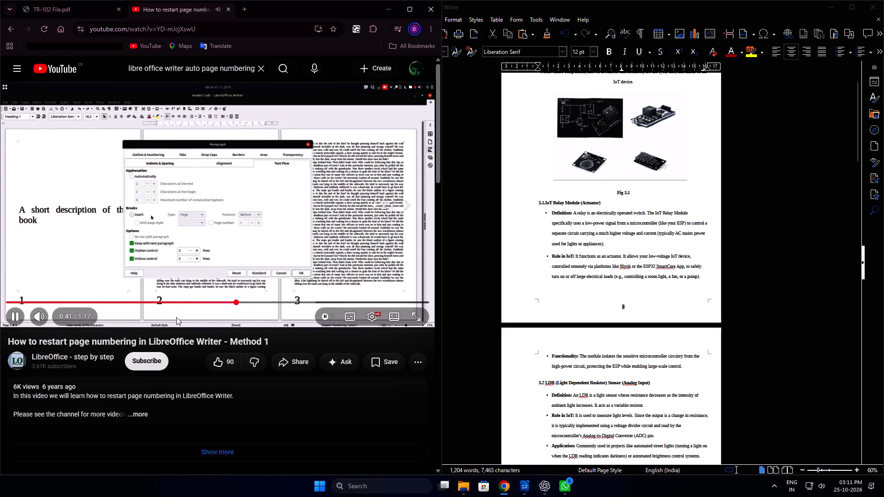
key(Left)
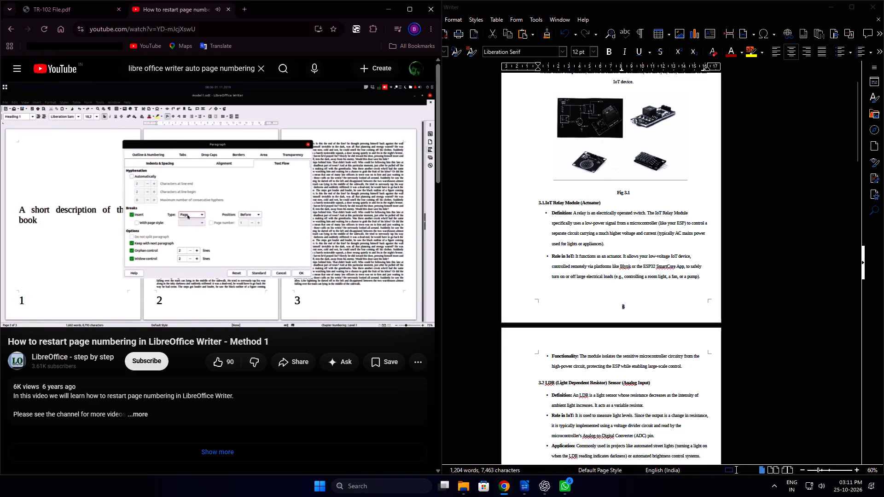
click(118, 201)
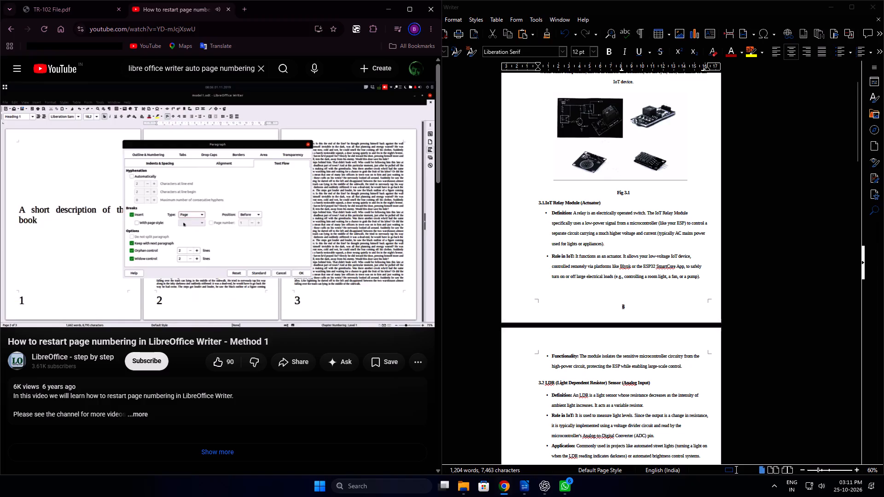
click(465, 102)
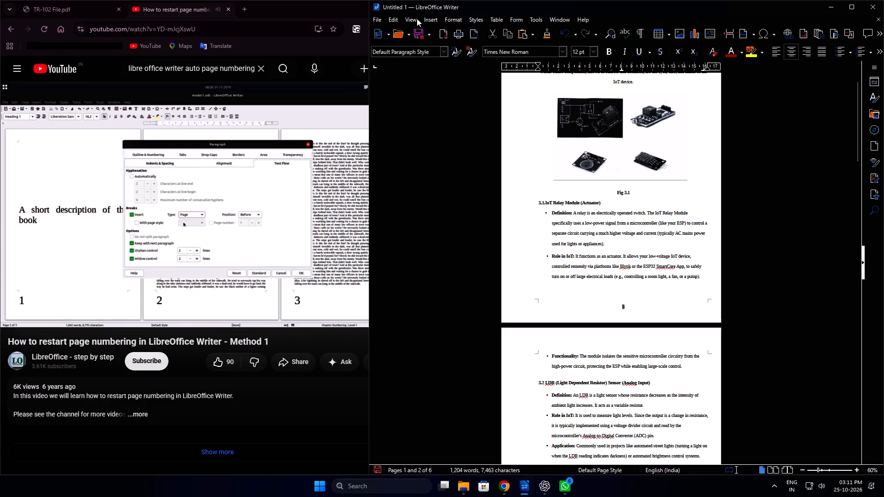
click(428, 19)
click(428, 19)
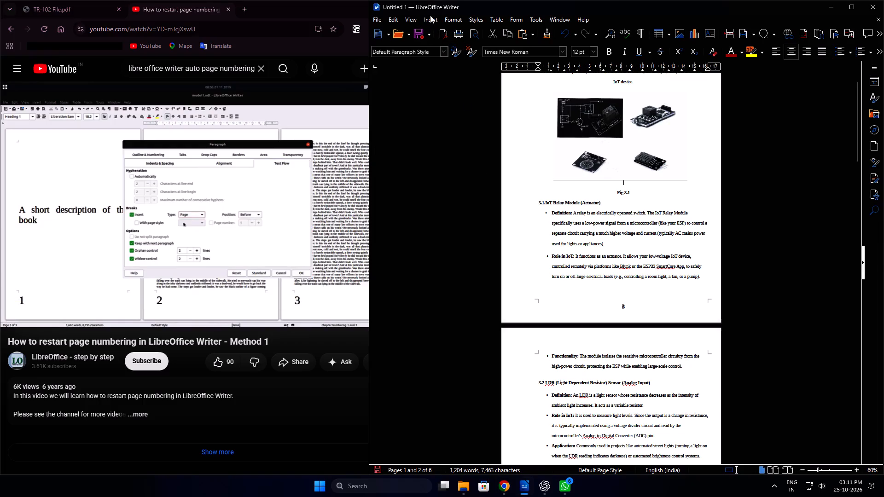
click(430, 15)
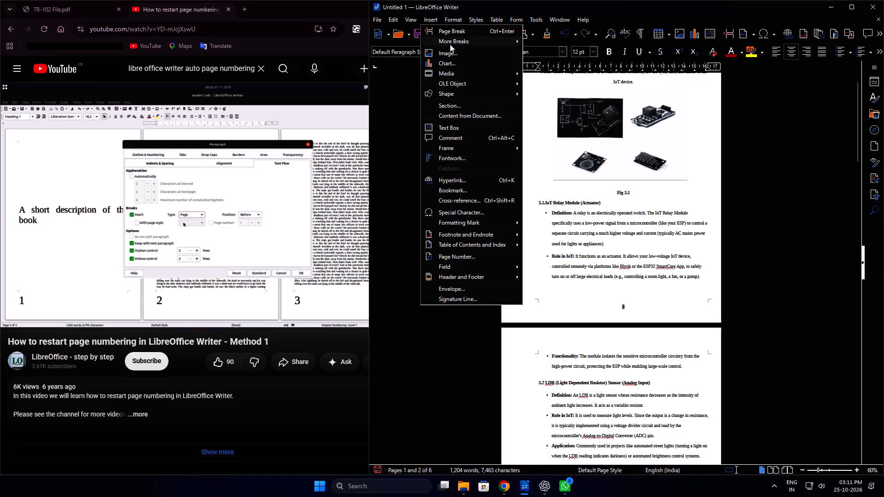
Replay the part of the tutorial that shows how the break settings are reached.
click(322, 178)
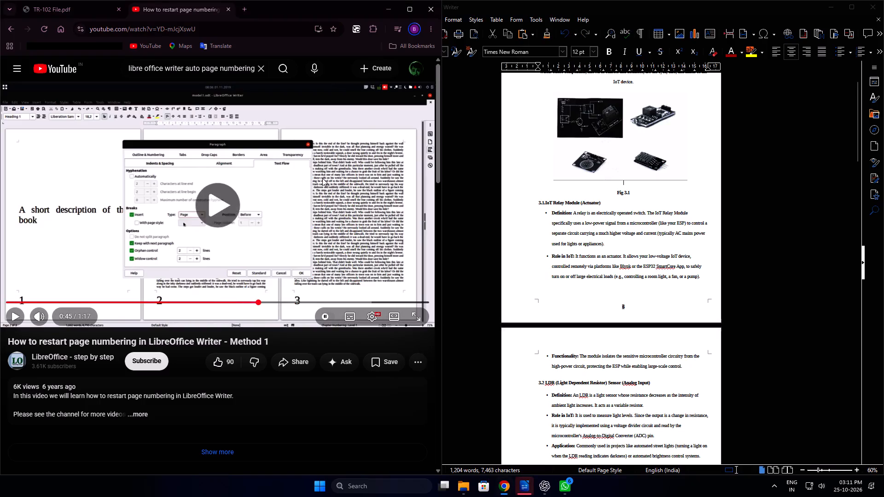
key(Left)
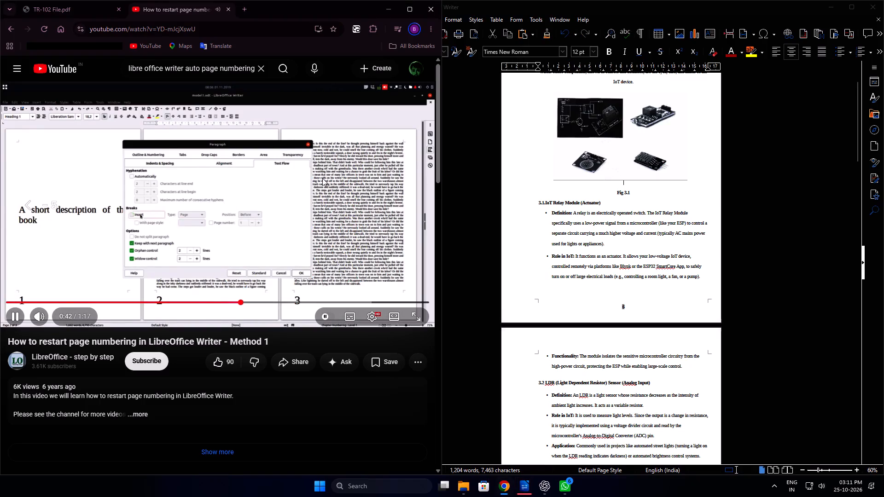
key(Left)
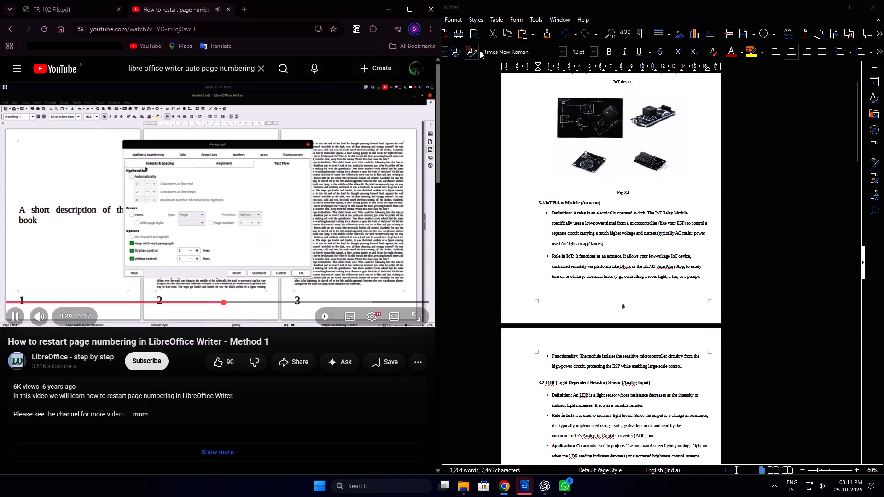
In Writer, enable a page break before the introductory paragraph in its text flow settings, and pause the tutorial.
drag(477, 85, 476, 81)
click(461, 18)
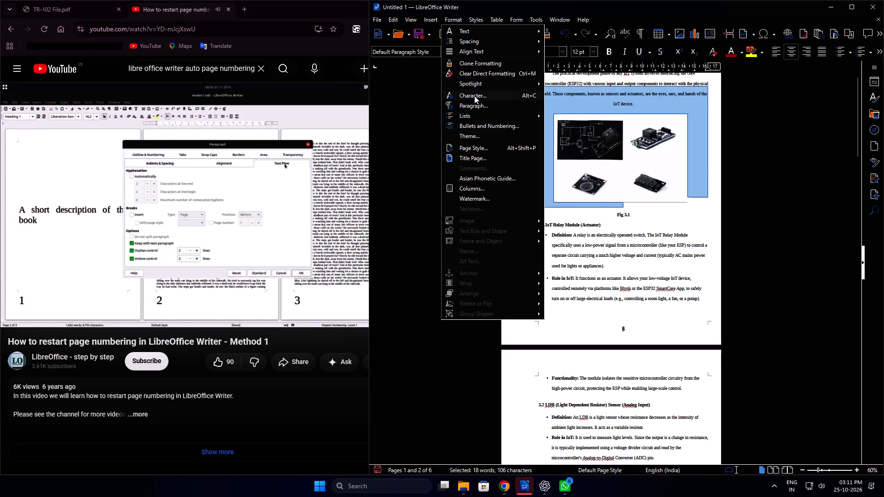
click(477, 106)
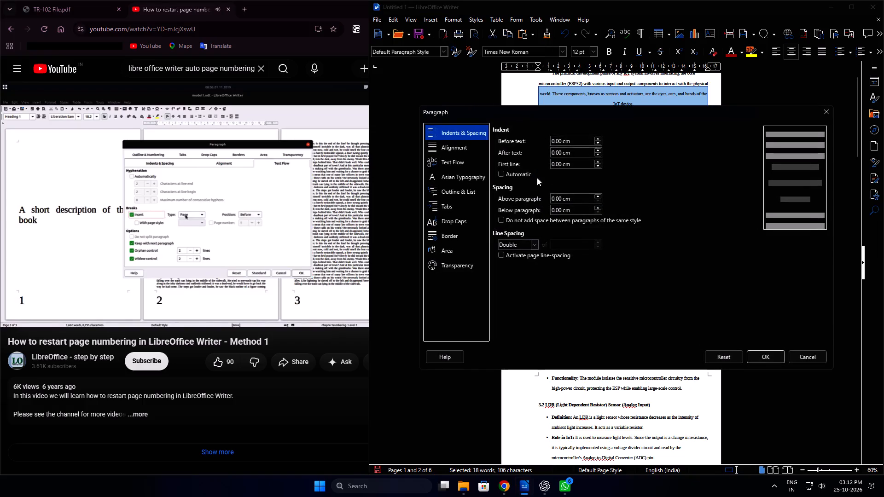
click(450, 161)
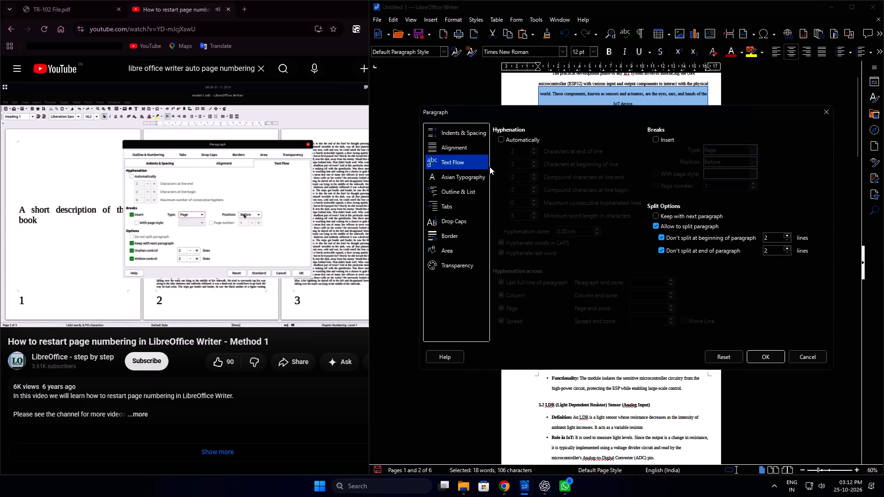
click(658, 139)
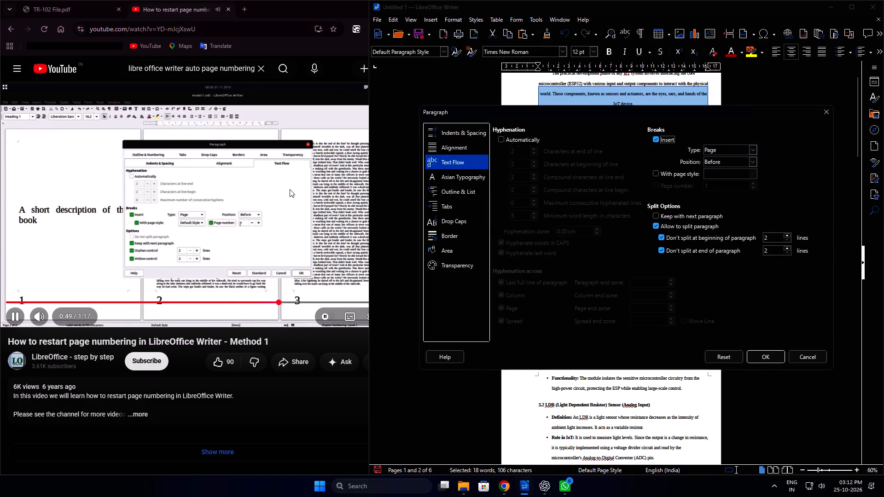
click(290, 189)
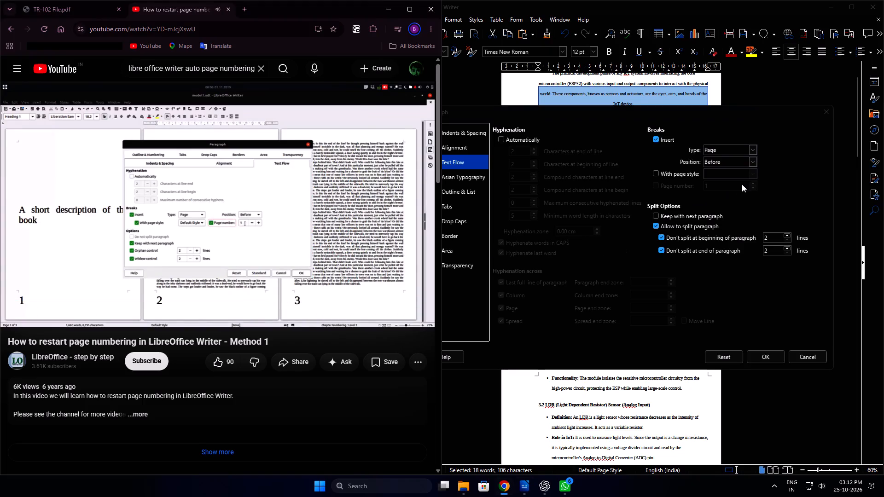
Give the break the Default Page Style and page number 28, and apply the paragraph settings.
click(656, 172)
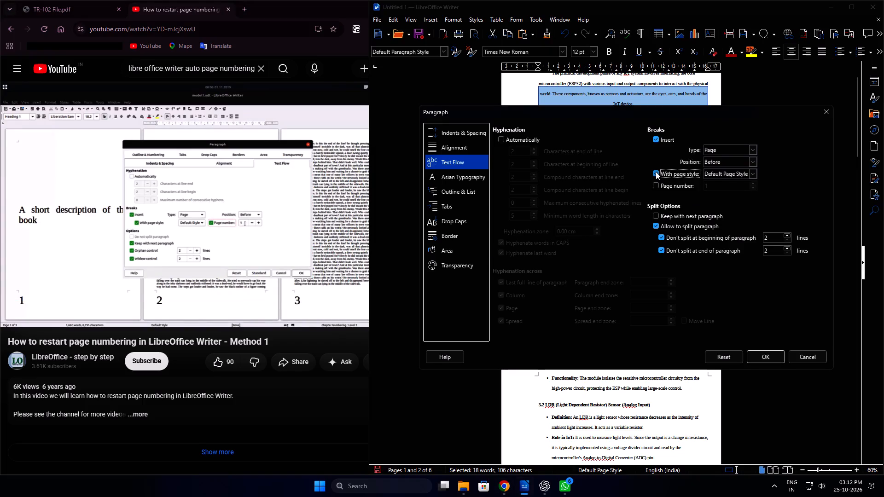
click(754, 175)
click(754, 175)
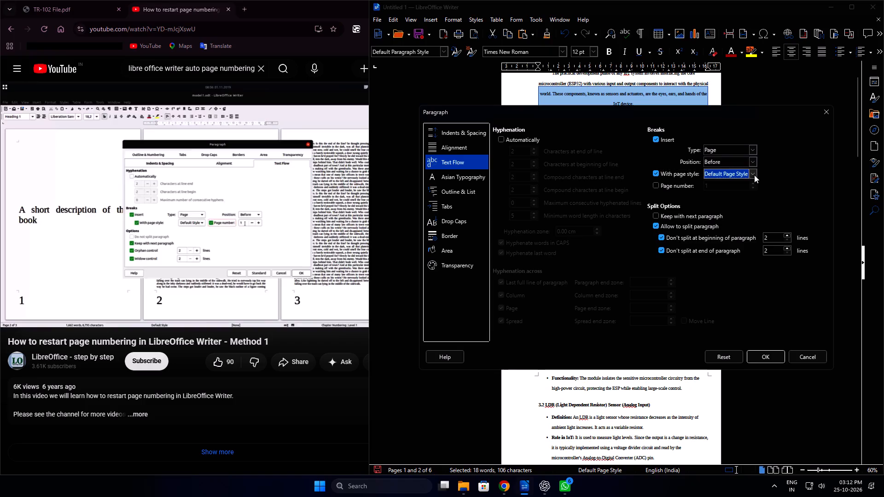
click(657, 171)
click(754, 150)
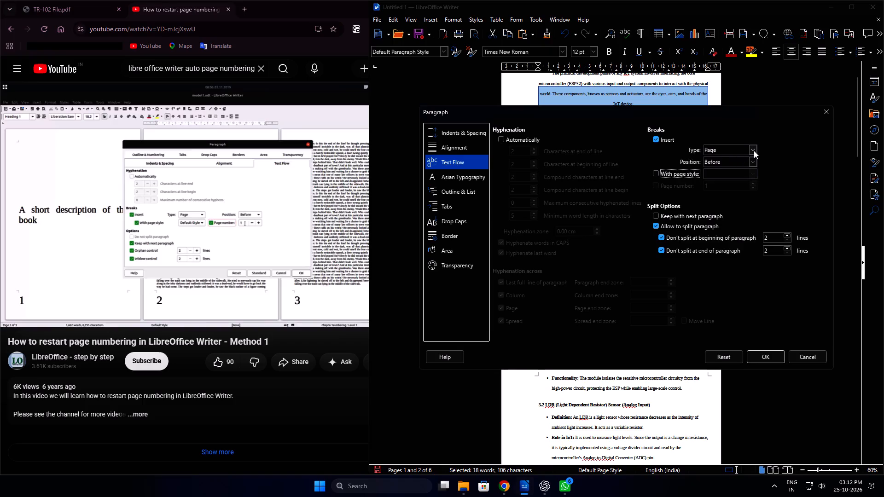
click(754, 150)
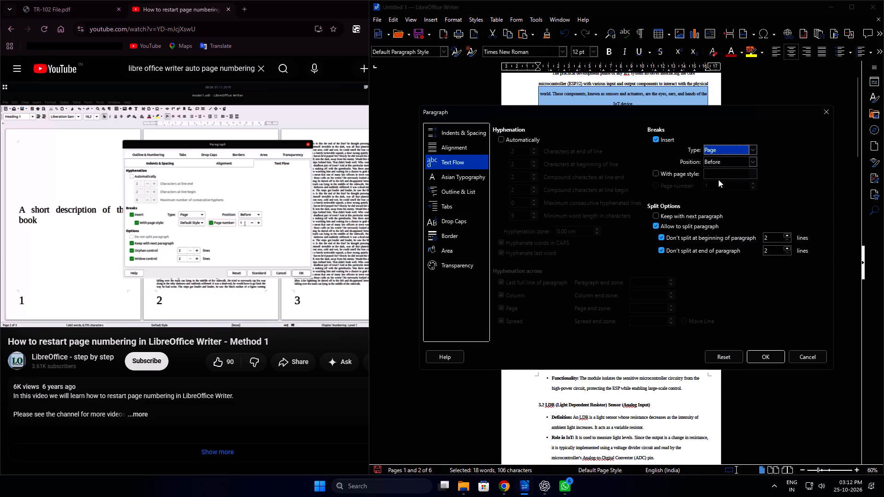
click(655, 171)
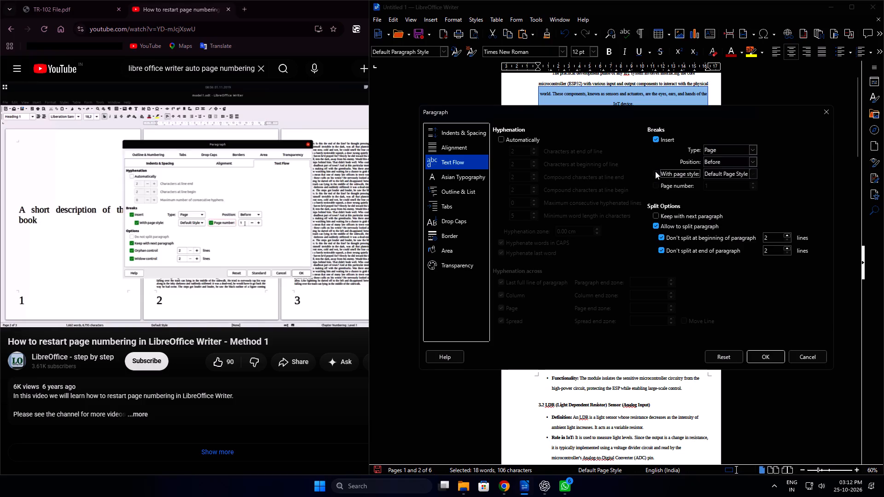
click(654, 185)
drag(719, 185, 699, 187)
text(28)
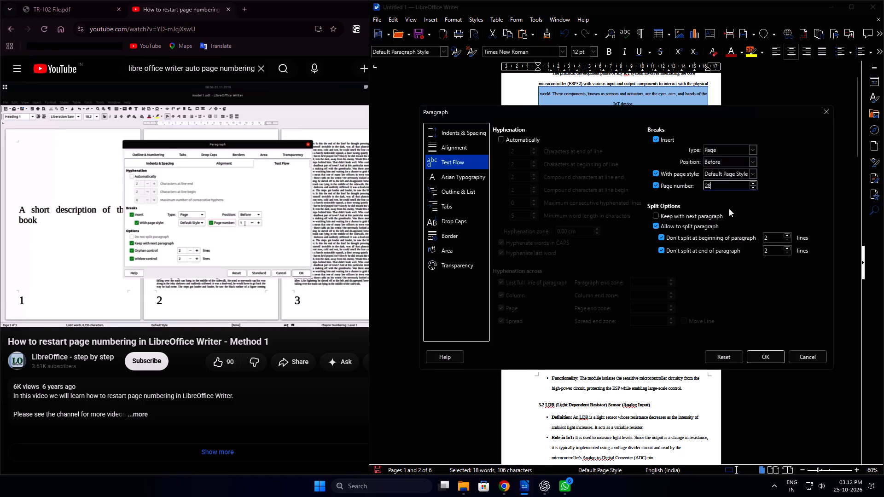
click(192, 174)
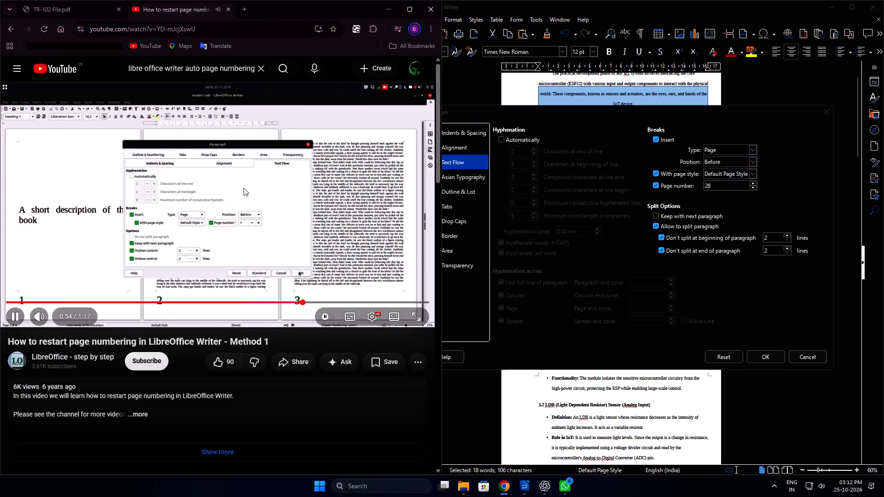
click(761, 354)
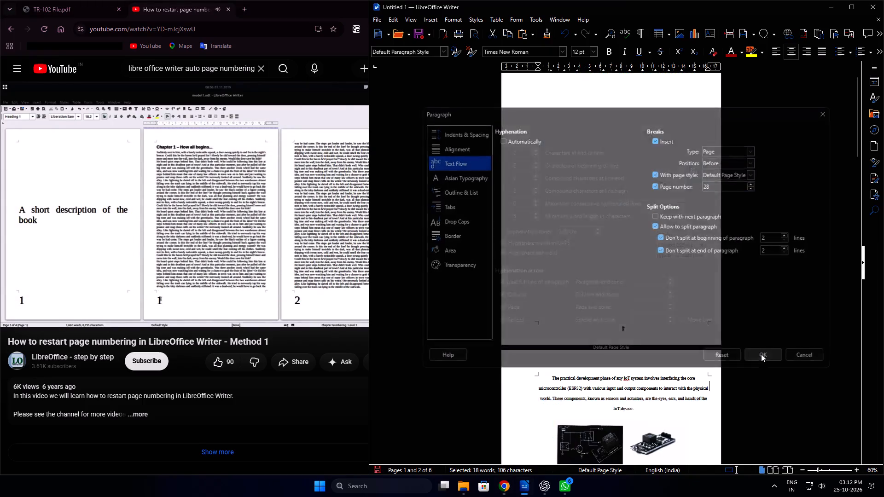
Check the layout and footer numbers across the document, from the introduction to the last page and back to the start.
scroll(761, 353, down, 9)
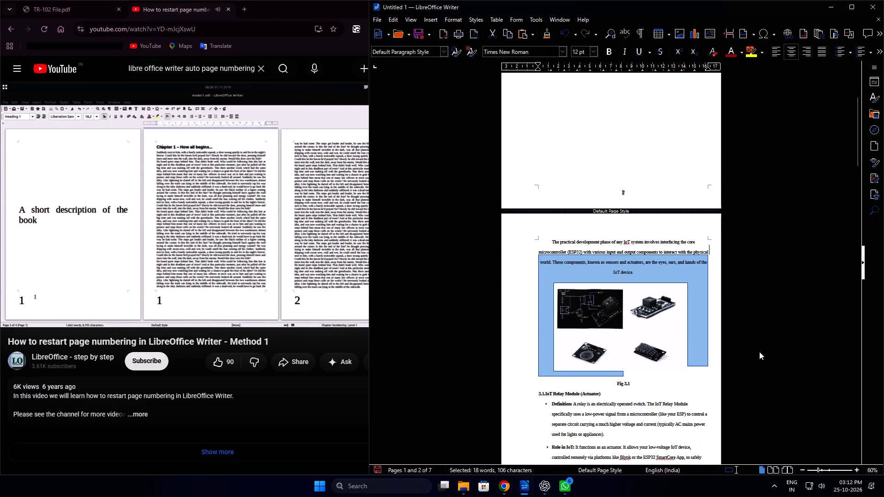
scroll(759, 352, down, 9)
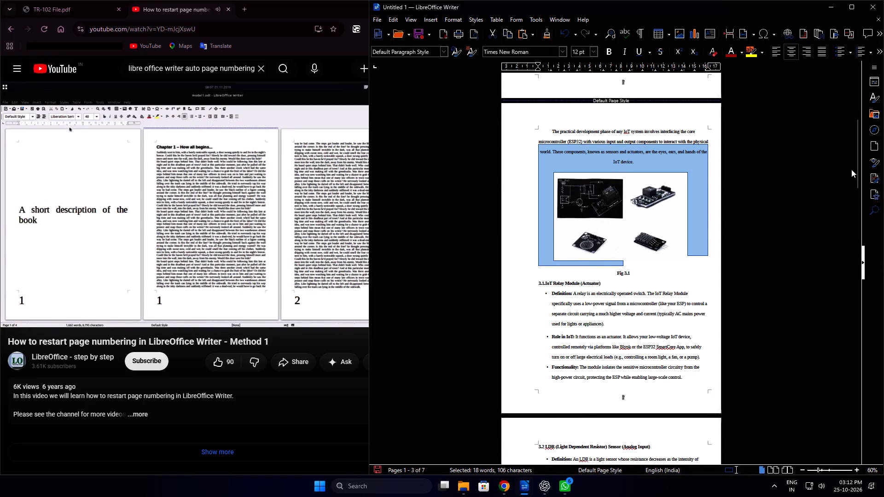
drag(859, 171, 839, 324)
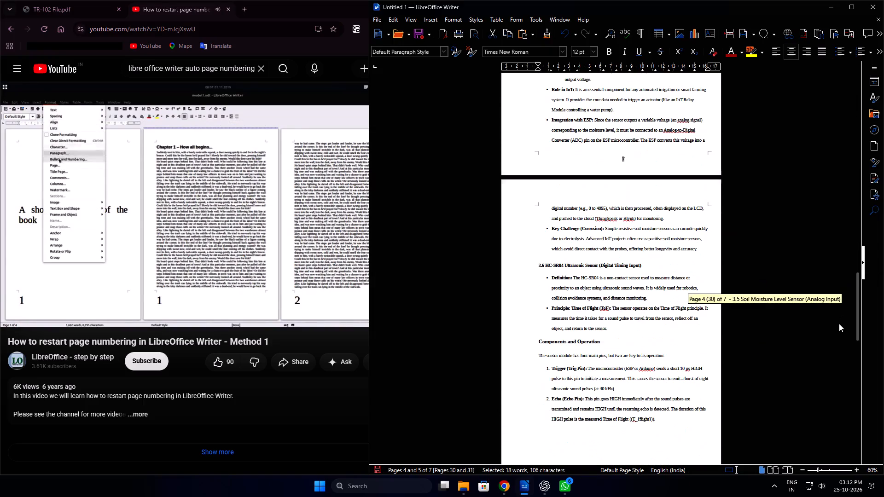
drag(839, 324, 830, 450)
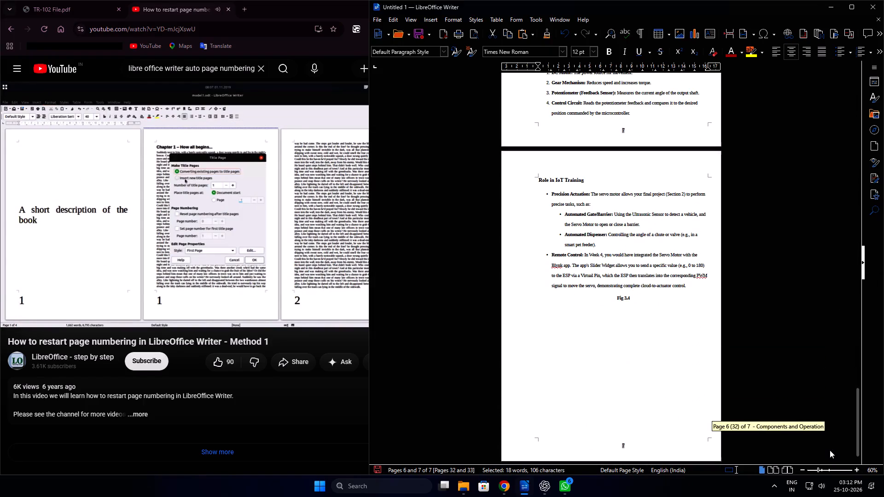
drag(830, 450, 830, 440)
click(766, 375)
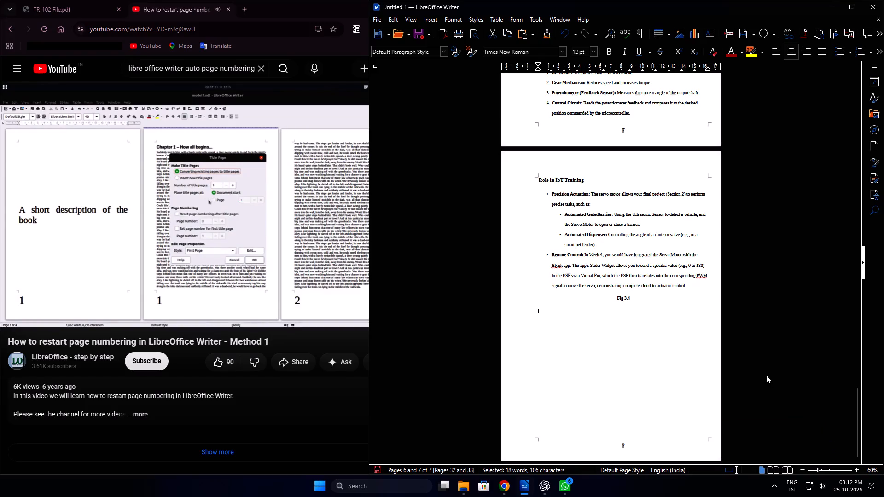
click(766, 375)
drag(858, 413, 861, 229)
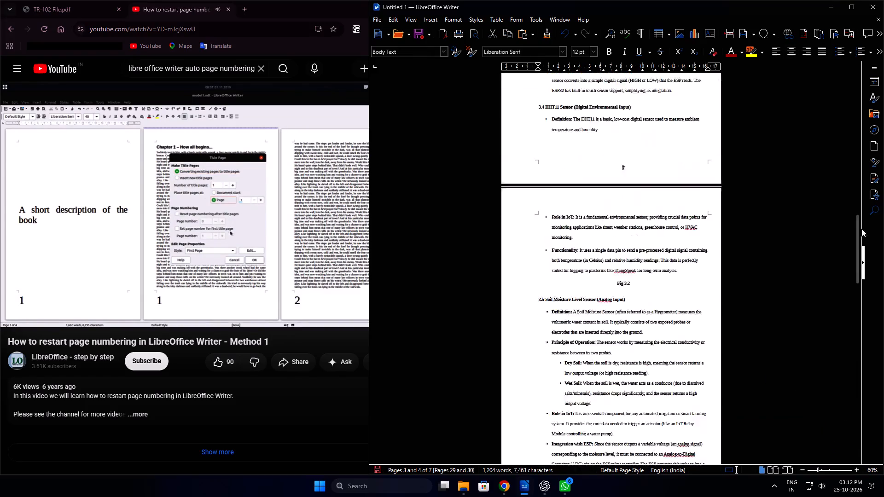
drag(861, 229, 865, 64)
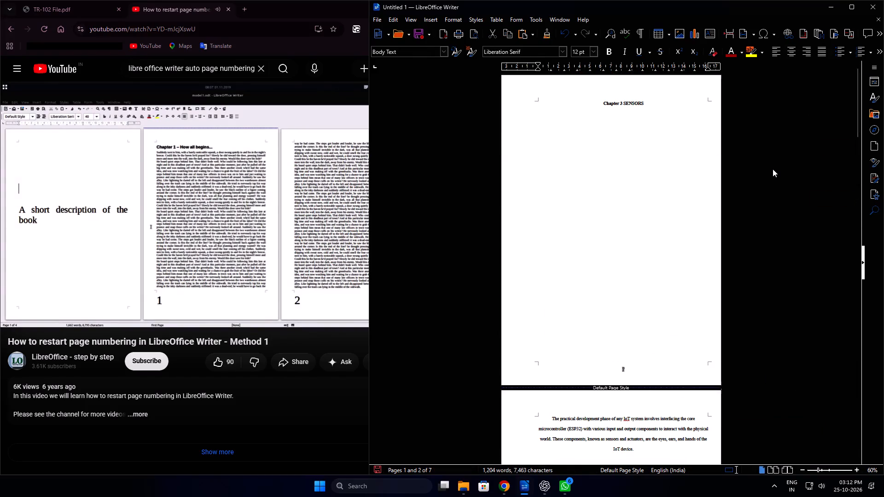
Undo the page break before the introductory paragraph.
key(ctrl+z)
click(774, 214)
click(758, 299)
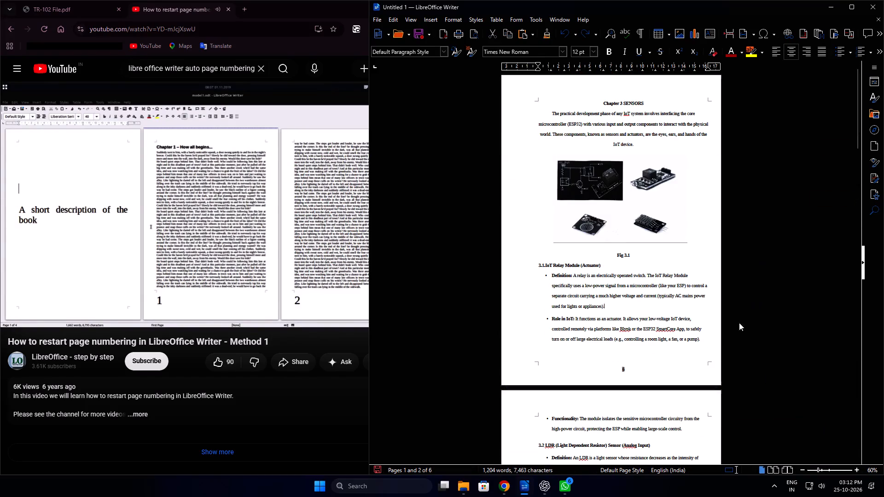
Select the number in the footer of the Chapter 3 SENSORS page.
click(701, 340)
click(622, 370)
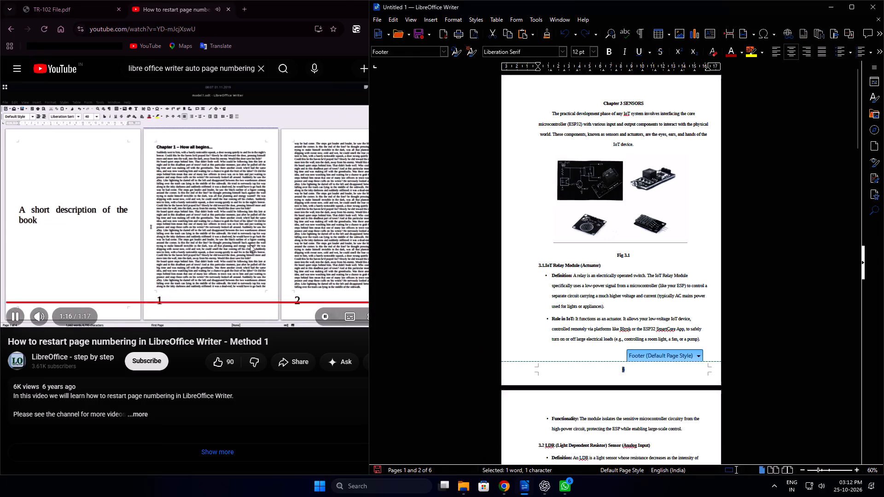
Switch to Chrome and look through the comments below the page numbering tutorial.
click(250, 244)
scroll(250, 244, down, 6)
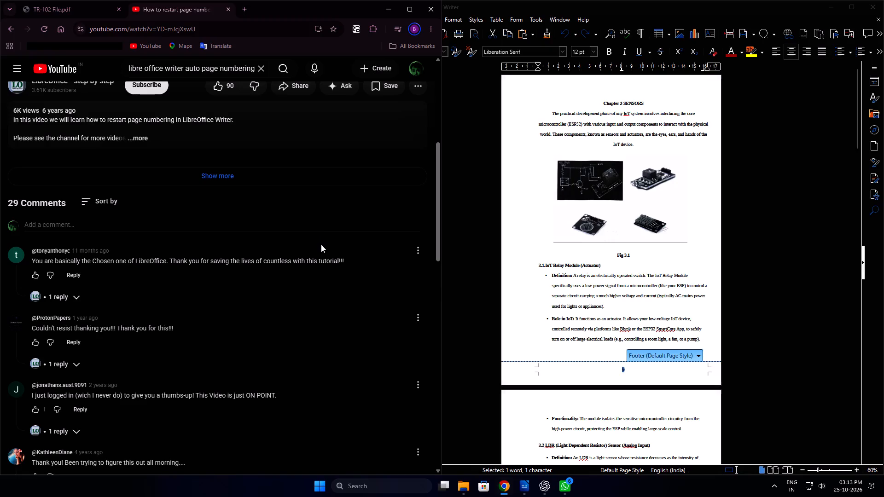
scroll(321, 244, up, 11)
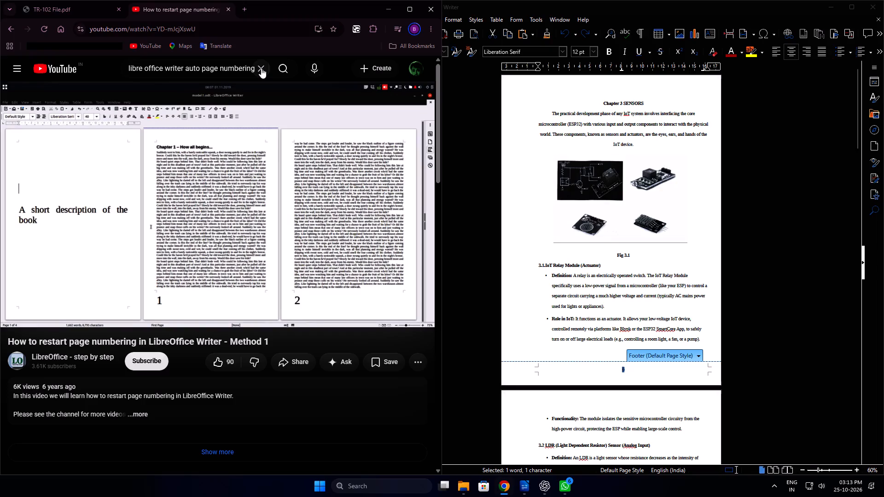
Search YouTube for "libre office writer same page number" and look through the suggested tutorials.
click(261, 68)
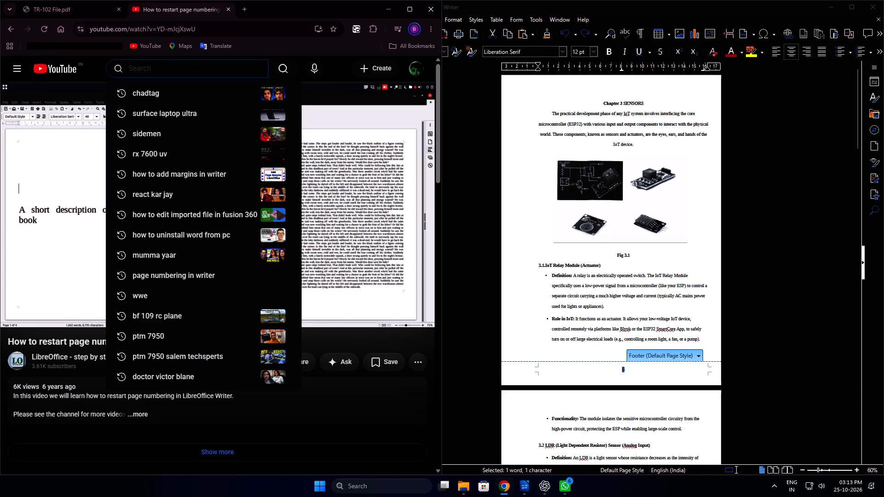
text(libre office writer)
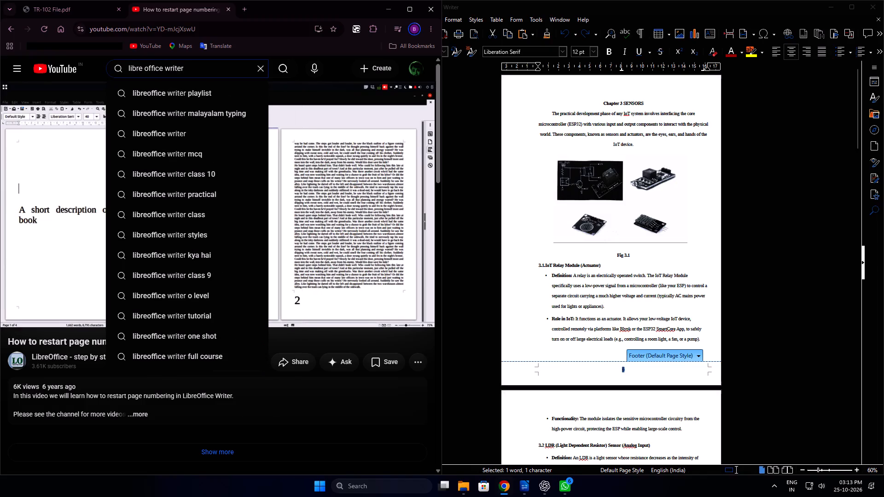
text(, same)
key(space)
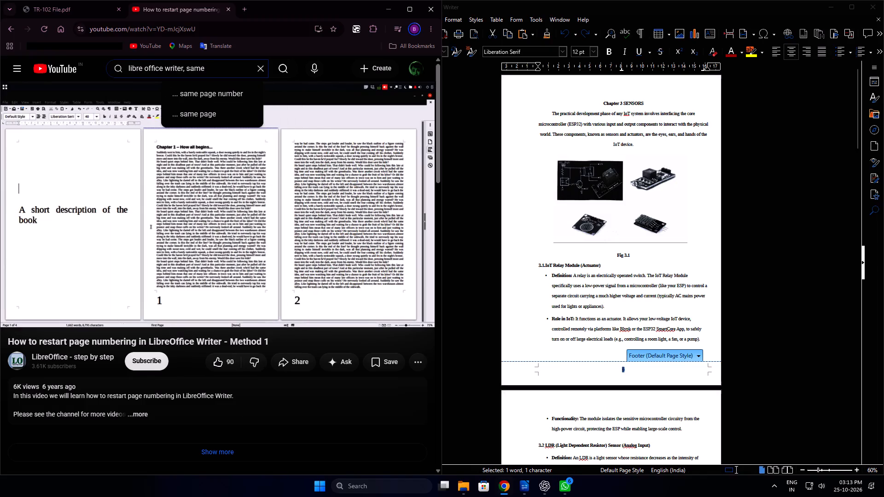
text(page)
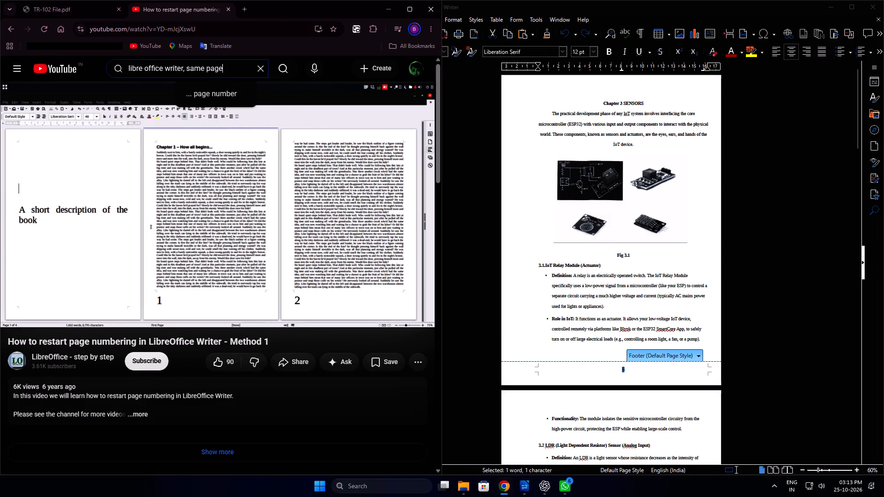
key(Down)
key(Return)
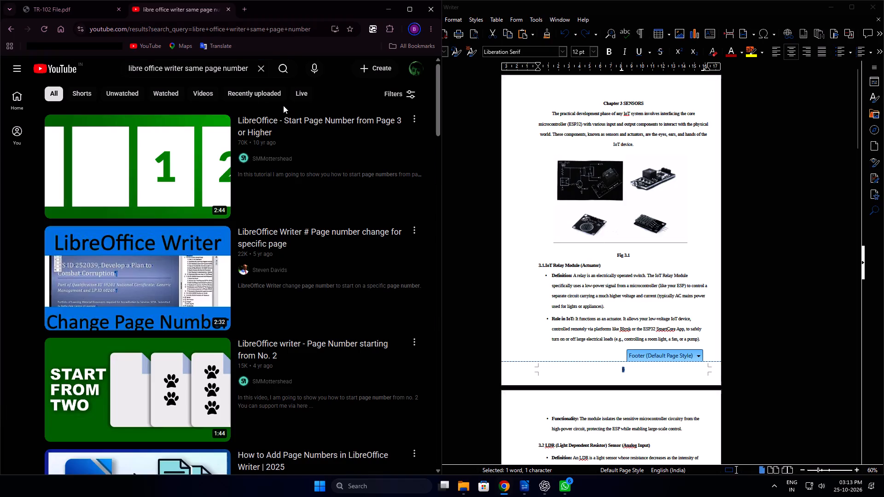
scroll(291, 171, down, 2)
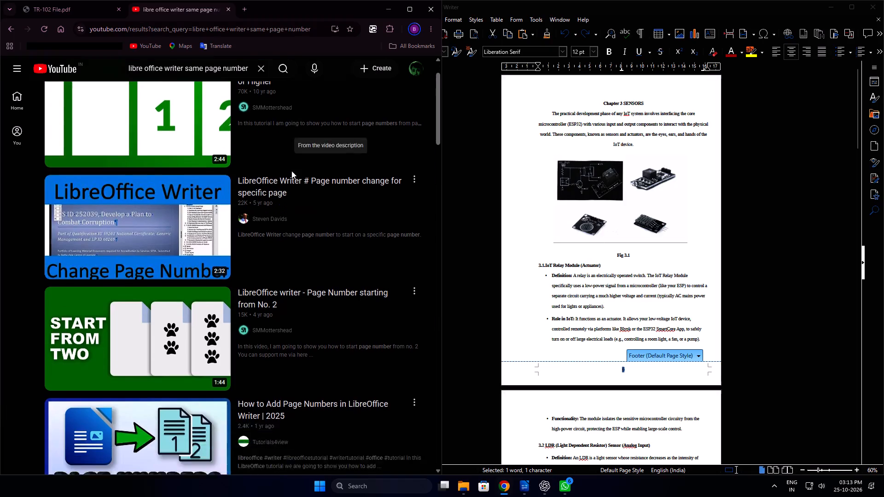
scroll(291, 169, down, 2)
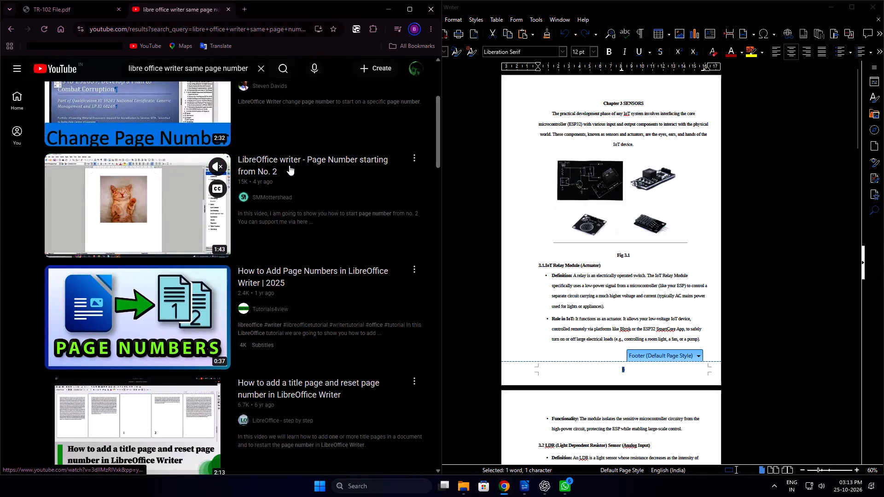
Open the Tutorials4view video "How to Add Page Numbers in LibreOffice Writer | 2025" and look over its description and comments.
click(146, 296)
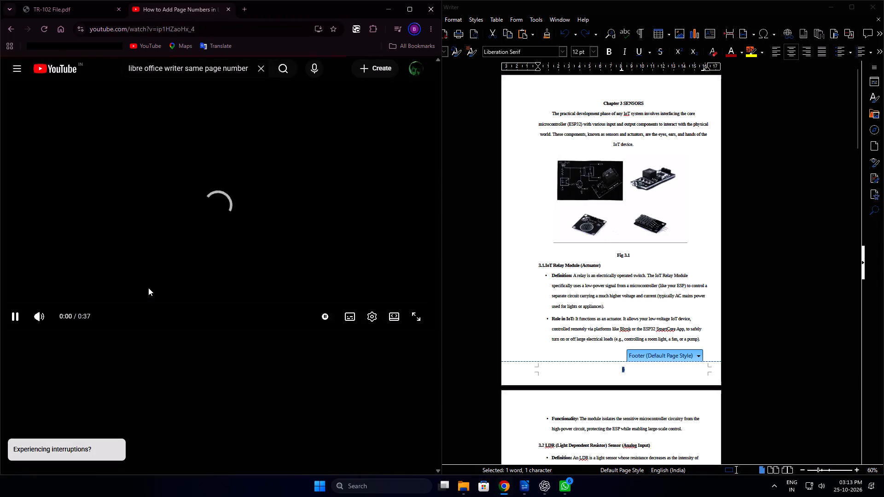
scroll(149, 285, down, 3)
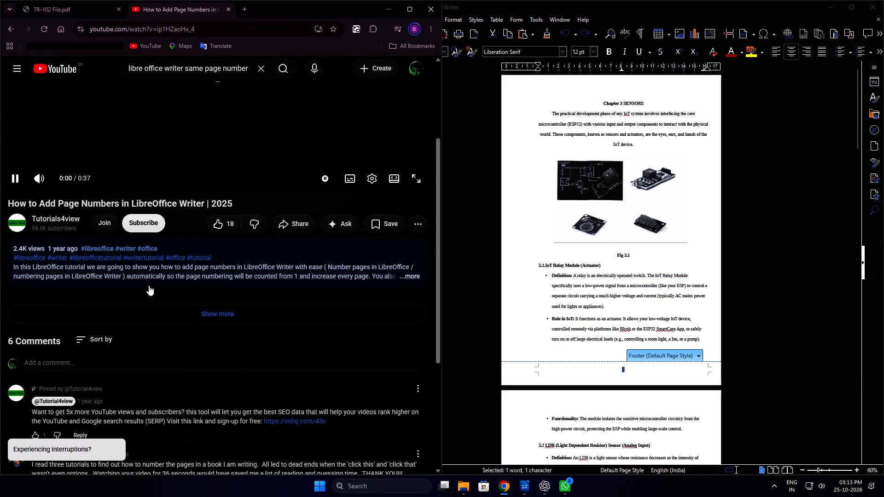
scroll(149, 285, down, 1)
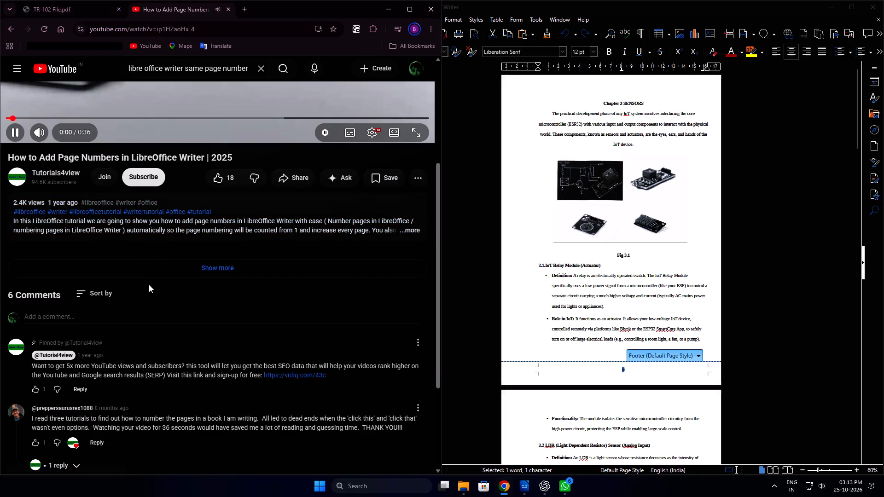
scroll(149, 284, up, 8)
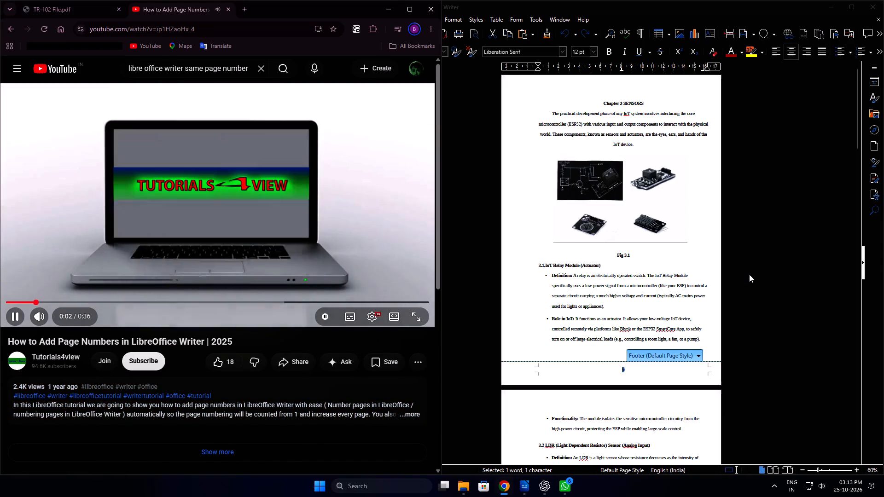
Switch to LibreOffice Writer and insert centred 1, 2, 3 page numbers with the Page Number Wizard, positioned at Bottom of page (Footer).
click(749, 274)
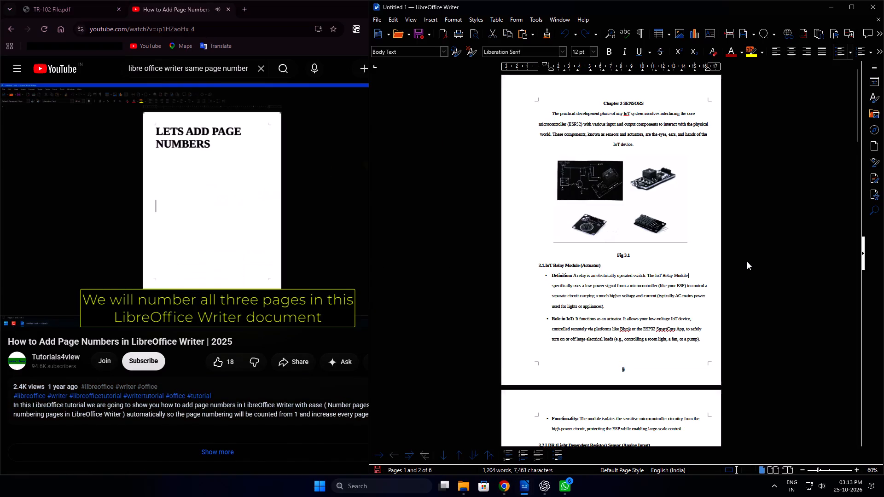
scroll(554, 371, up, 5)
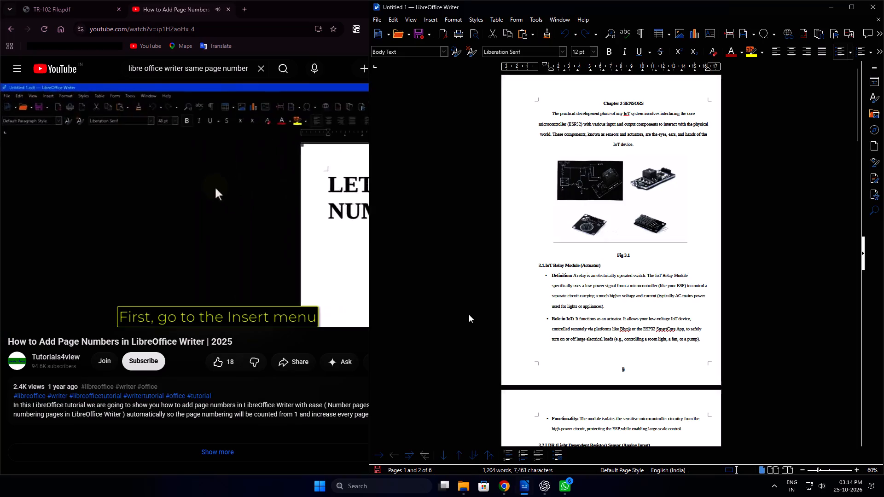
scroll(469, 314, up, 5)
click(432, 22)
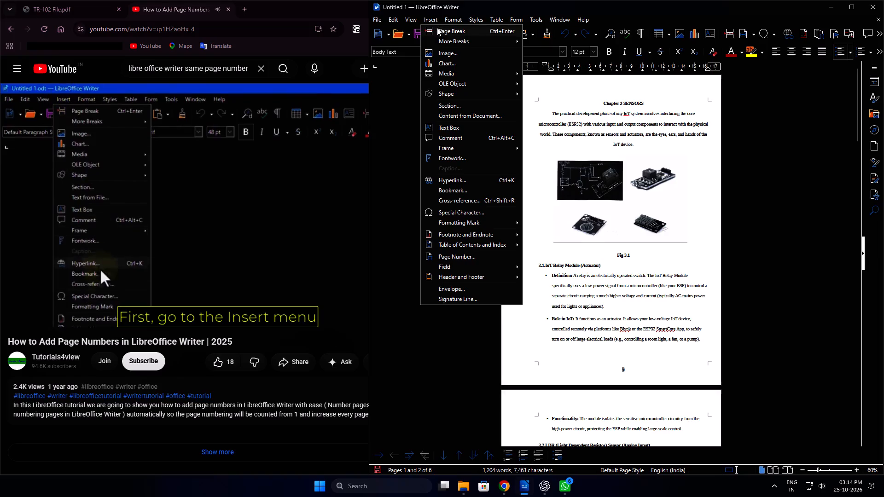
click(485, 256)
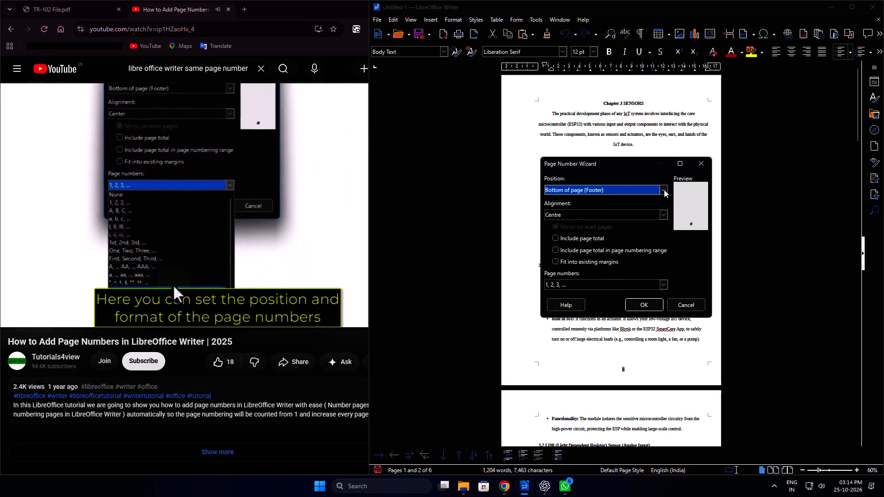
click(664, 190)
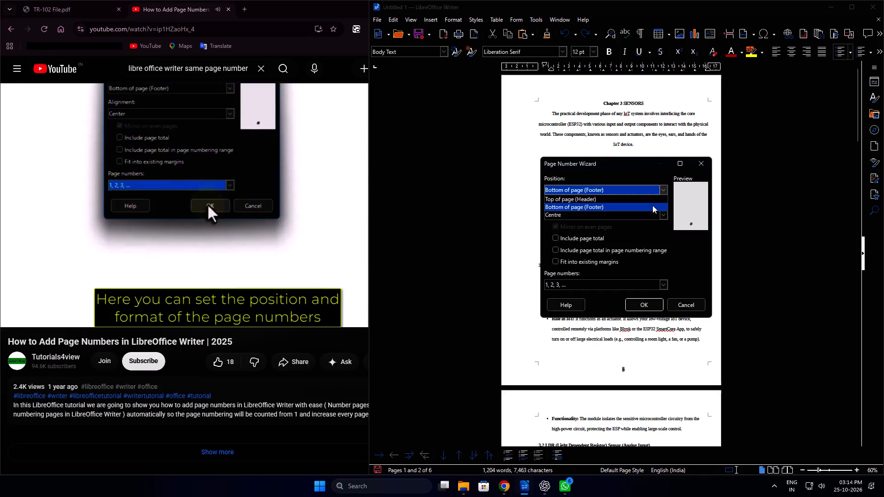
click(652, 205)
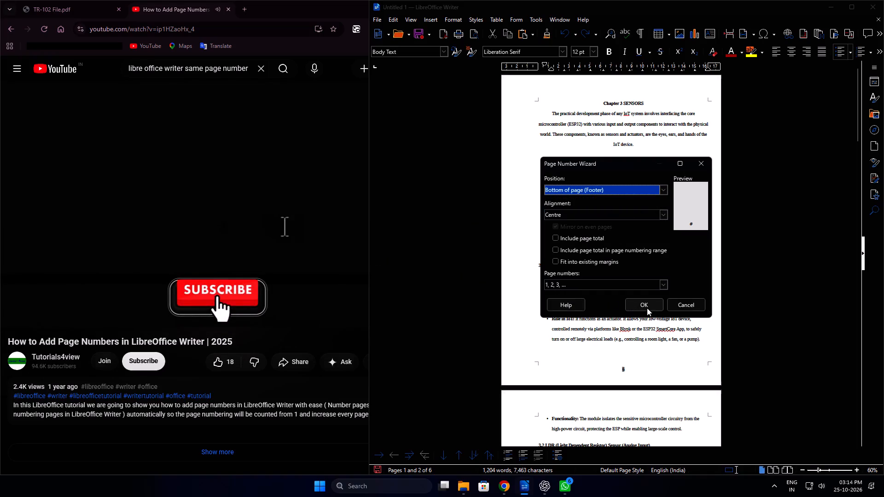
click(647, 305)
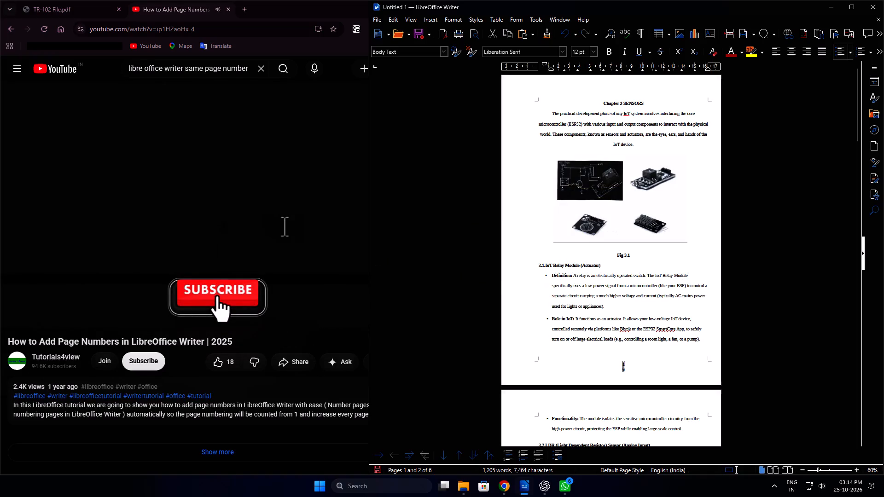
Check the footer numbers below the Chapter 3 SENSORS page and on the following page.
click(762, 393)
scroll(711, 378, down, 4)
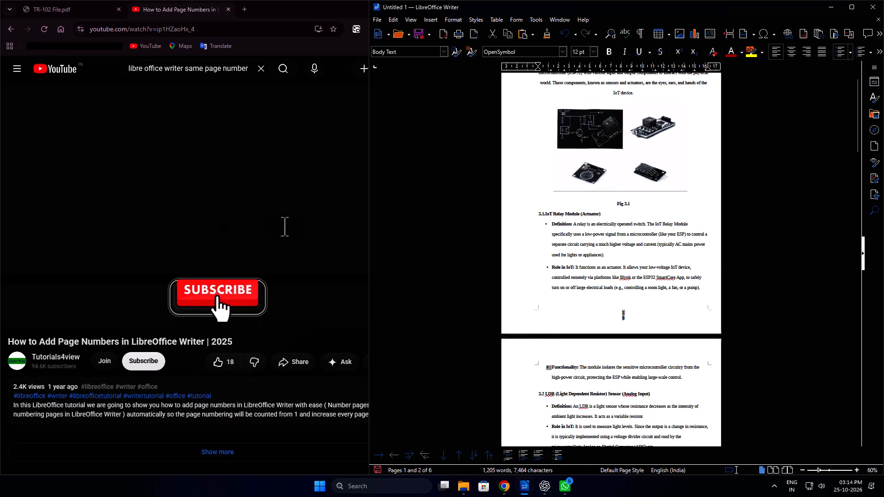
scroll(711, 378, down, 15)
scroll(708, 370, up, 3)
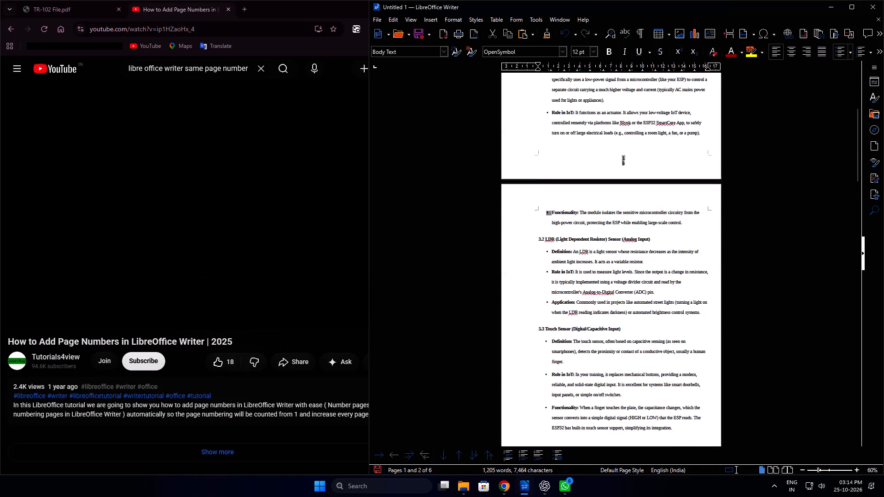
scroll(706, 369, up, 12)
scroll(674, 327, up, 3)
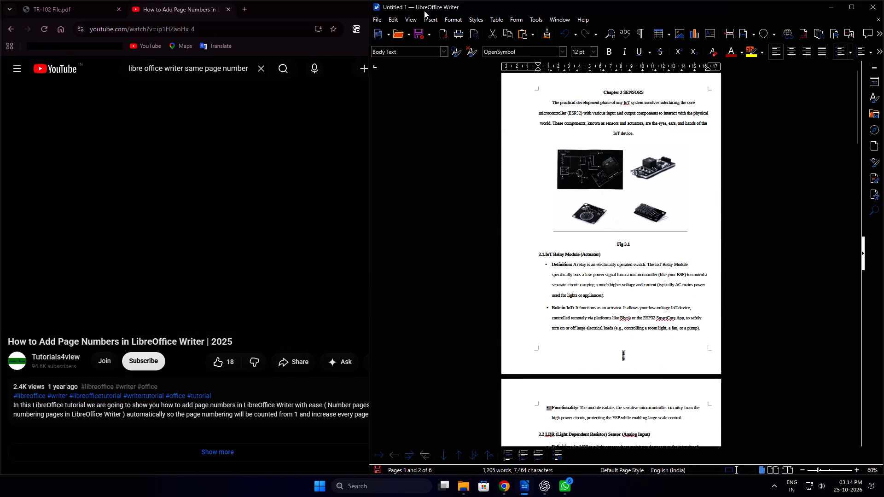
click(432, 20)
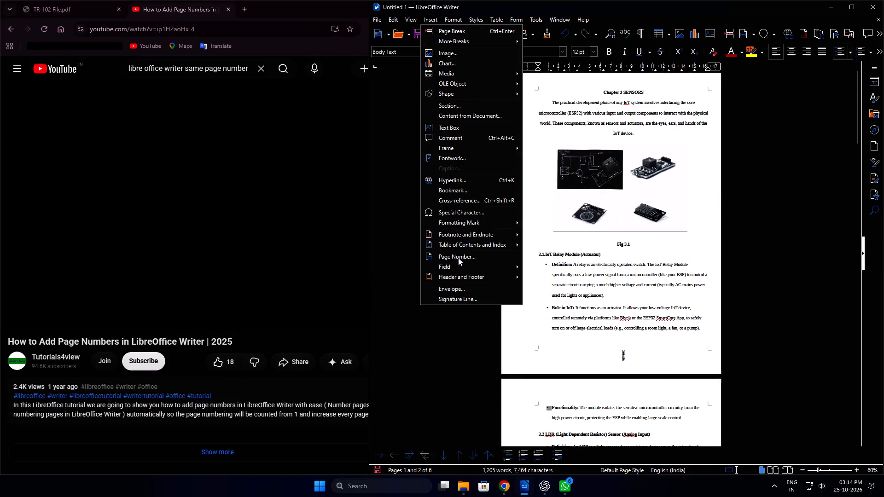
click(698, 351)
Delete the Default Page Style footer together with all its page number content.
click(621, 361)
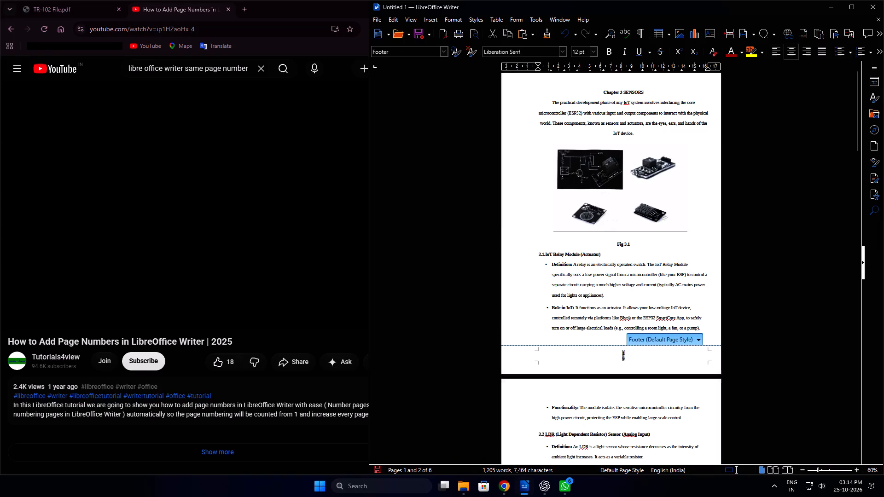
click(699, 335)
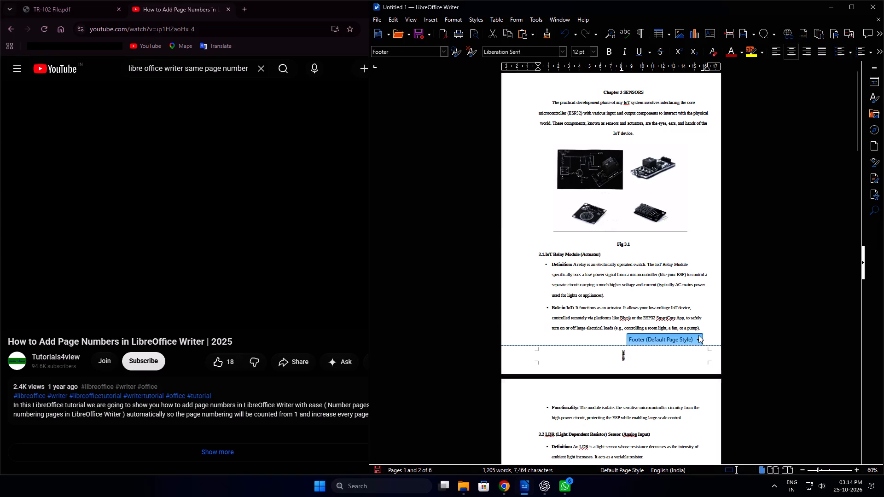
click(698, 335)
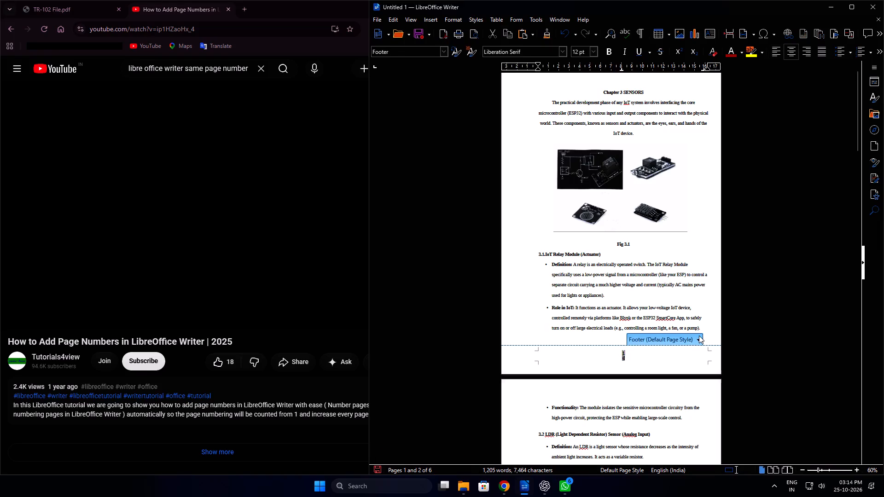
double_click(699, 335)
drag(648, 341, 649, 349)
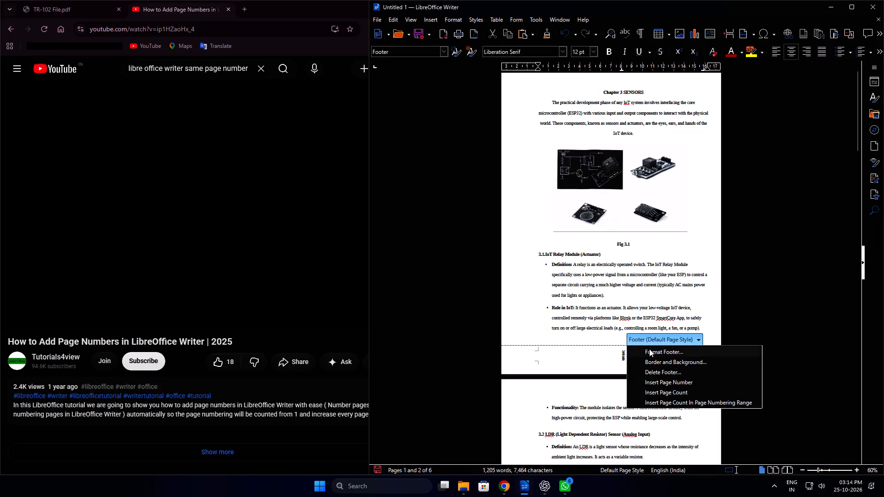
drag(649, 349, 655, 341)
click(663, 368)
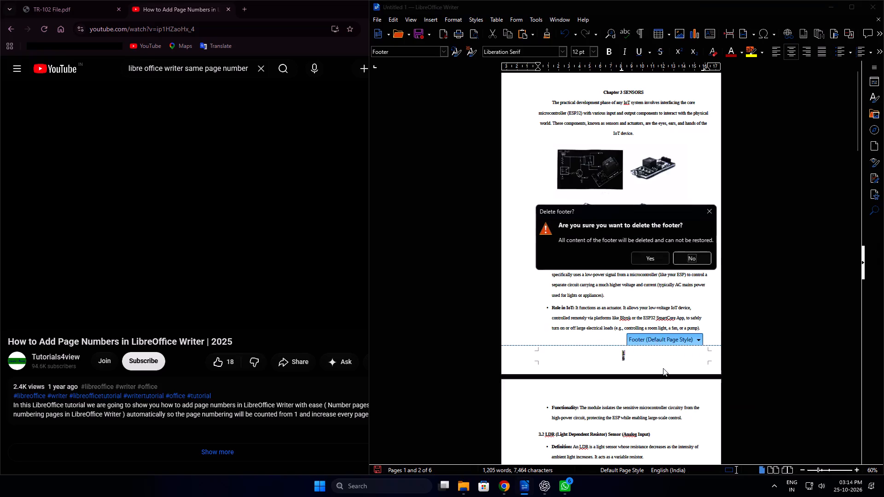
click(657, 260)
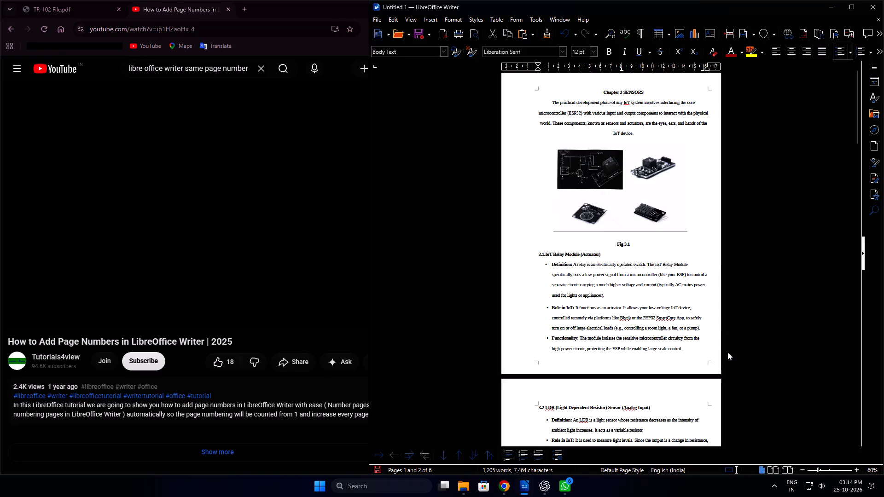
Check the pages from first to last for footers and open the Page Number Wizard from the first page.
scroll(727, 352, down, 10)
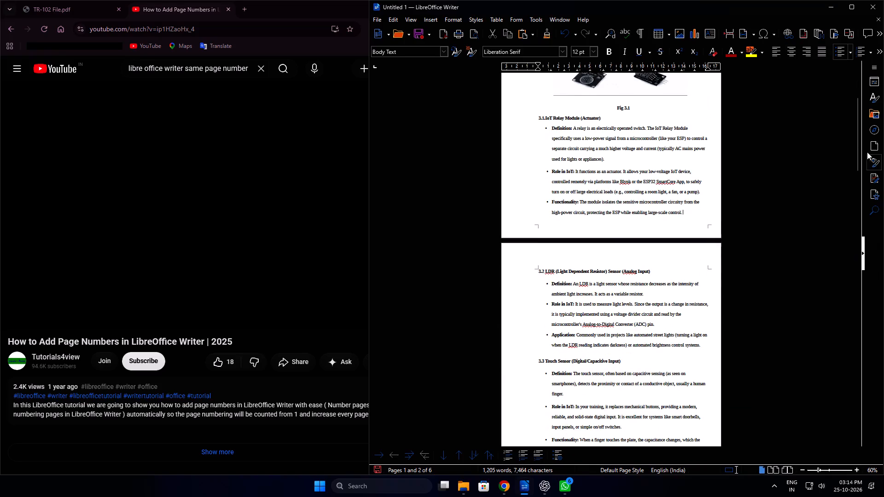
drag(857, 148, 820, 384)
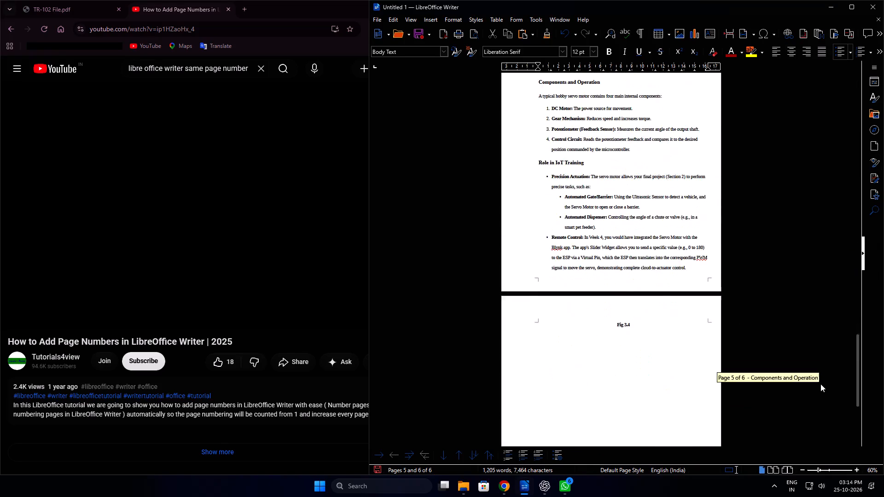
drag(820, 384, 849, 109)
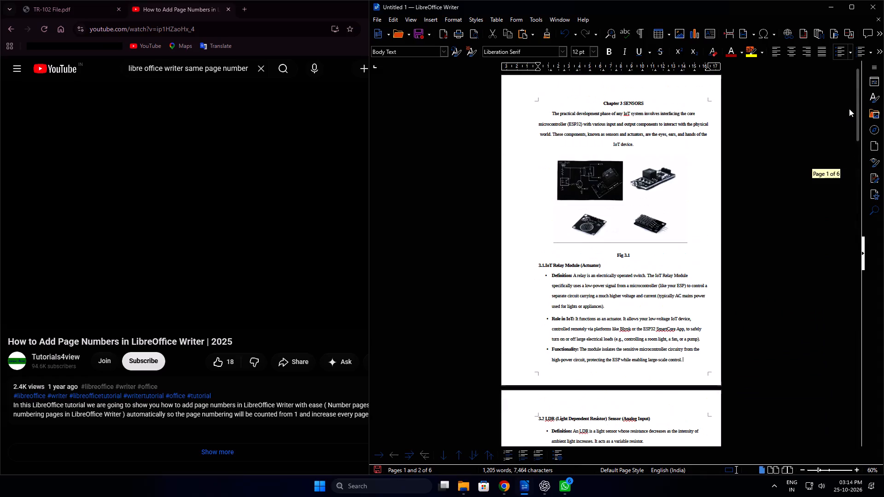
drag(849, 109, 850, 81)
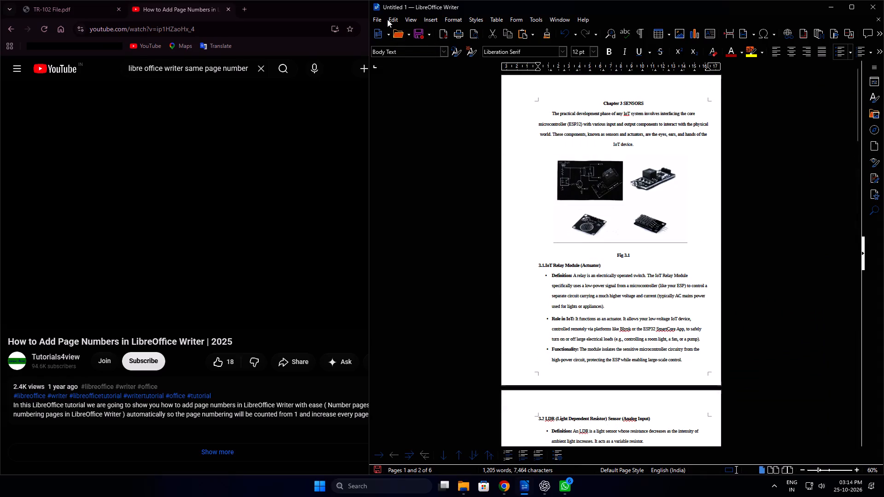
click(427, 22)
click(455, 260)
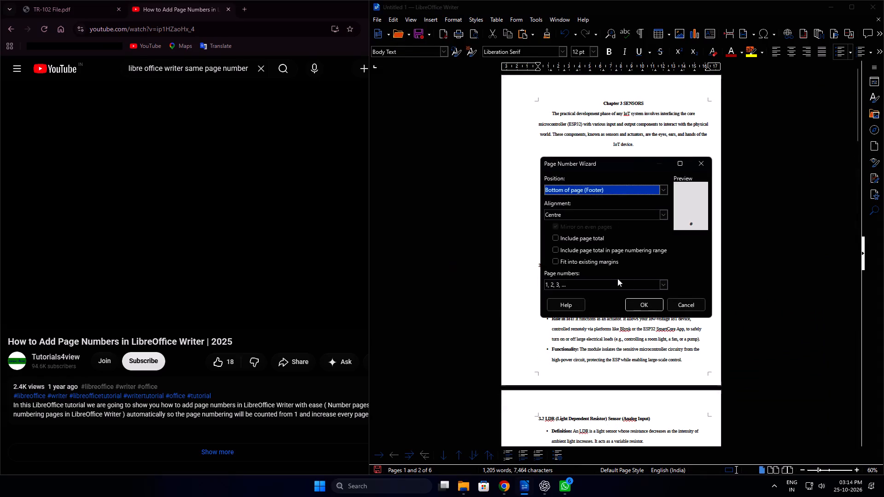
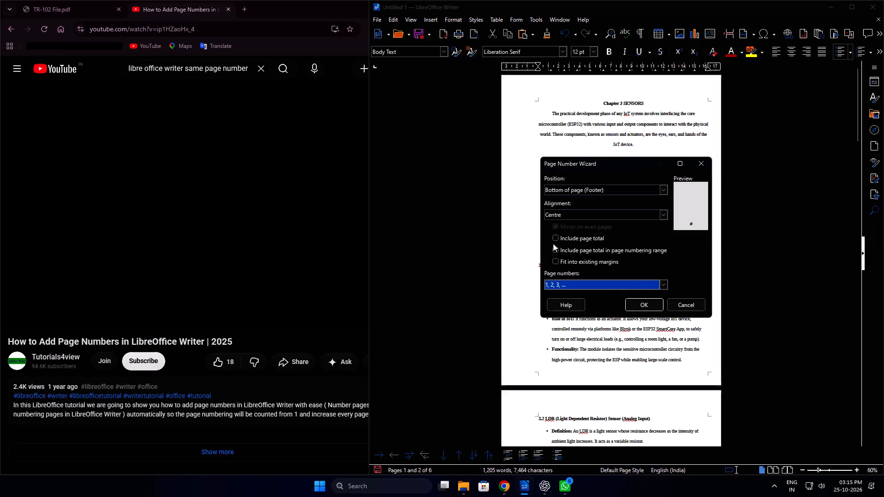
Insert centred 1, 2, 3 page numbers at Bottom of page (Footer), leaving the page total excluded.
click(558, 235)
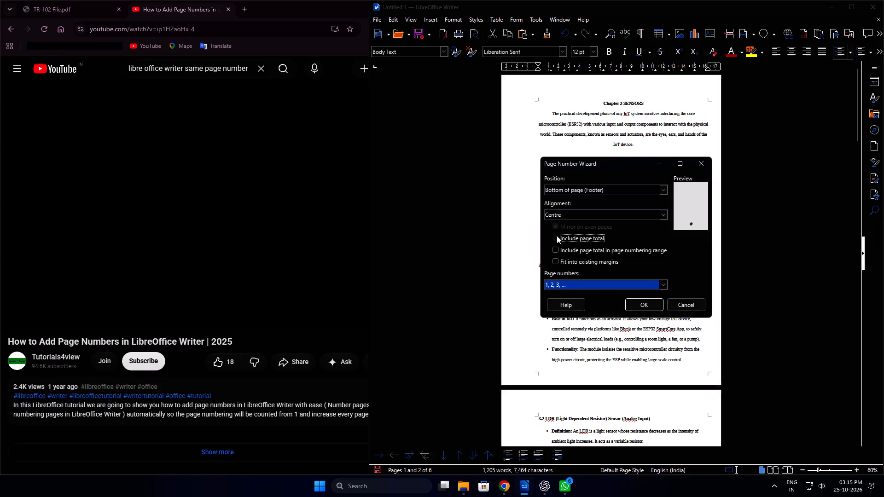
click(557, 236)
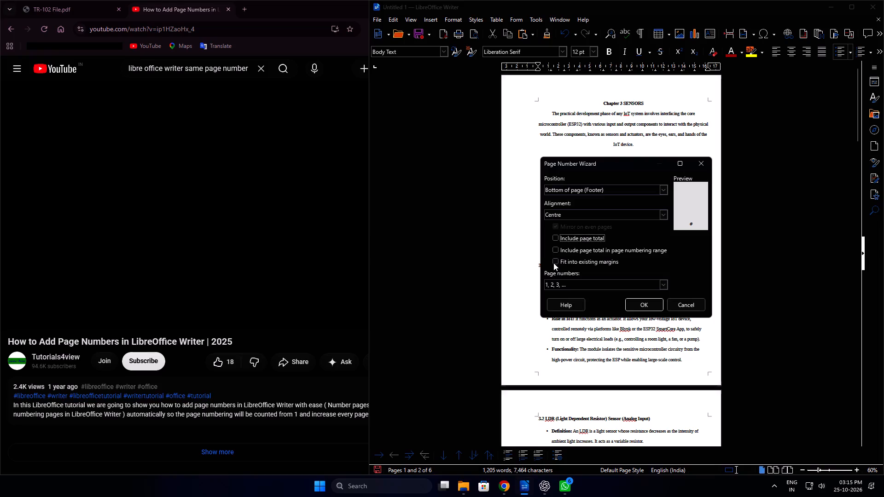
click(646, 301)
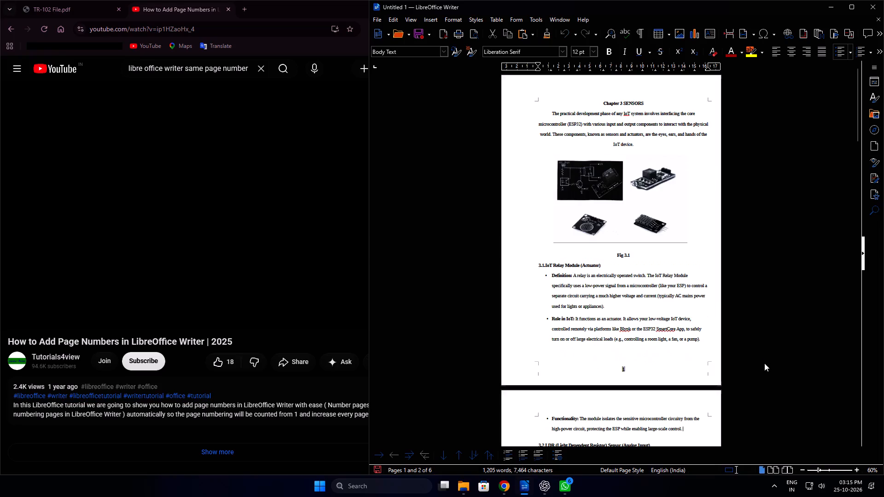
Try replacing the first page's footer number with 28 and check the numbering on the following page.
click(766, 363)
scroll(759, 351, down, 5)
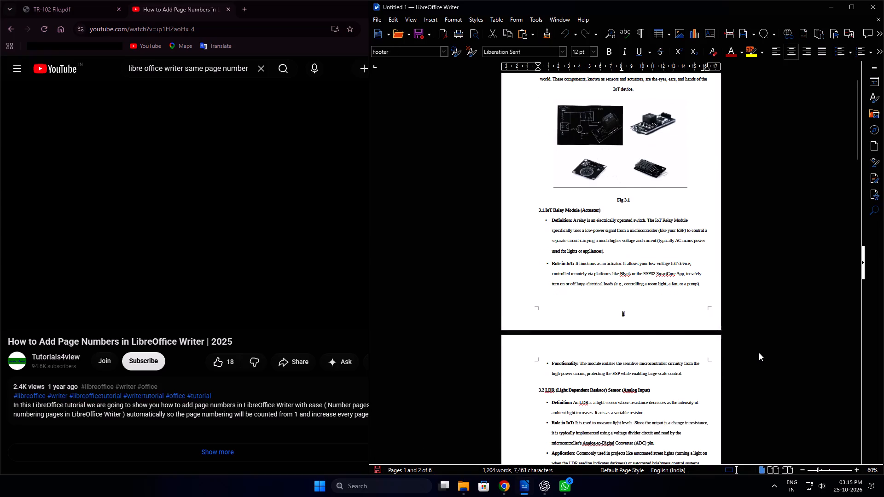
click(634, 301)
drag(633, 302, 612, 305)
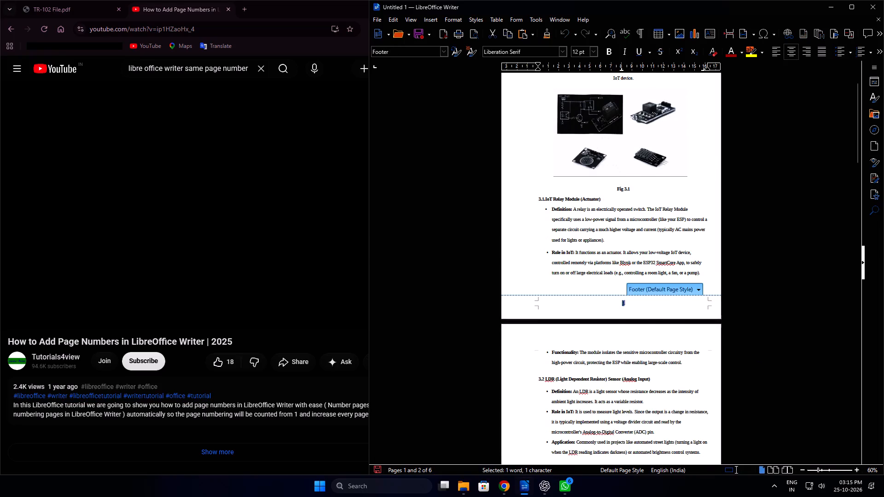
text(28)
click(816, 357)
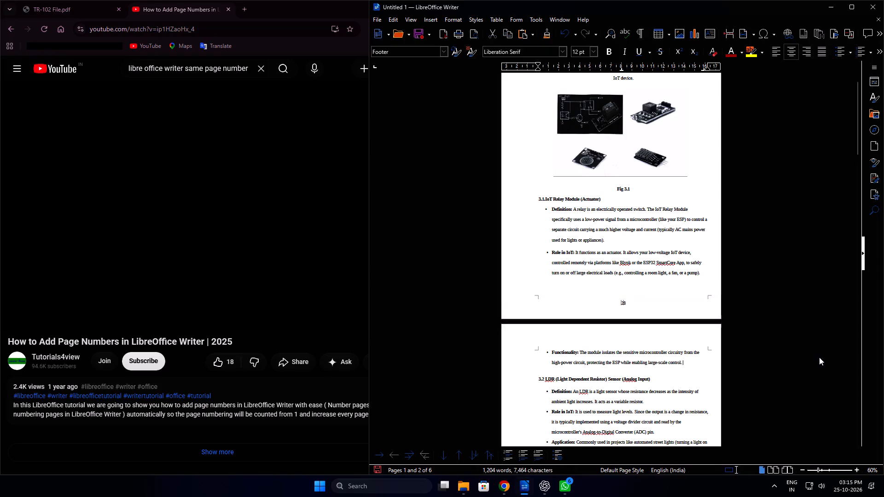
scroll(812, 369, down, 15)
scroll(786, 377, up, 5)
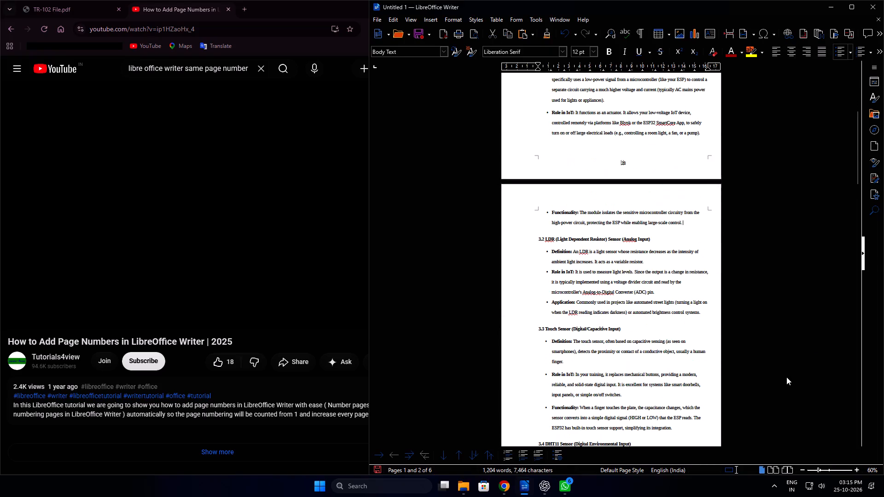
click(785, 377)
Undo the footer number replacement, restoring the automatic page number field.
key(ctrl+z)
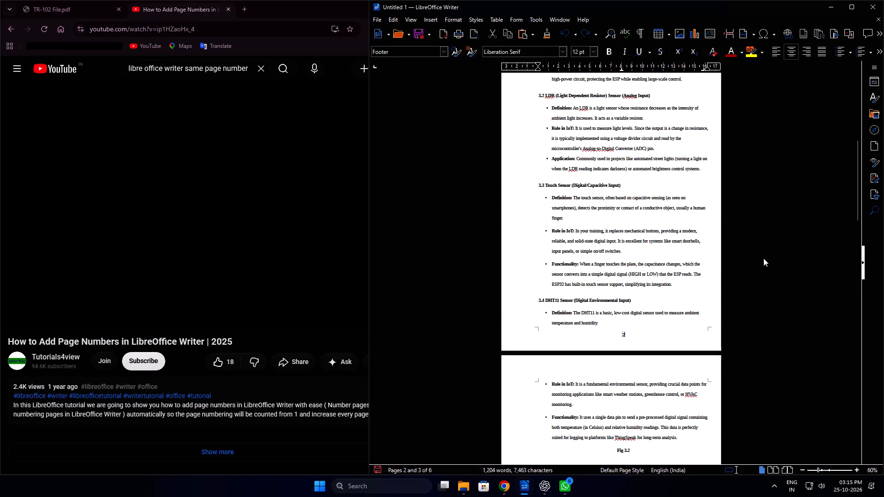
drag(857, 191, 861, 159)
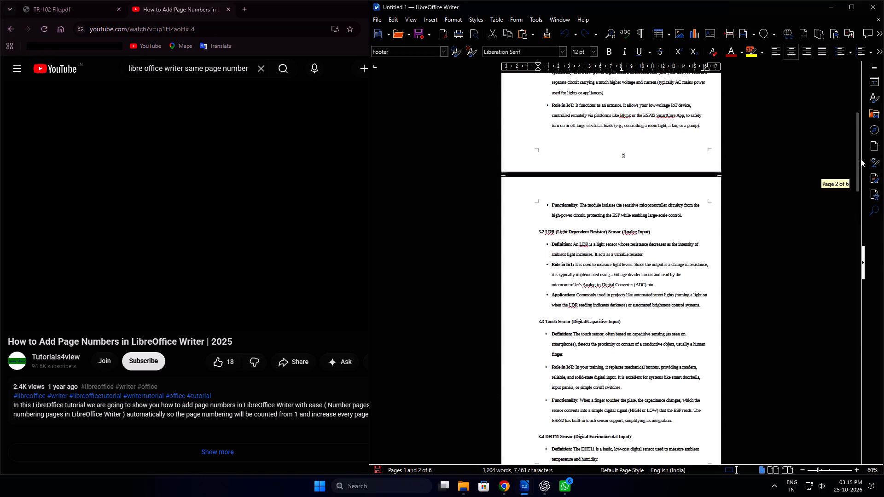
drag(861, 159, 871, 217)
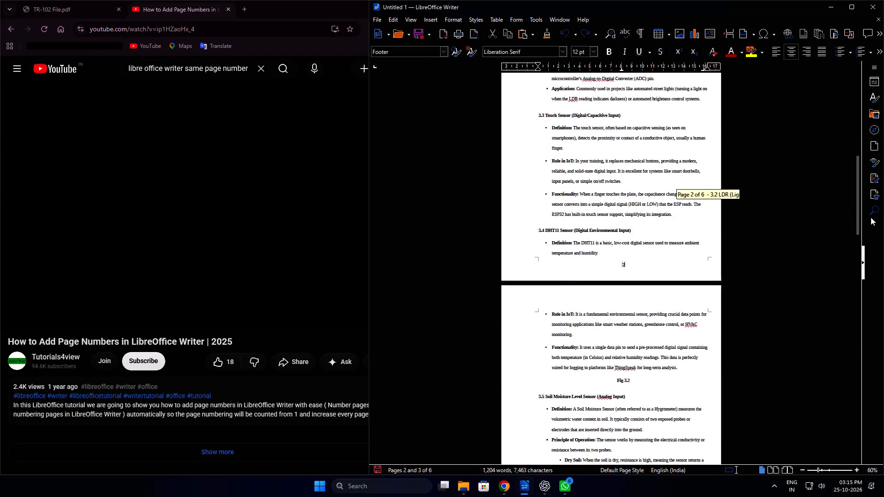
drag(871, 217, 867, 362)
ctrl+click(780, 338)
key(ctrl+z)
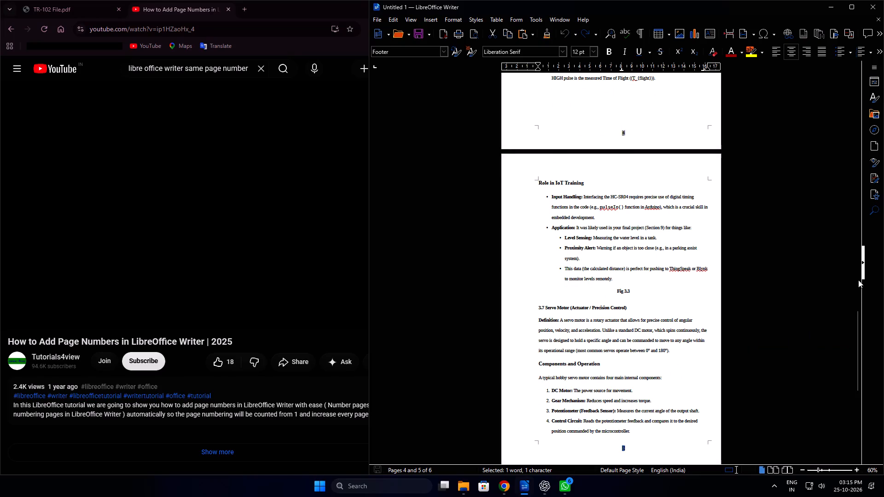
Check the automatic footer page numbers on the document's pages through the last one and back to the first.
drag(856, 321, 840, 391)
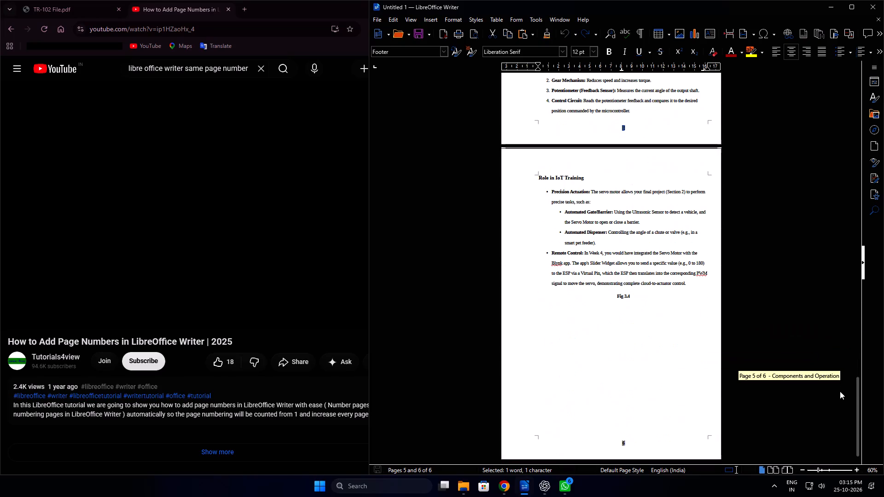
drag(840, 391, 826, 159)
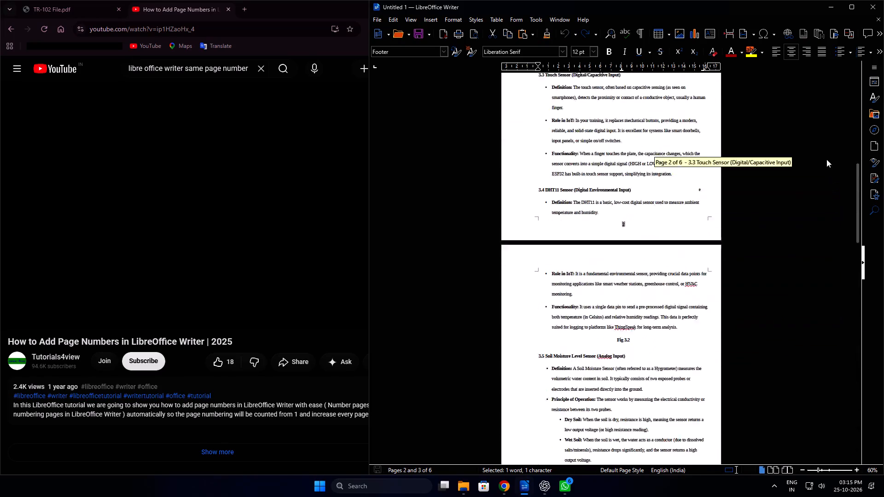
drag(826, 159, 828, 169)
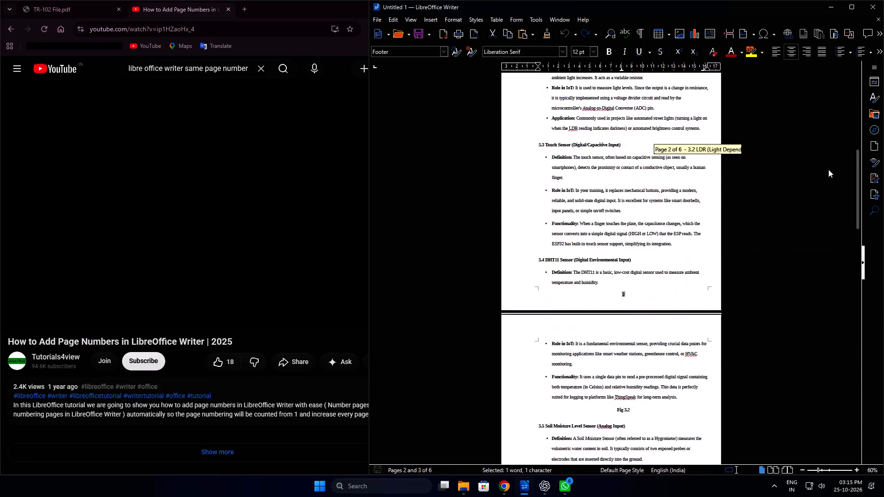
drag(828, 169, 829, 306)
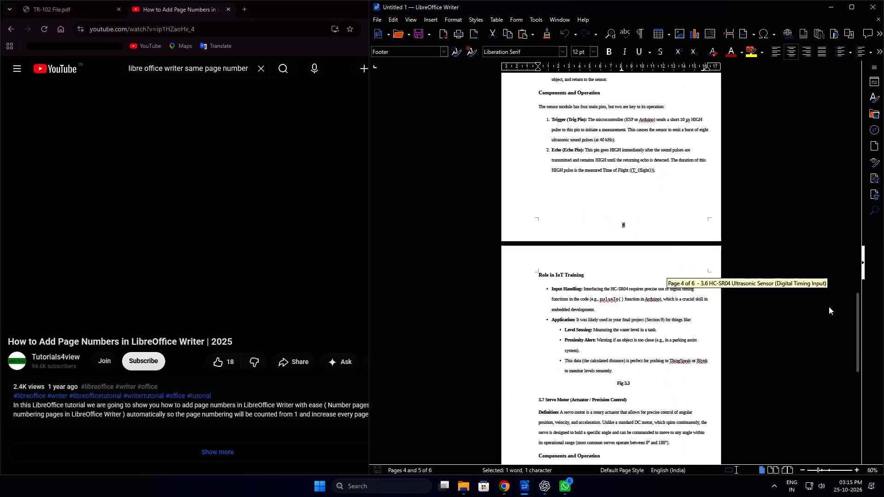
drag(829, 306, 829, 337)
click(633, 363)
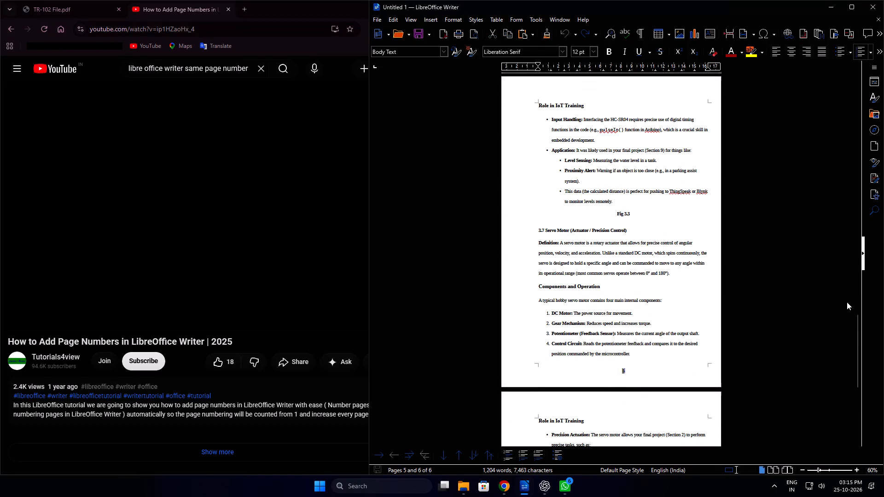
key(ctrl+z)
drag(857, 340, 843, 415)
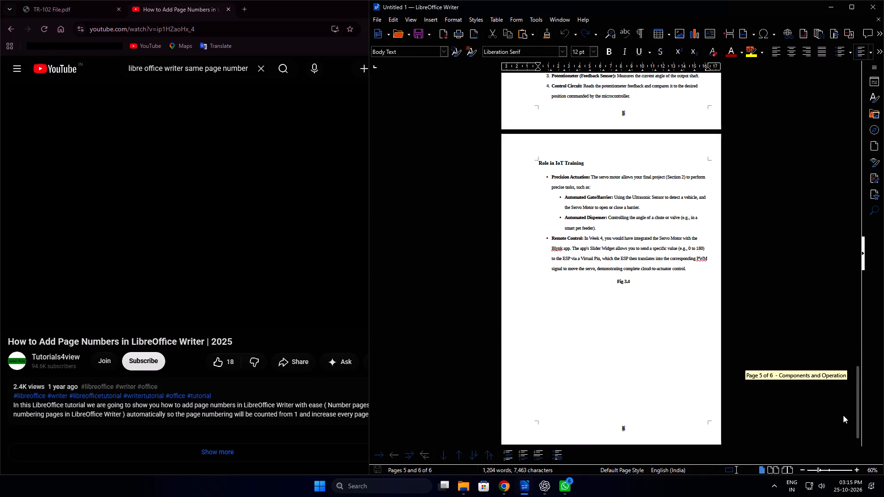
drag(843, 415, 817, 145)
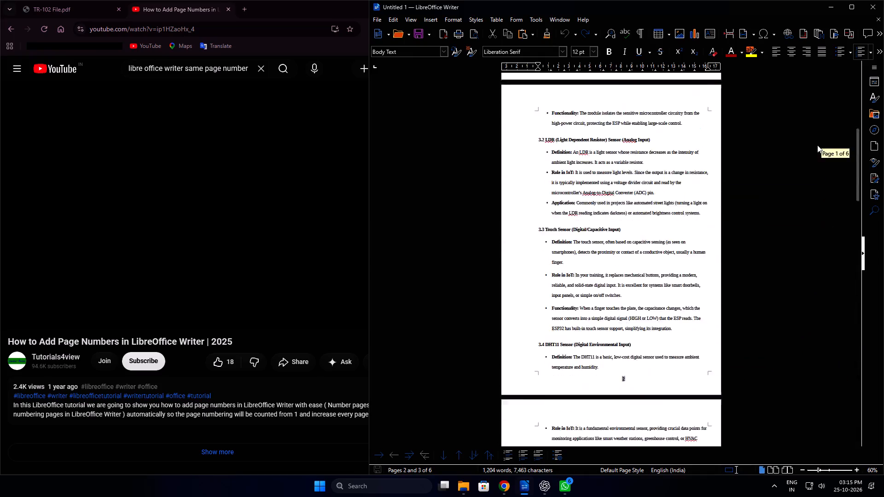
drag(817, 145, 813, 71)
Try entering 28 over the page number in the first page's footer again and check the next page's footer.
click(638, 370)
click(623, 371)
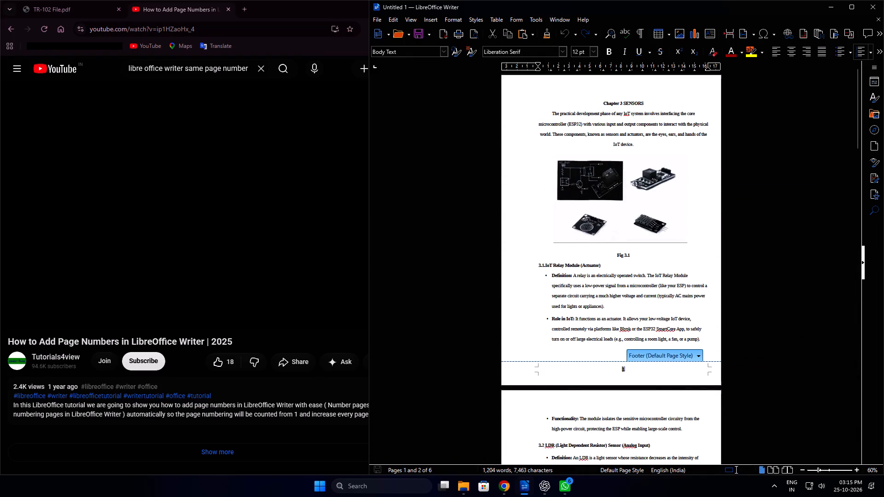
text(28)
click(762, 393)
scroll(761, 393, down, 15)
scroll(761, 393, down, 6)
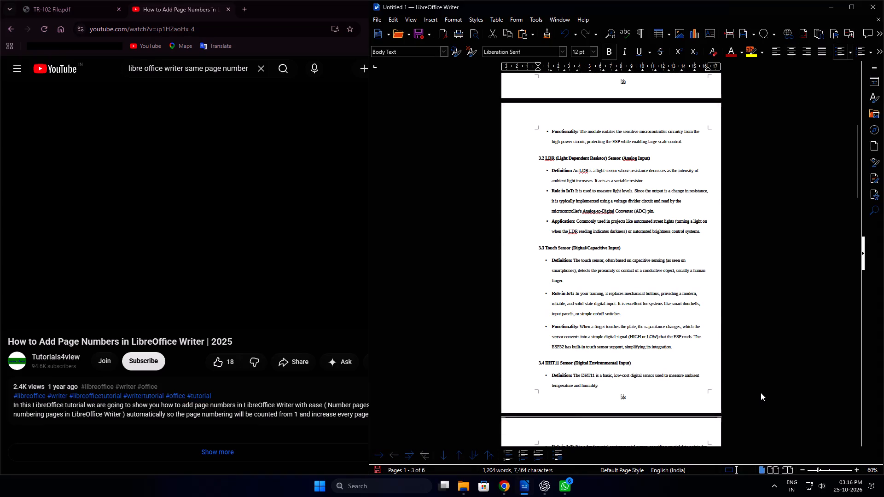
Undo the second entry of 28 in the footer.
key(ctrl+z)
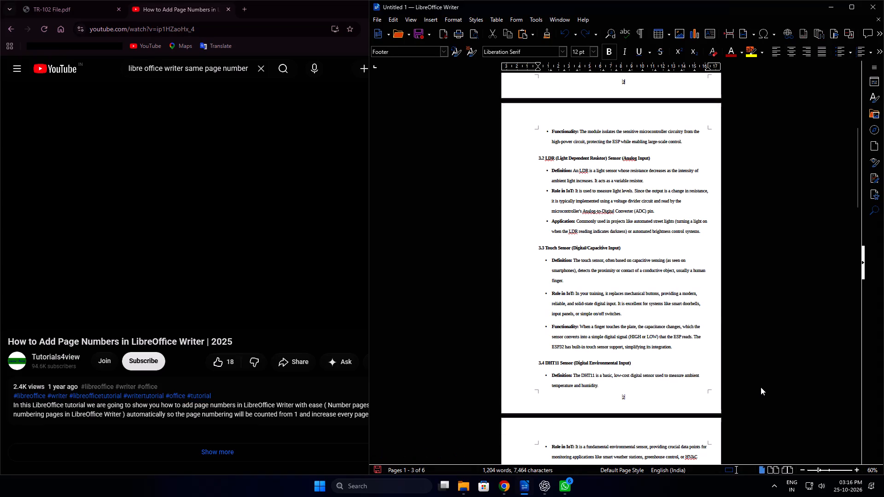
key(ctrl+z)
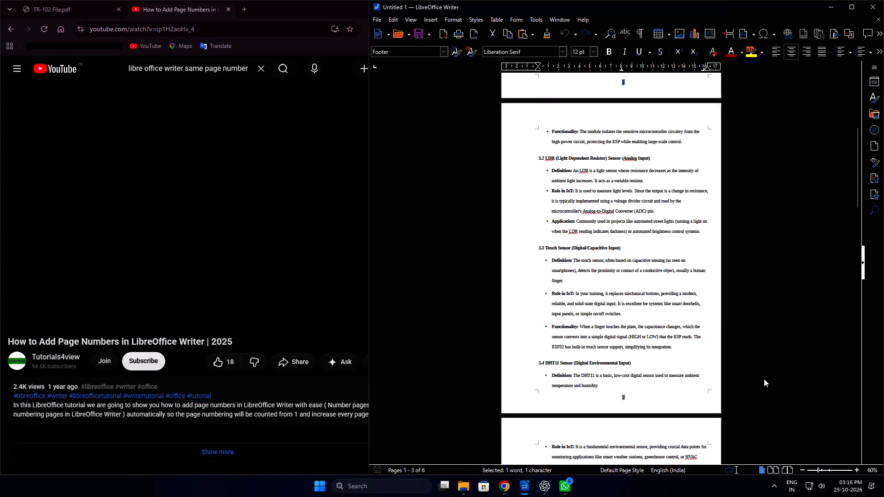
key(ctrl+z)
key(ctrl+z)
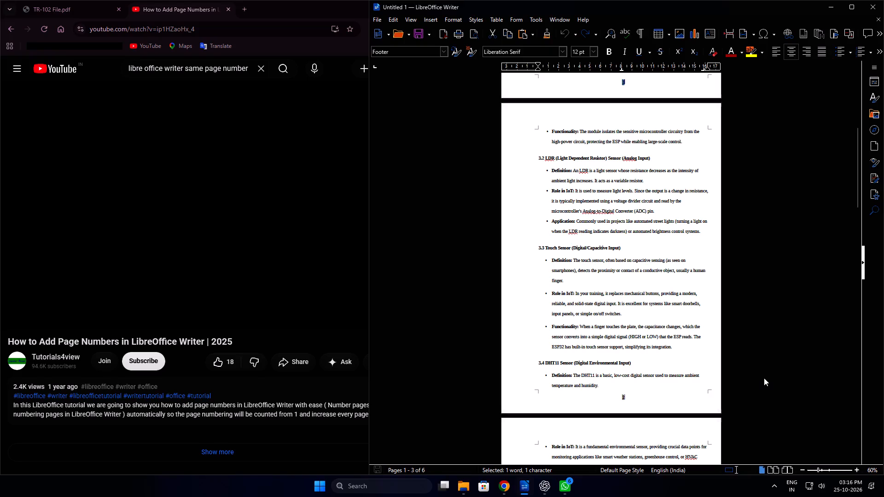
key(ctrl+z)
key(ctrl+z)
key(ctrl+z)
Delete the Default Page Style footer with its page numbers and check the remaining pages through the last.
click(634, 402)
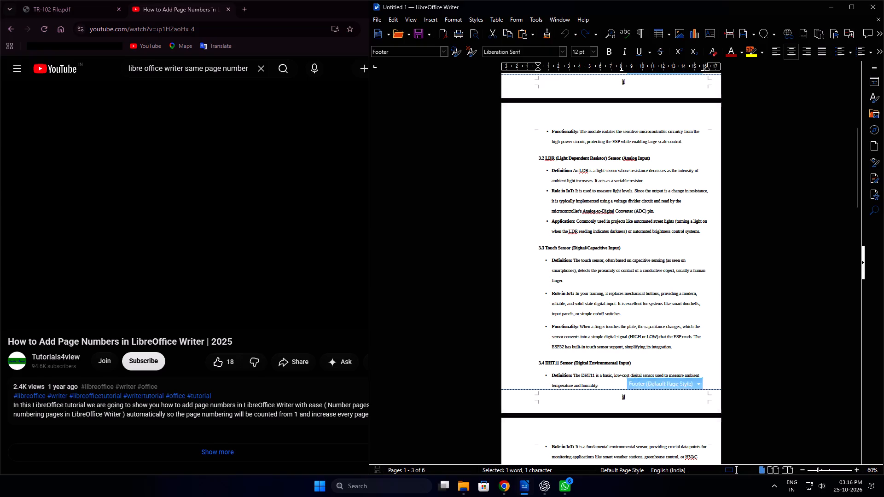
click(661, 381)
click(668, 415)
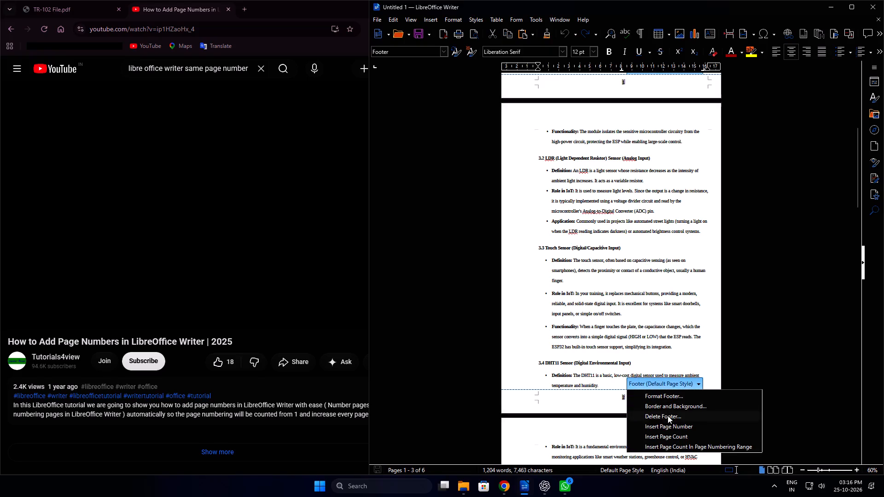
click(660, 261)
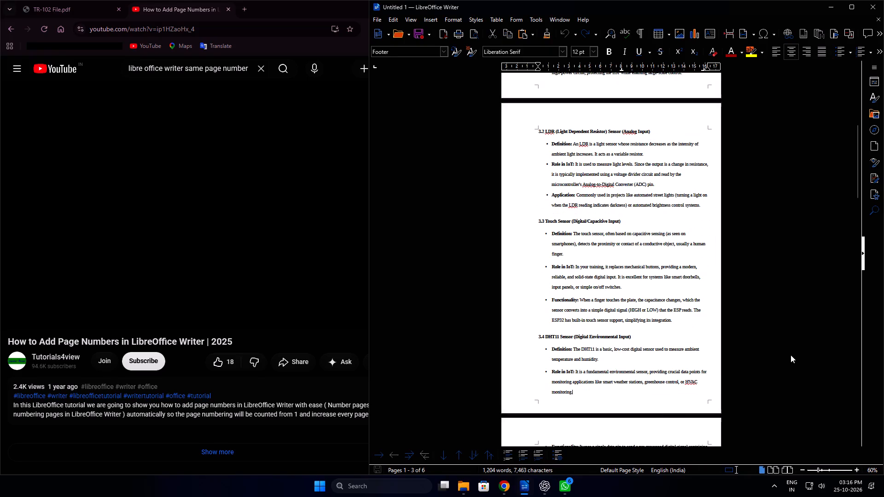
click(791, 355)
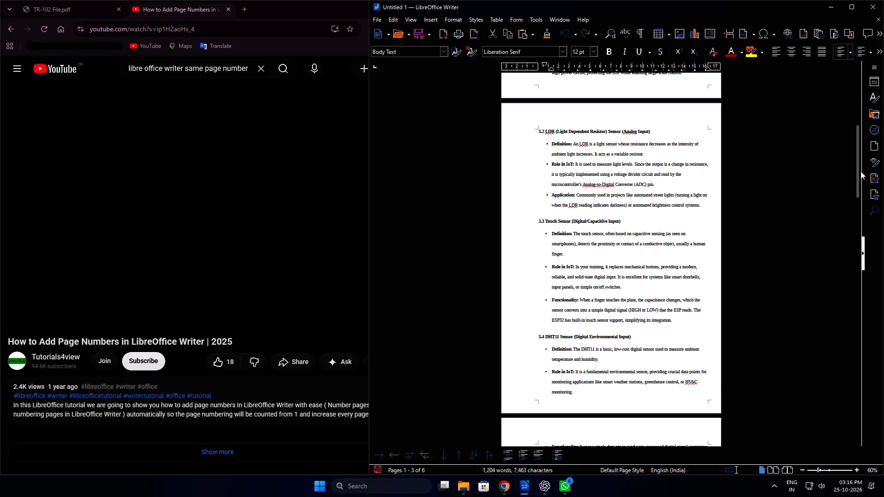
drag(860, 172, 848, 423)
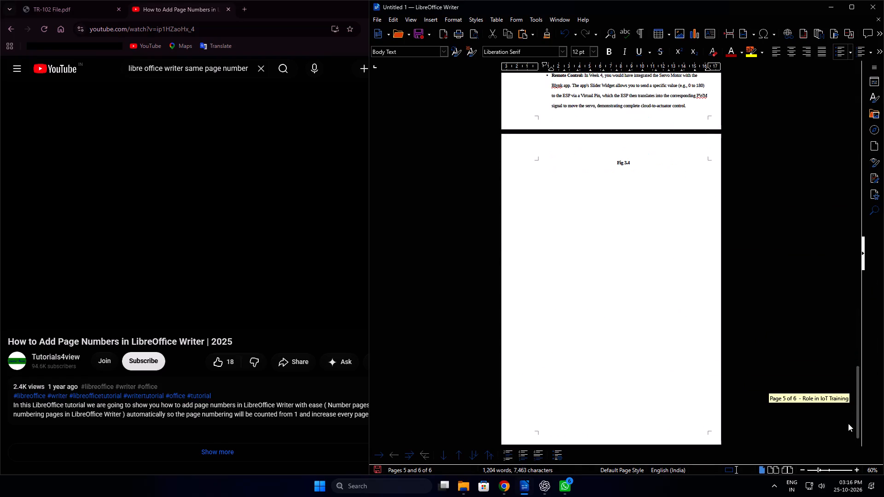
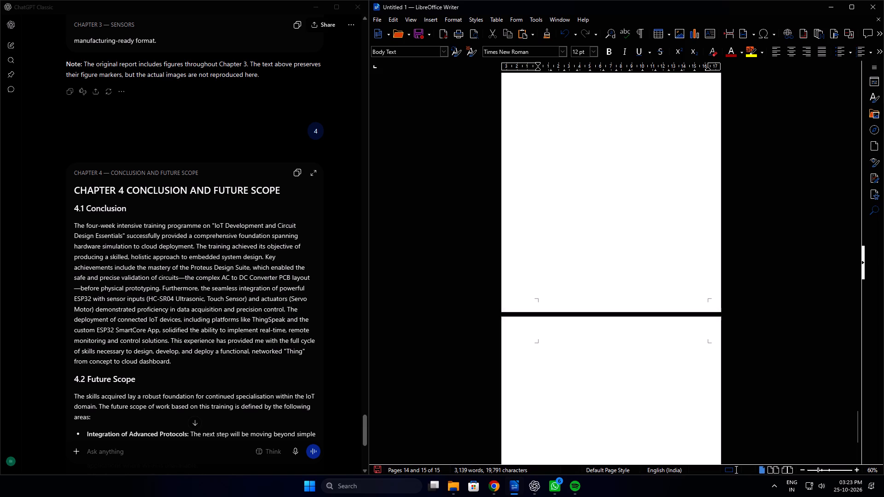
key(ctrl+v)
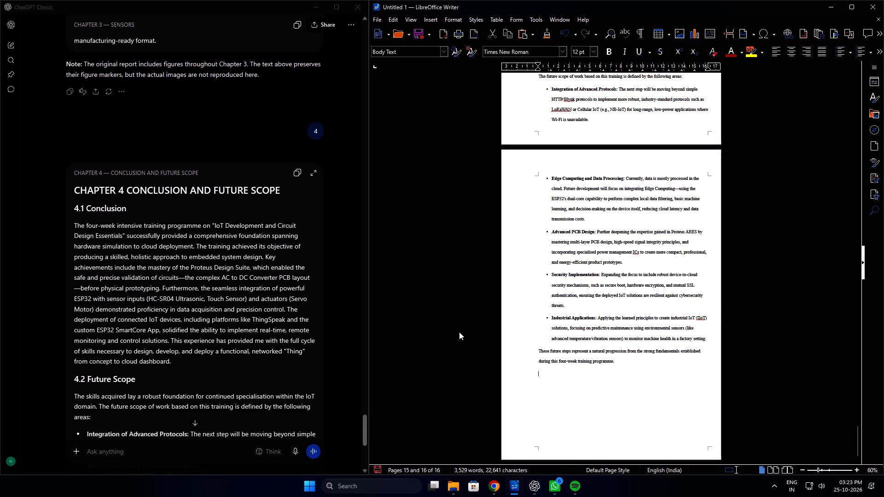
Set all the text in the Writer document to 12 pt.
key(ctrl+s)
click(769, 309)
click(628, 319)
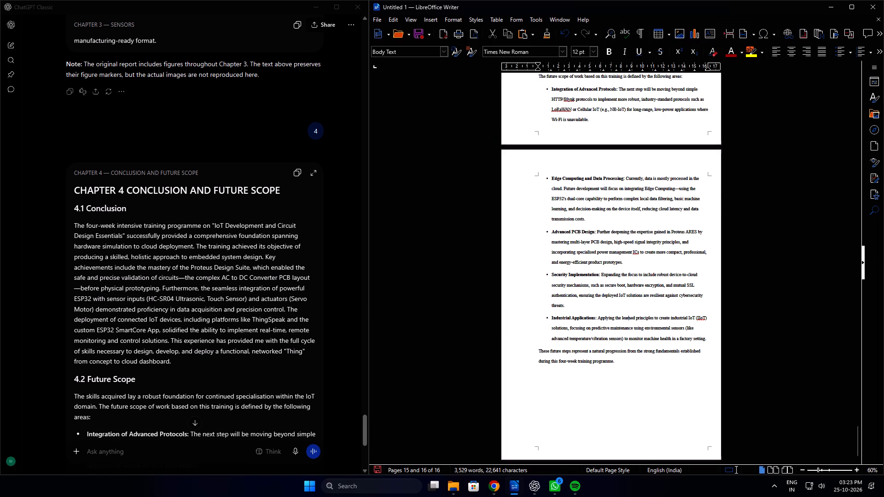
key(ctrl+a)
click(594, 51)
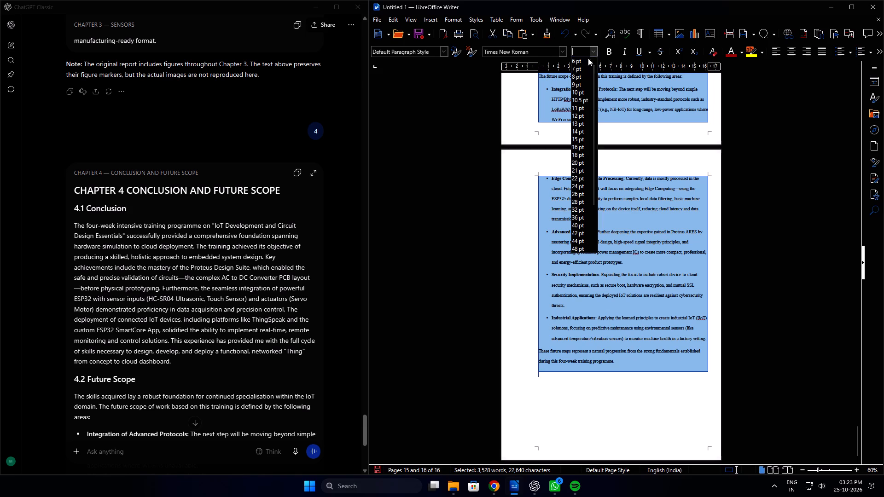
click(583, 116)
click(791, 243)
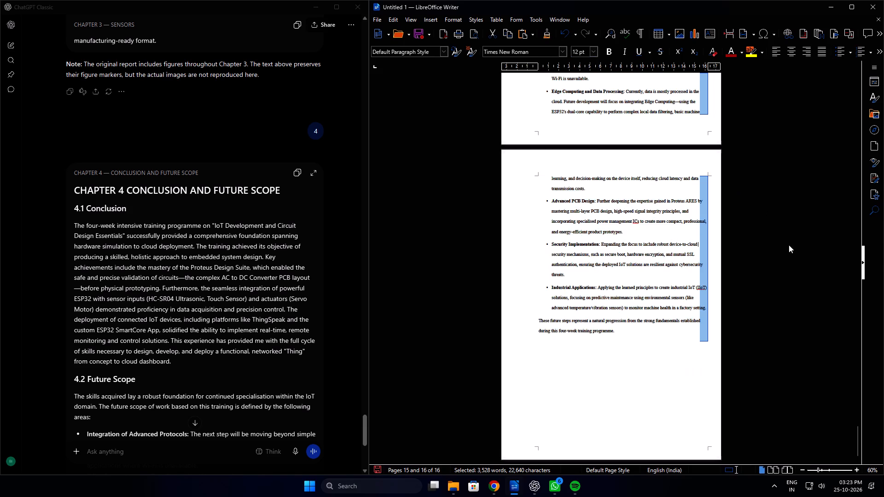
Center the CHAPTER 4 CONCLUSION AND FUTURE SCOPE heading in the Writer document.
scroll(682, 341, up, 6)
scroll(682, 341, up, 20)
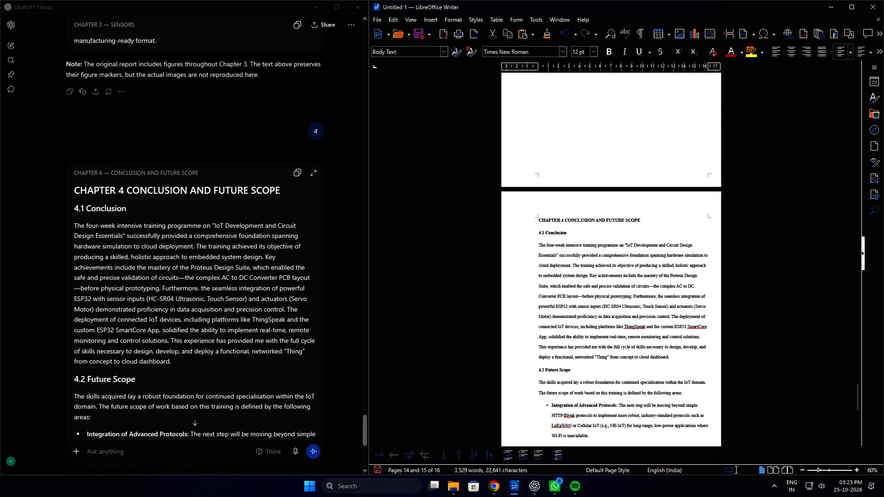
scroll(217, 260, down, 6)
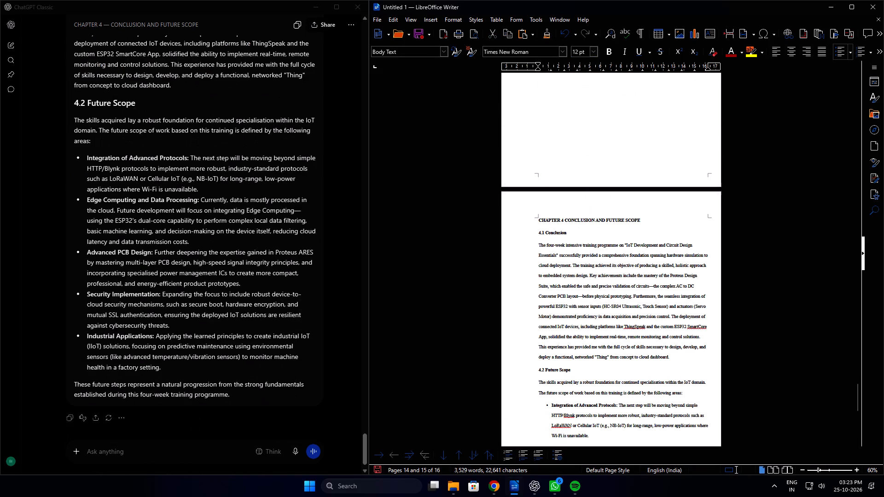
scroll(216, 259, down, 6)
click(312, 9)
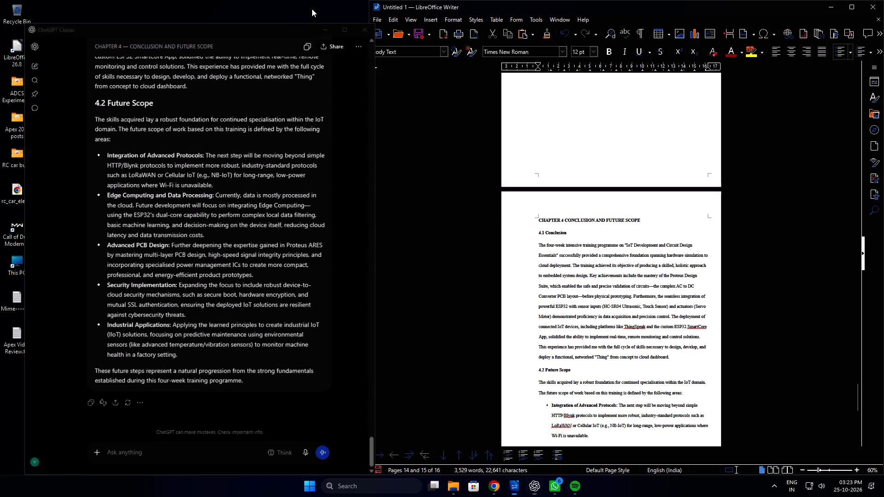
drag(646, 219, 526, 217)
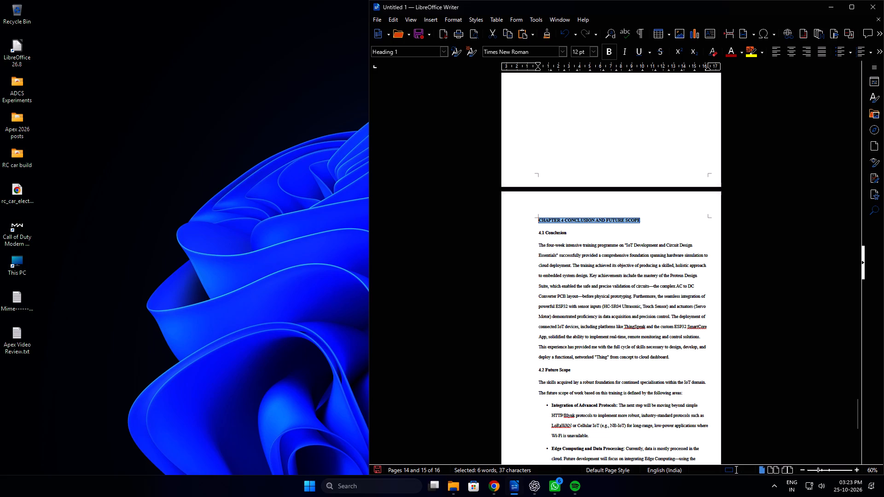
key(ctrl+e)
click(813, 181)
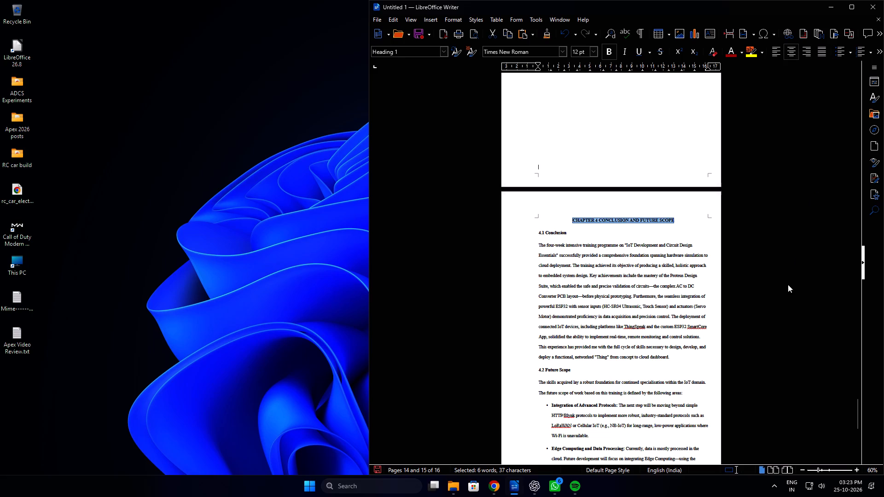
Show the TR-102 PDF in Chrome beside Writer and look back through the Writer document to its Chapter 3 SENSORS opening page.
scroll(779, 370, up, 5)
click(496, 484)
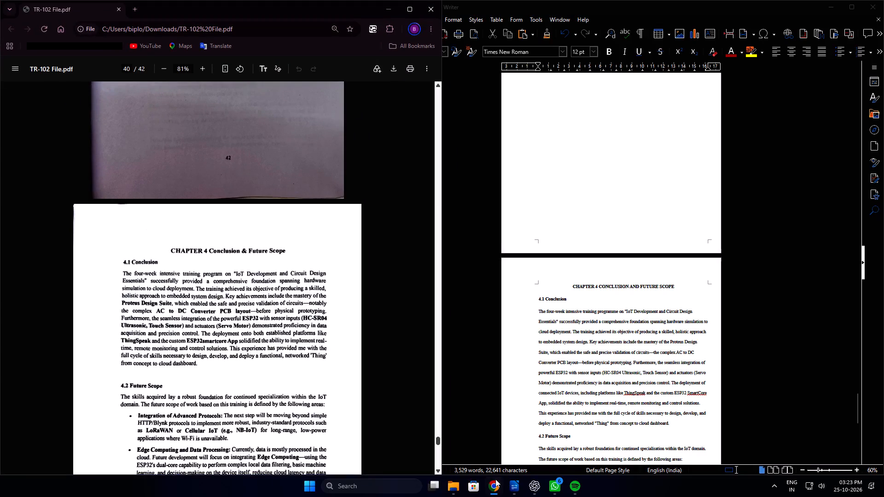
click(803, 326)
drag(675, 284, 647, 284)
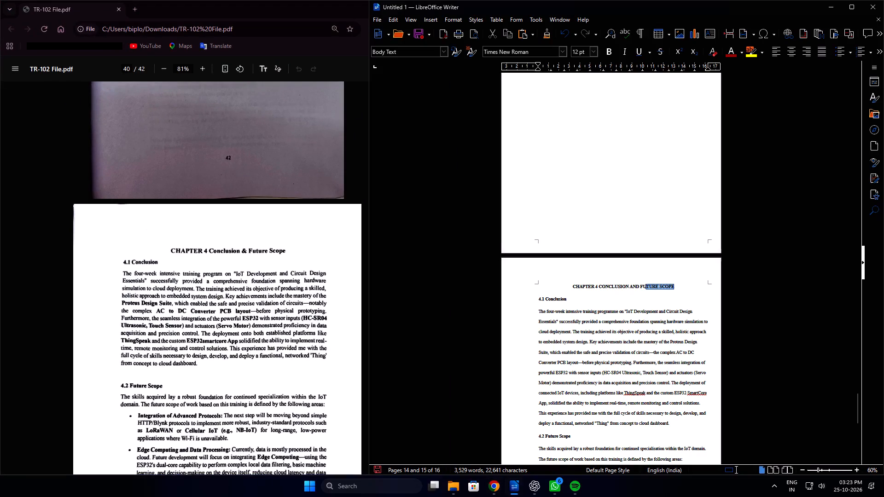
drag(647, 284, 646, 284)
click(748, 291)
scroll(762, 353, up, 12)
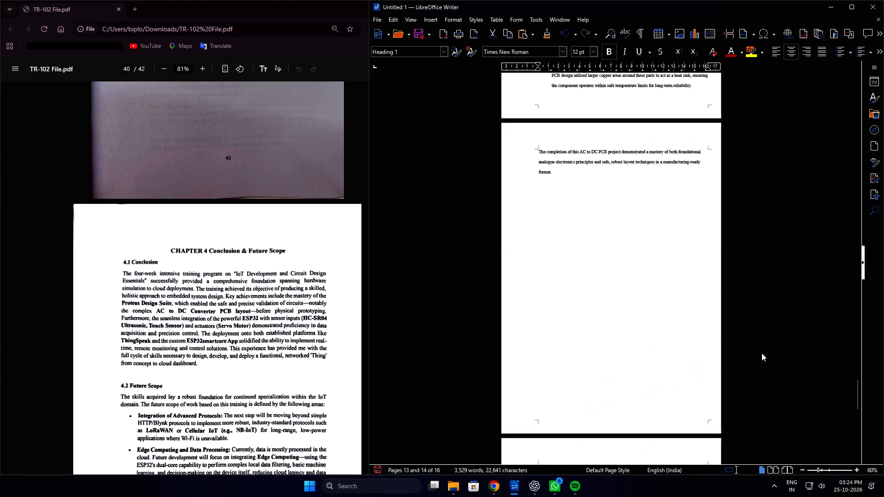
scroll(762, 353, up, 13)
drag(857, 378, 853, 353)
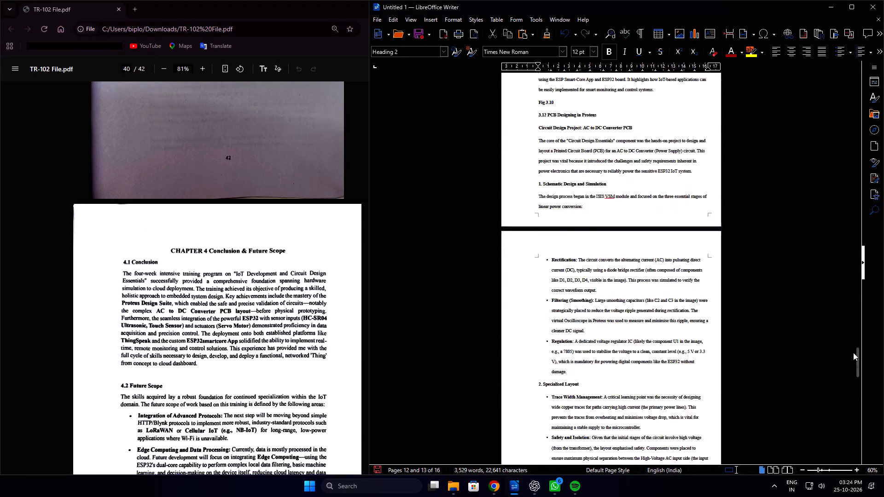
drag(853, 353, 811, 193)
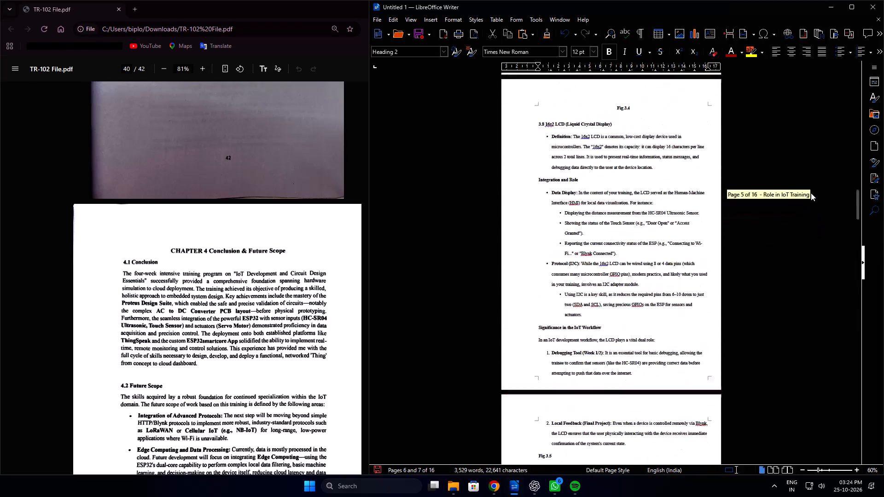
drag(811, 193, 785, 67)
scroll(191, 262, up, 2)
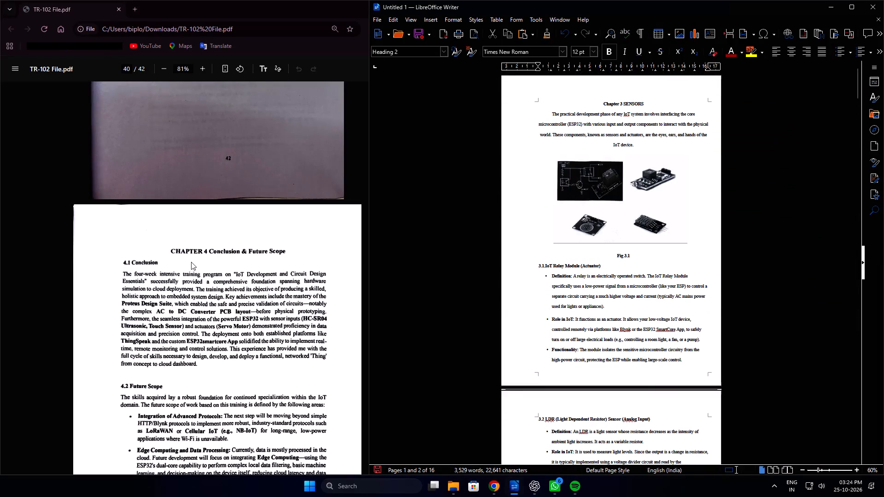
Look back through the PDF's pages from Chapter 4 to before Chapter 3, and forward to Fig 3.2 above section 3.5.
scroll(191, 262, up, 17)
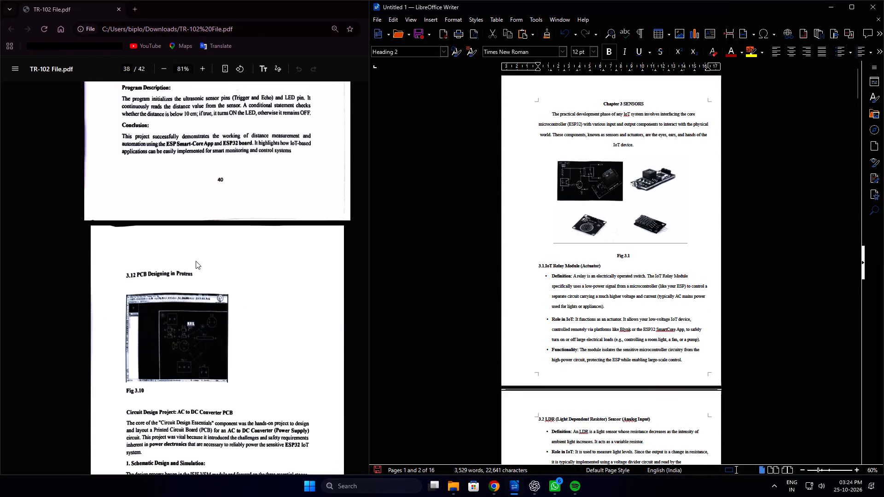
scroll(195, 255, up, 20)
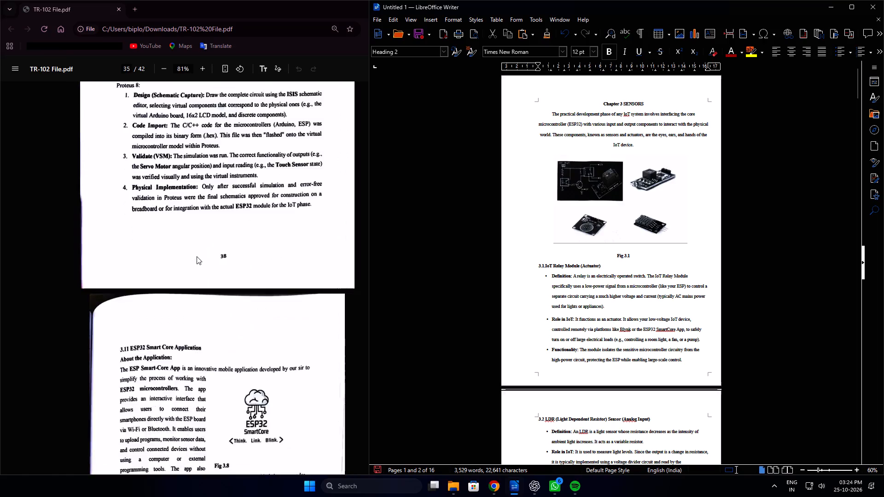
scroll(197, 256, up, 20)
scroll(197, 256, up, 11)
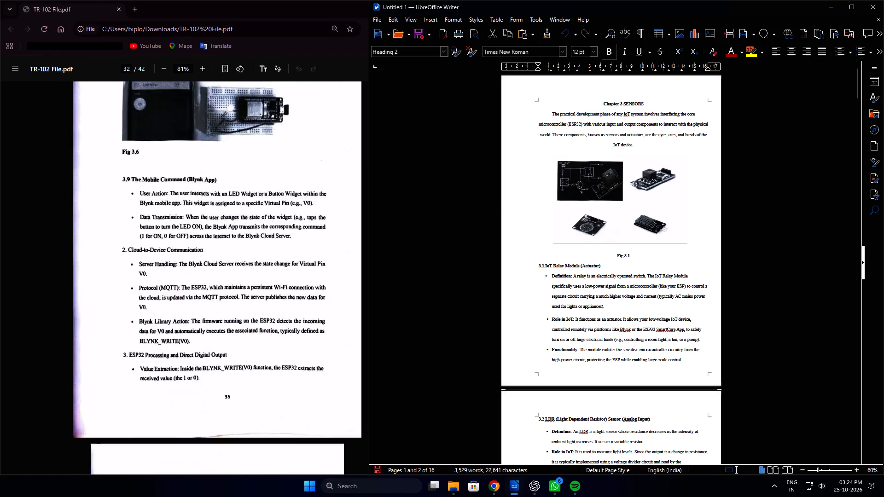
scroll(195, 254, up, 18)
scroll(195, 254, up, 14)
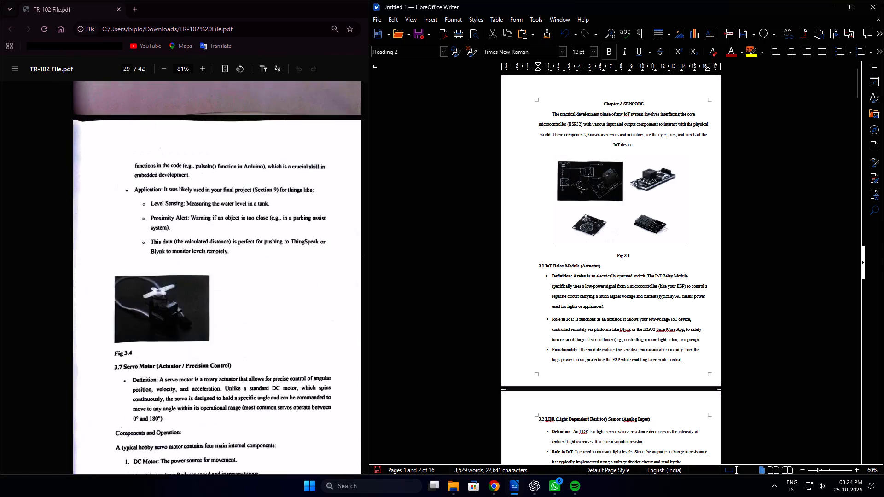
scroll(195, 254, up, 20)
scroll(195, 254, up, 14)
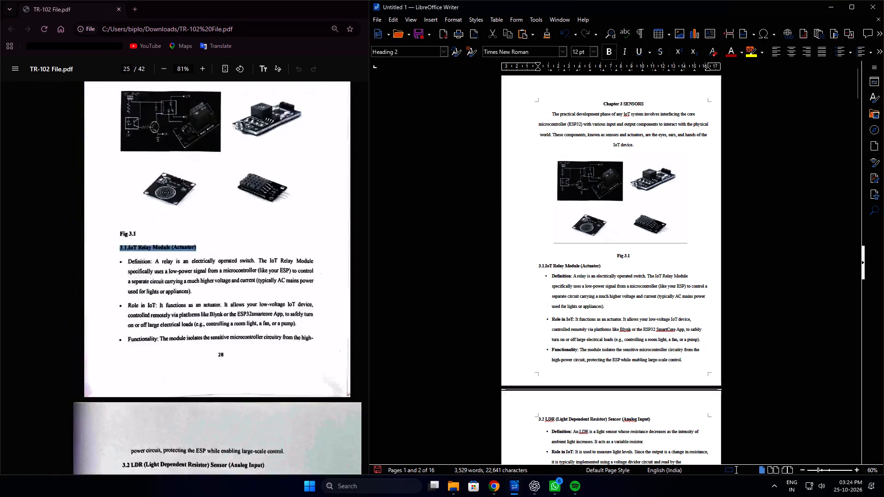
scroll(202, 255, up, 13)
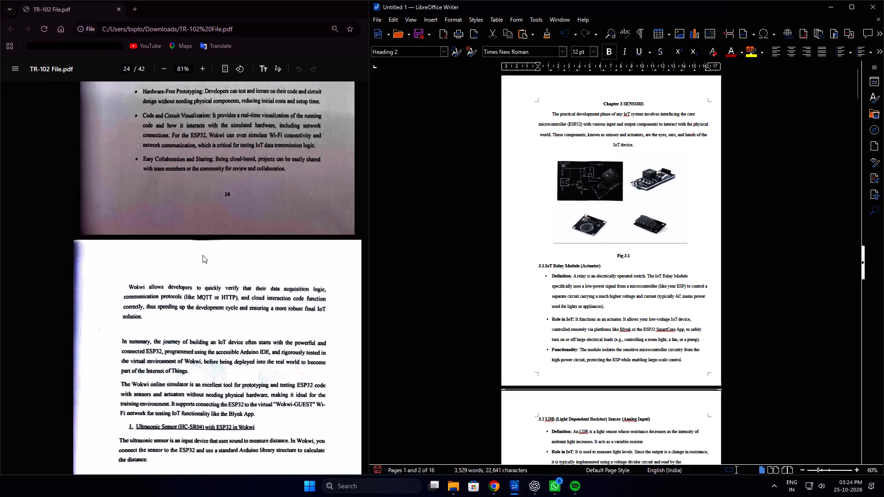
scroll(203, 255, down, 20)
scroll(203, 254, down, 11)
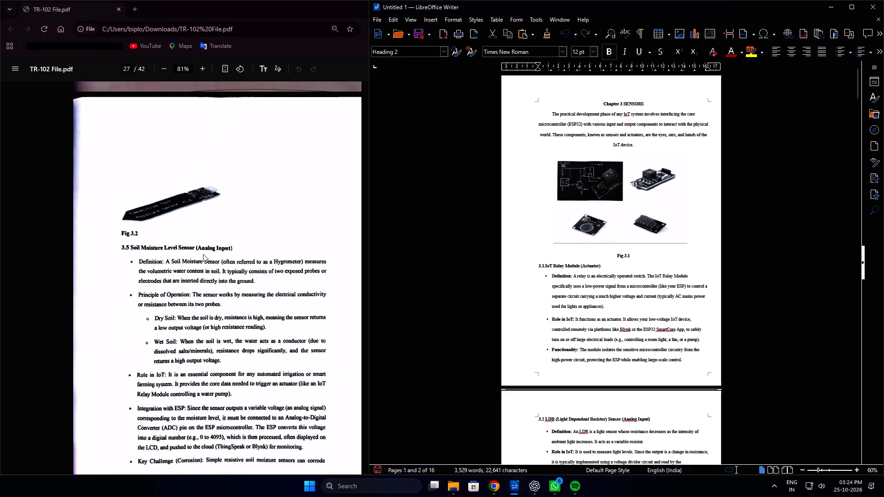
scroll(203, 254, up, 1)
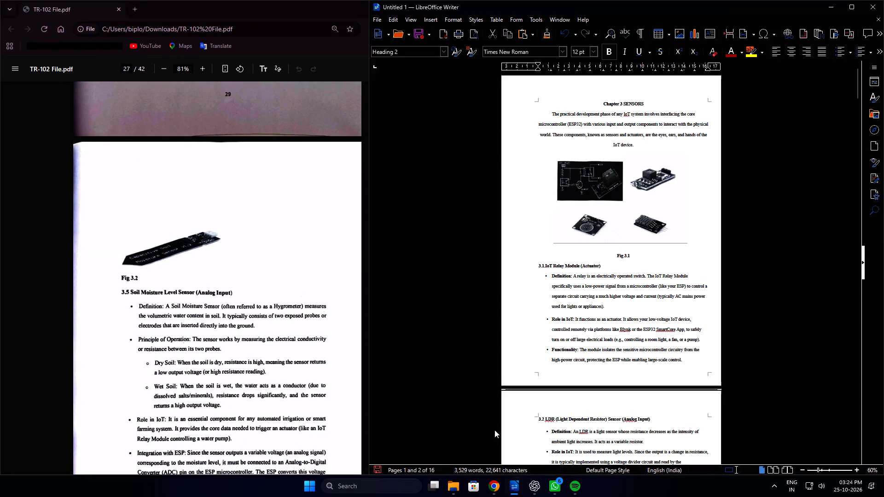
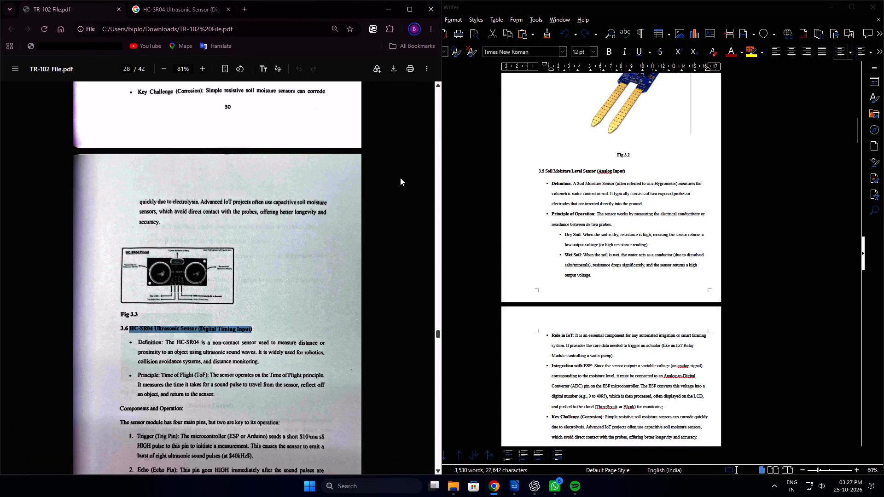
scroll(685, 291, down, 17)
scroll(685, 291, down, 4)
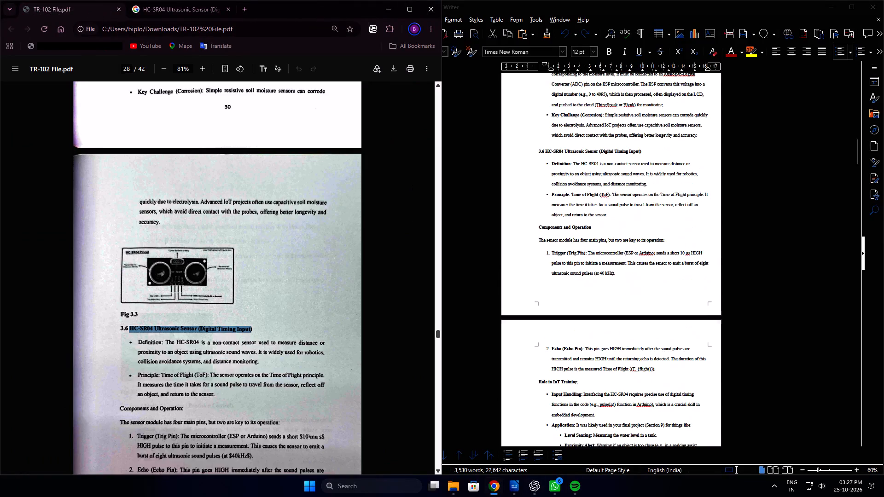
scroll(685, 291, down, 2)
scroll(684, 292, up, 16)
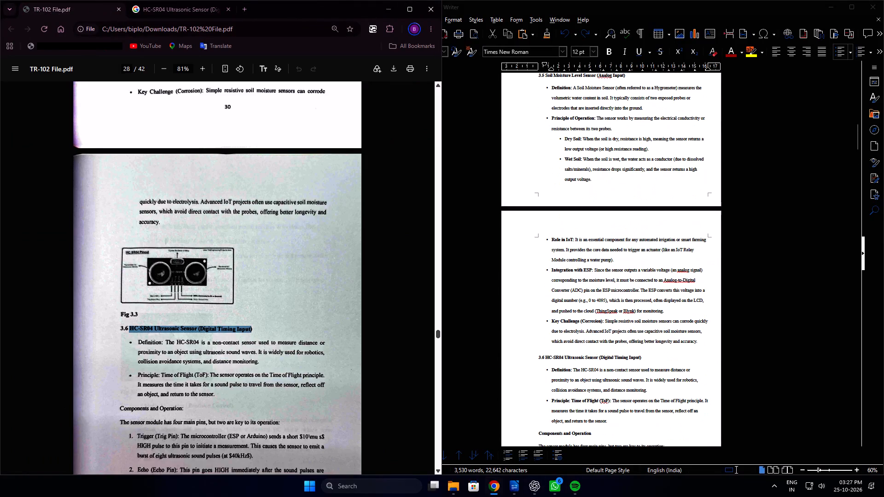
click(709, 346)
click(698, 342)
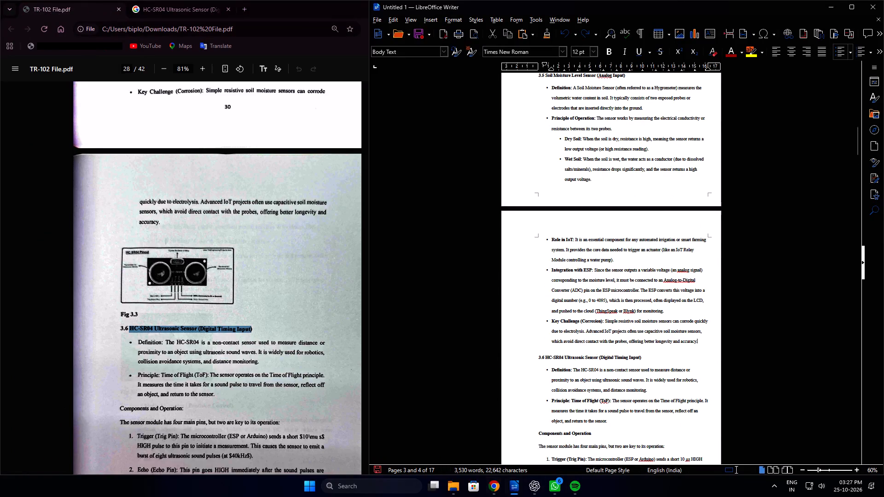
key(Return)
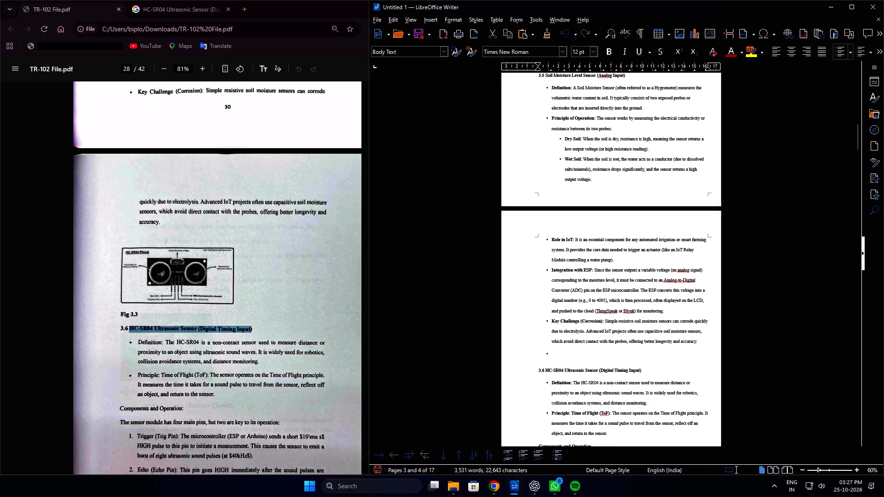
key(BackSpace)
text(Fig)
key(space)
text(3.4)
Make the Fig 3.4 caption above section 3.6 bold and centered.
key(shift+Left)
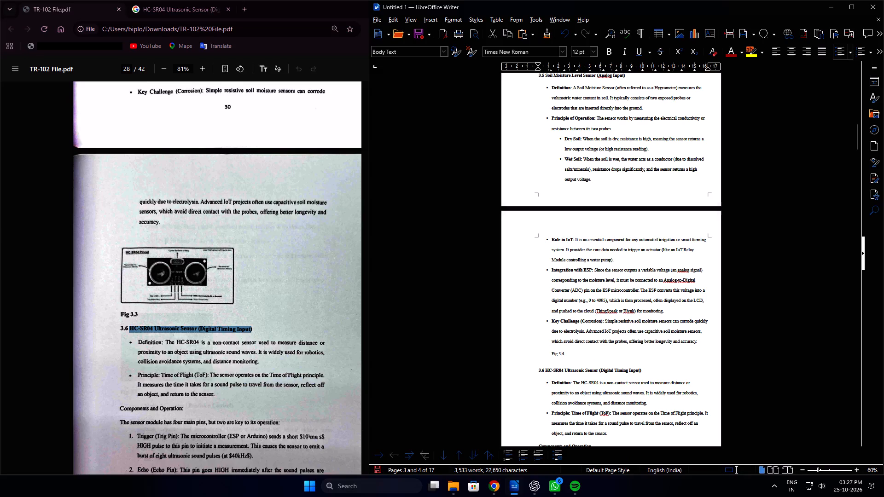
key(shift+Left)
key(shift+Left)
key(shift+Left)
key(shift+Left)
key(shift+Left)
key(shift+Left)
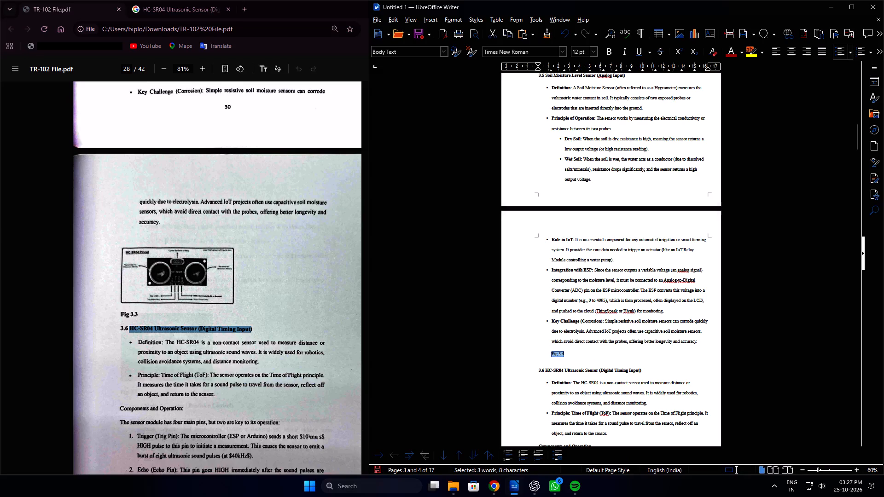
key(ctrl+b)
key(shift+e)
key(ctrl+z)
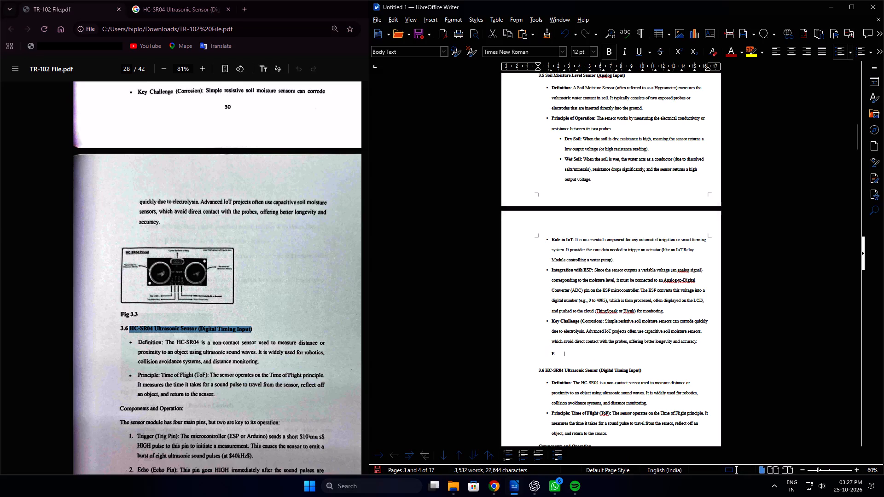
key(ctrl+e)
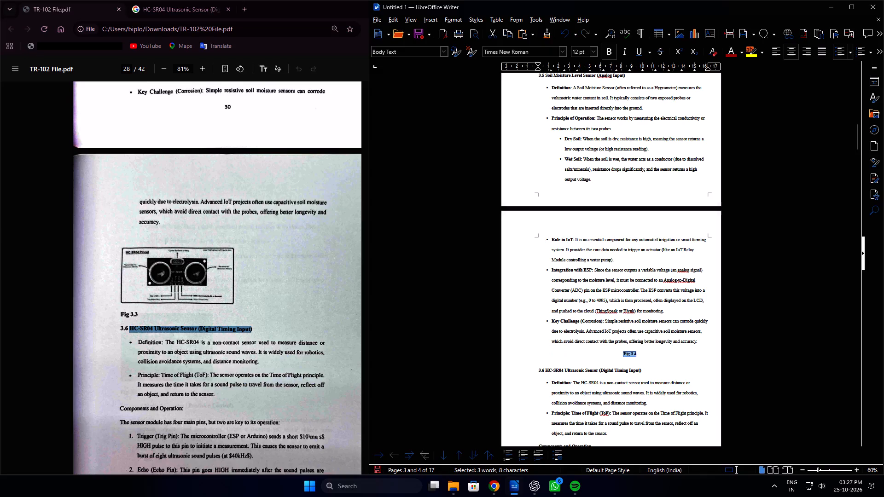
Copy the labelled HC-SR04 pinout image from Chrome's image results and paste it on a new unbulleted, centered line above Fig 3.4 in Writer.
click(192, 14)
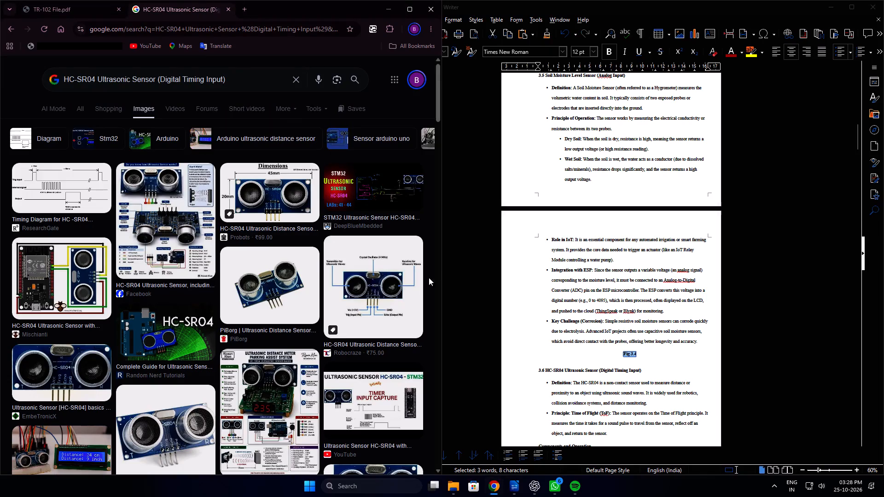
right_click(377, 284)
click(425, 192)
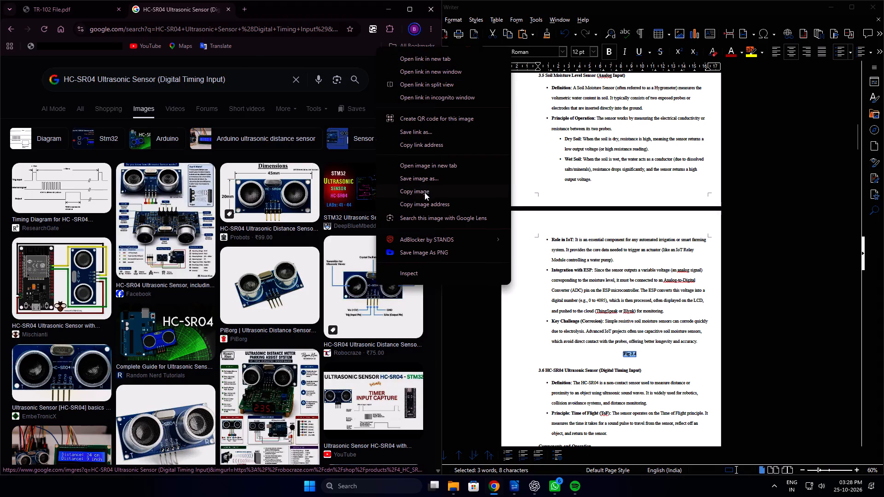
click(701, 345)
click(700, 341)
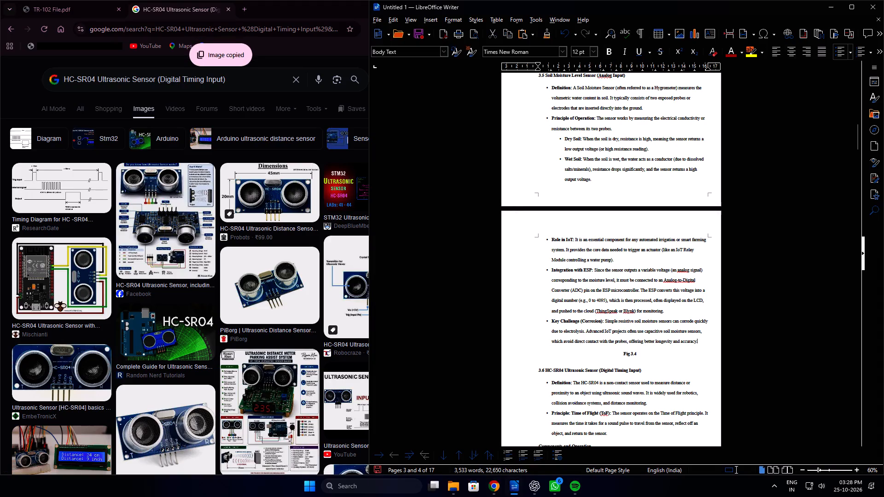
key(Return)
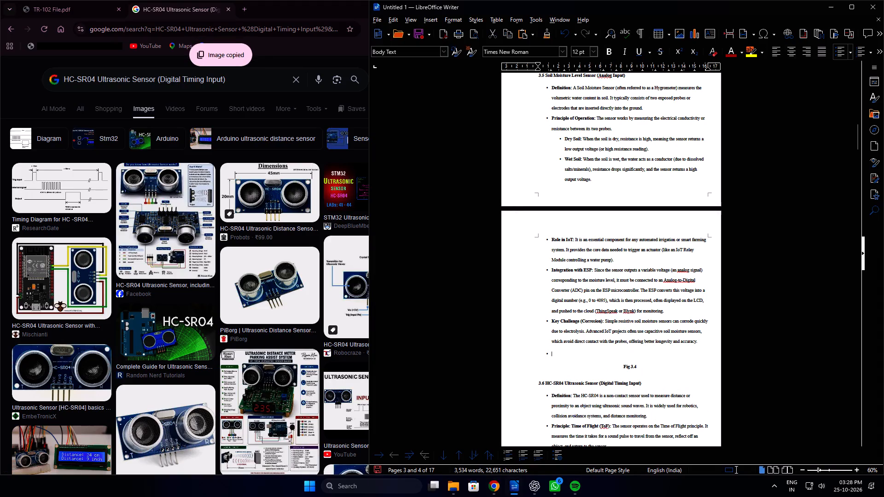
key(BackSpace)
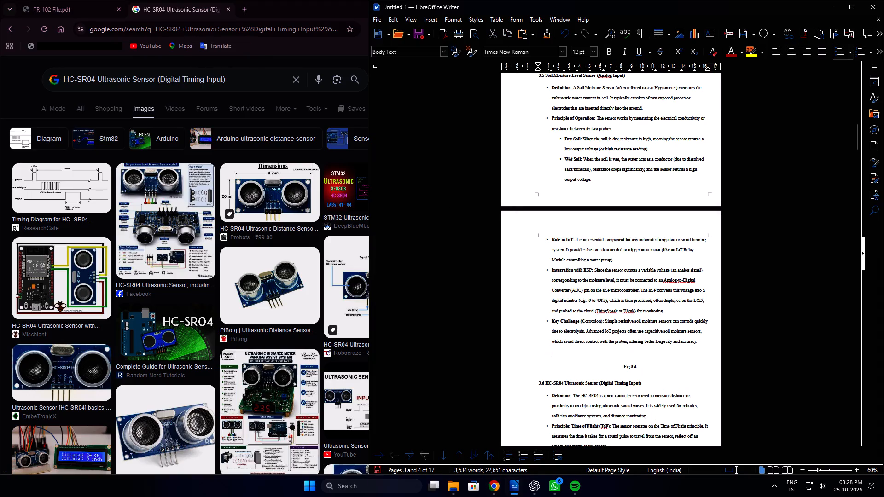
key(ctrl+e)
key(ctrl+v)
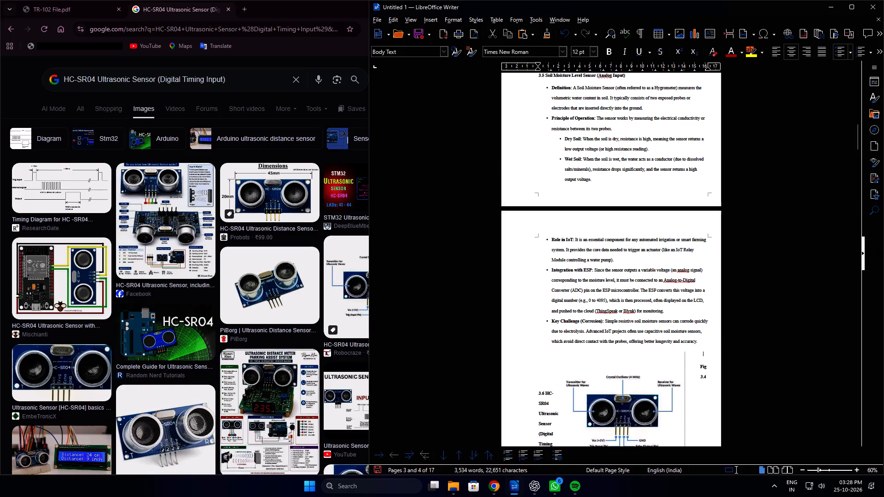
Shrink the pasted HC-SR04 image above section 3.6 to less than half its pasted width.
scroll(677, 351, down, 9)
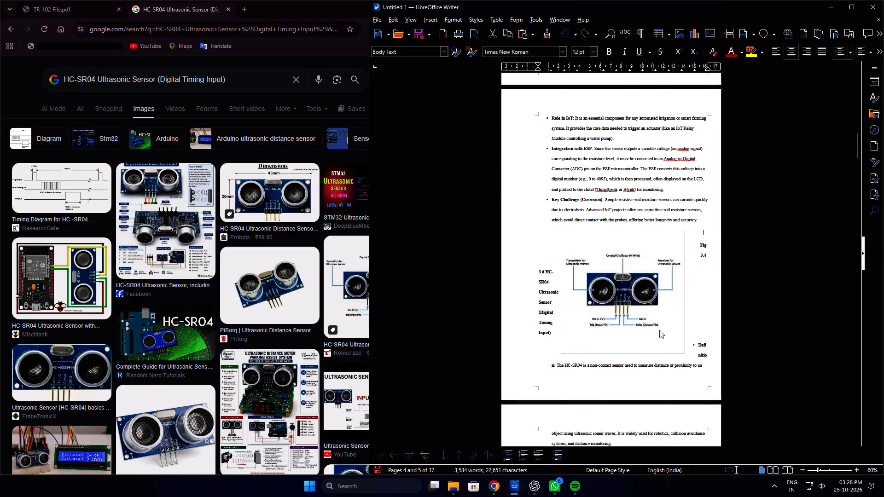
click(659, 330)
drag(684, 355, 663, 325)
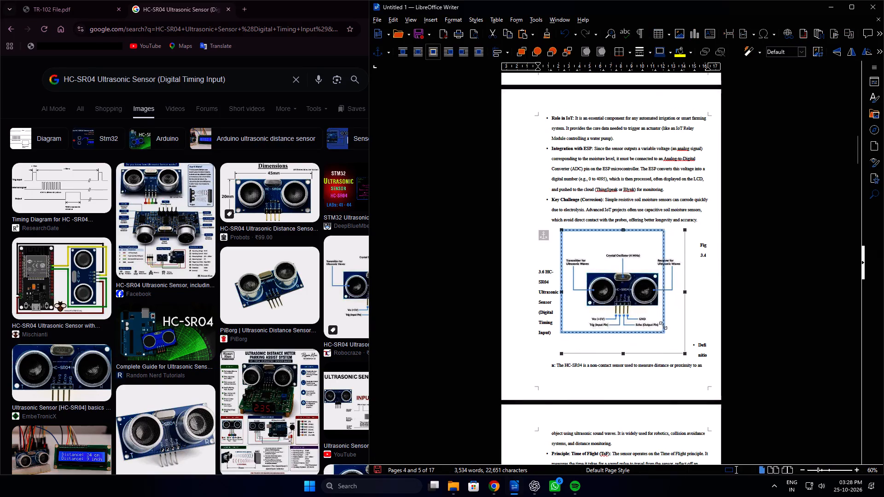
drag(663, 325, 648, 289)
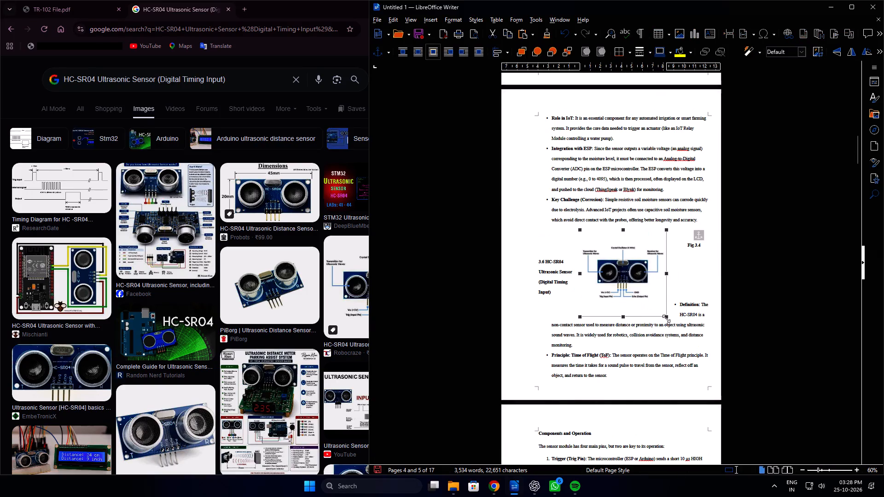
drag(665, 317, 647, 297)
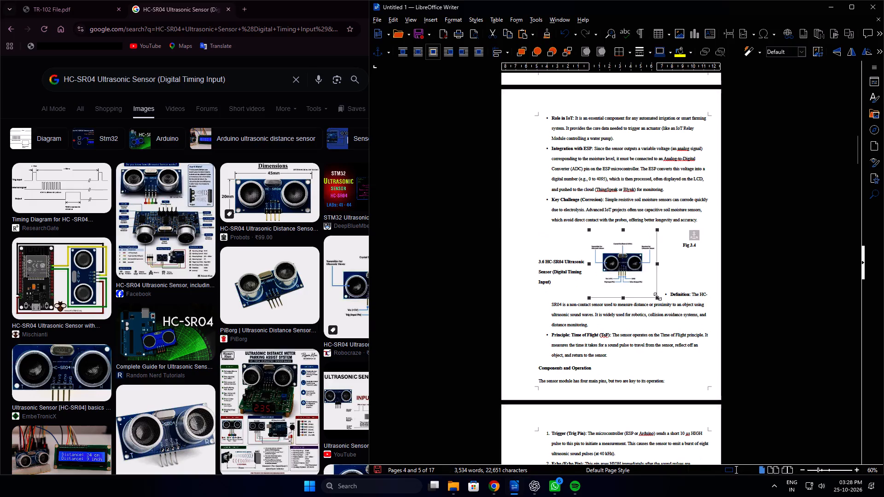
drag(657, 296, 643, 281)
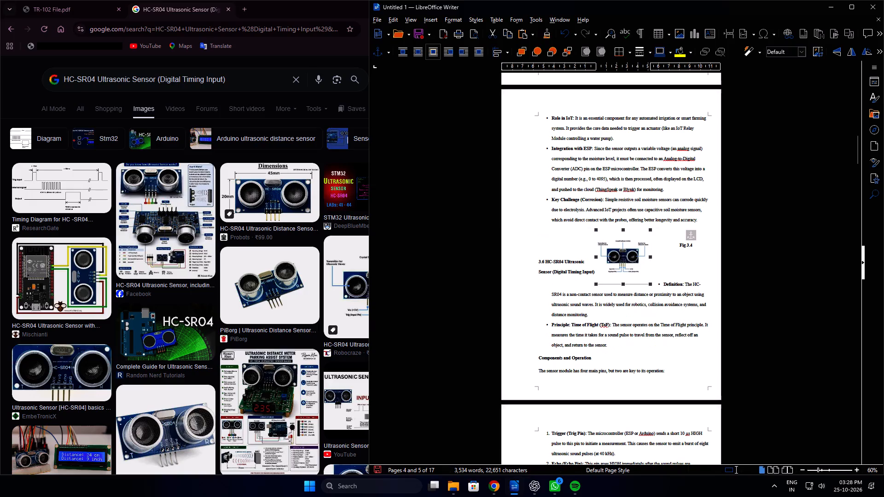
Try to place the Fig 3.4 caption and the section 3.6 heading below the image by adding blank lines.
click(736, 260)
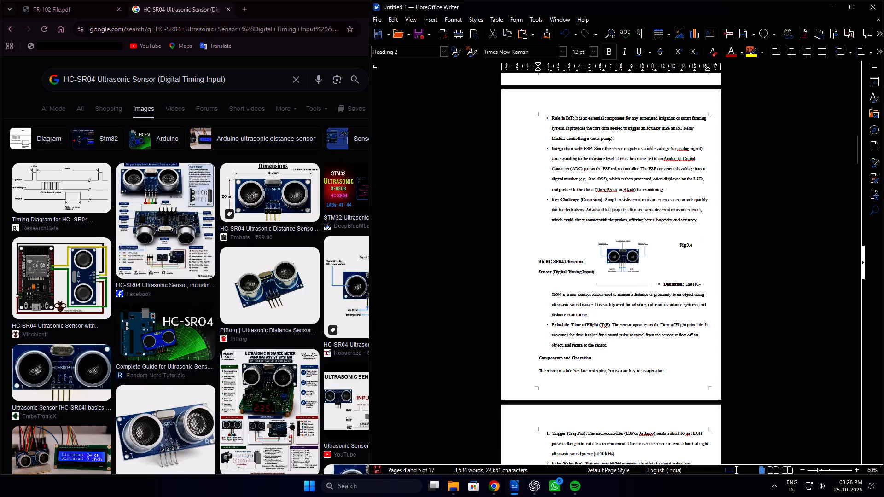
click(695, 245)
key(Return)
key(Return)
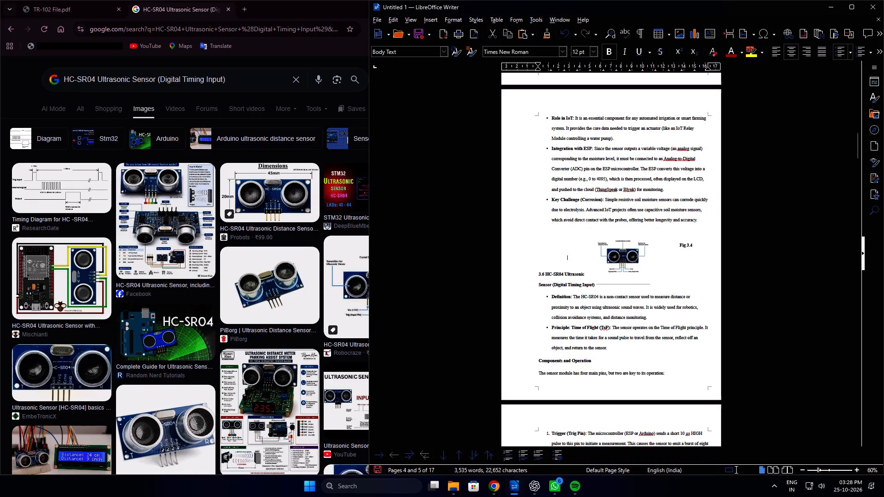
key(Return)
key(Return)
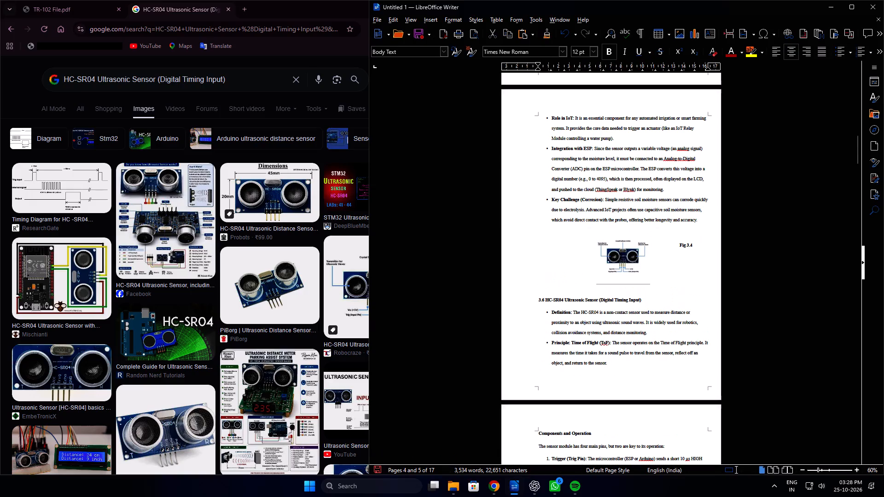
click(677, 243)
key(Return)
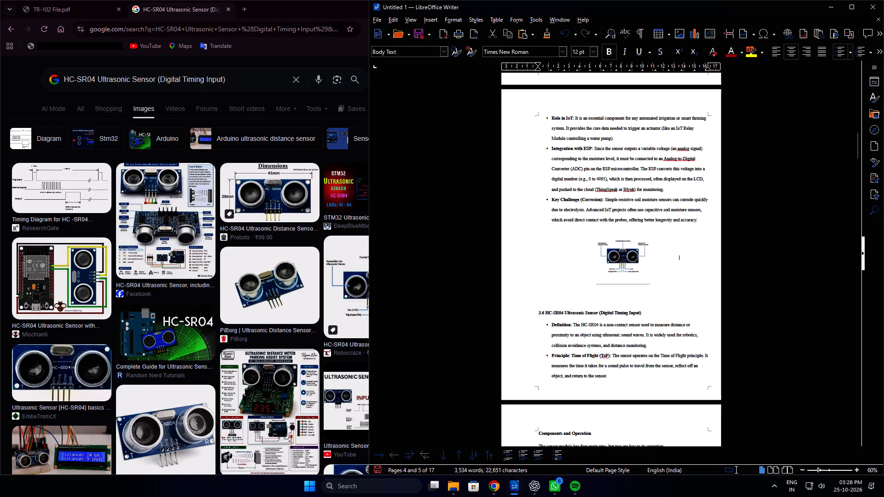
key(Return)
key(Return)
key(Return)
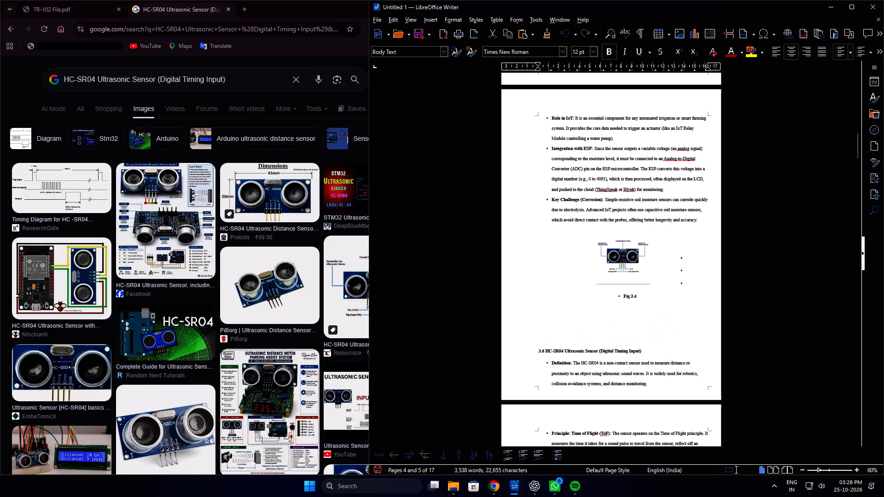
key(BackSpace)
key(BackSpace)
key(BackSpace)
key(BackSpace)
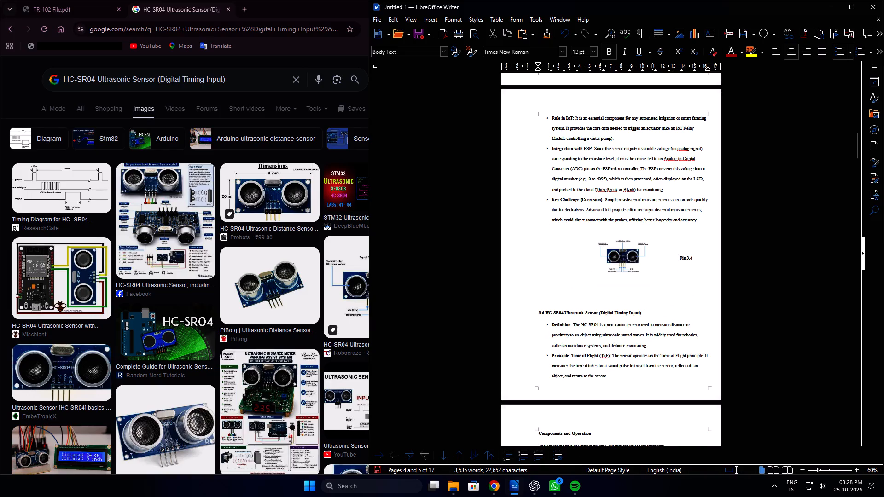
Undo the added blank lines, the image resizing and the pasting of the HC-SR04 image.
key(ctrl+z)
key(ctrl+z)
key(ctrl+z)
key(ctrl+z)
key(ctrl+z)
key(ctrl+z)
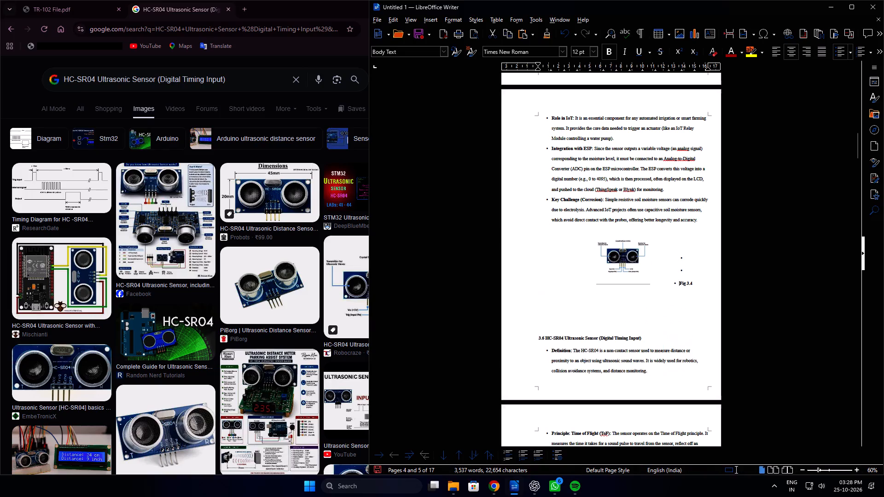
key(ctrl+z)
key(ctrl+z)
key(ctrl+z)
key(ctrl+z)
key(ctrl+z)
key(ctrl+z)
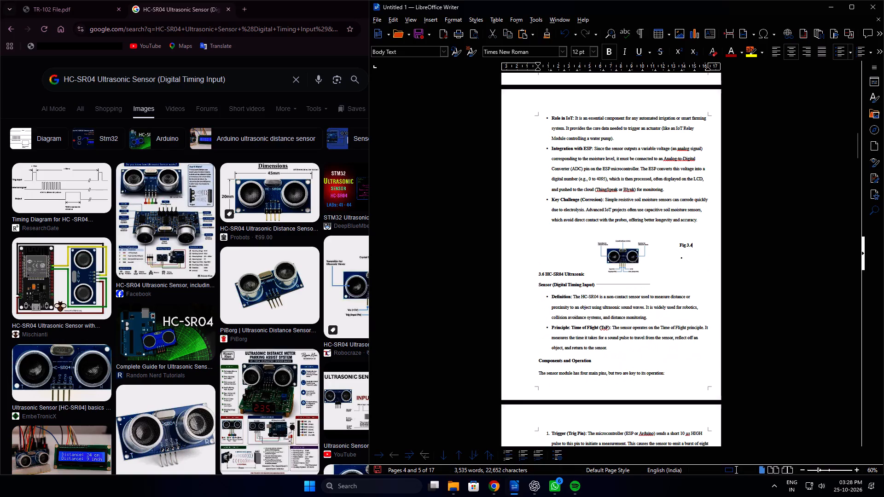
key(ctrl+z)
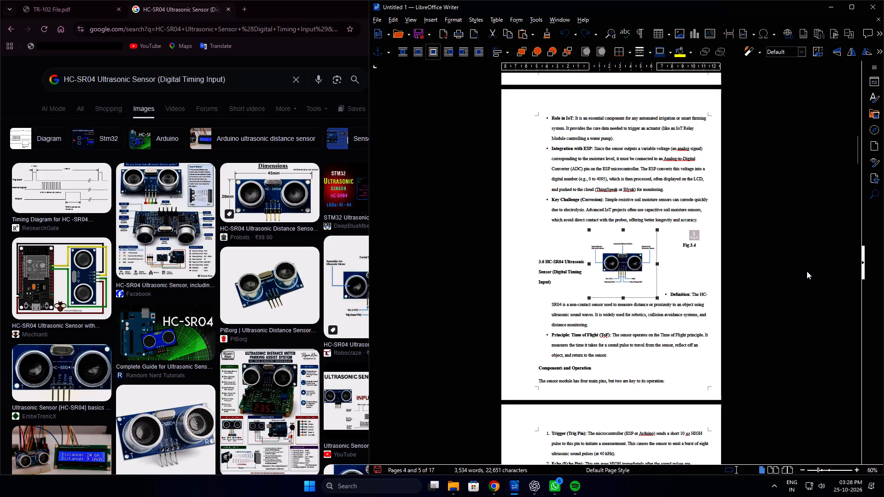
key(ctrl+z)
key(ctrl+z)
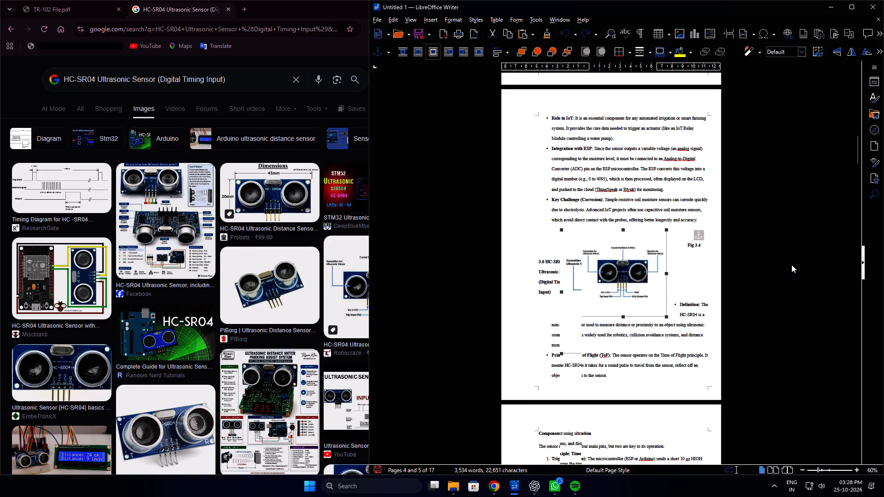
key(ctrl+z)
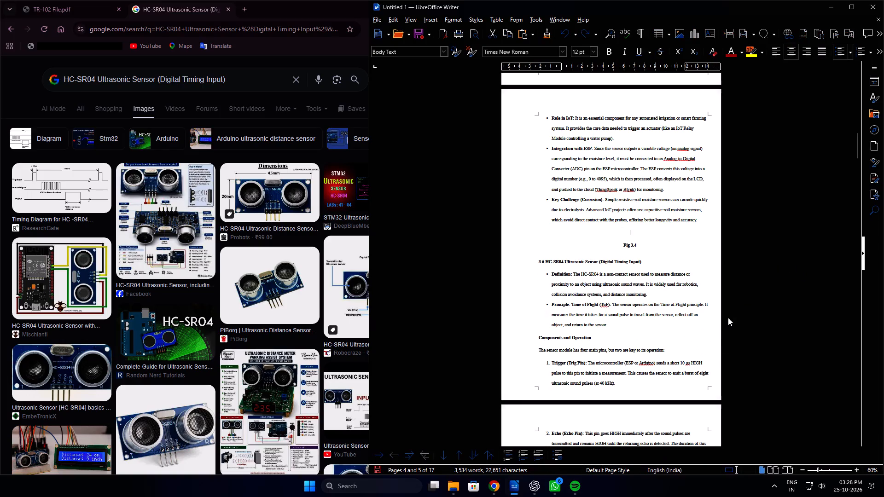
Replace the blank line above Fig 3.4 with a new empty bulleted line after the Key Challenge paragraph.
click(703, 219)
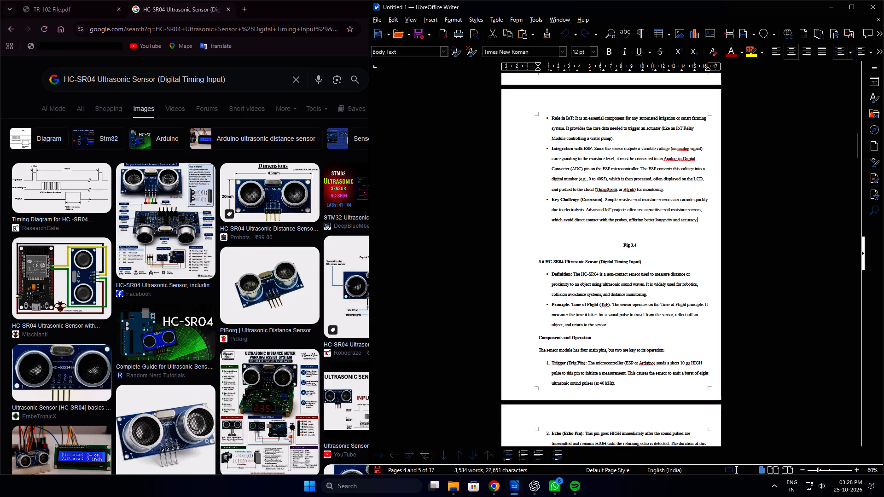
click(548, 228)
key(BackSpace)
key(BackSpace)
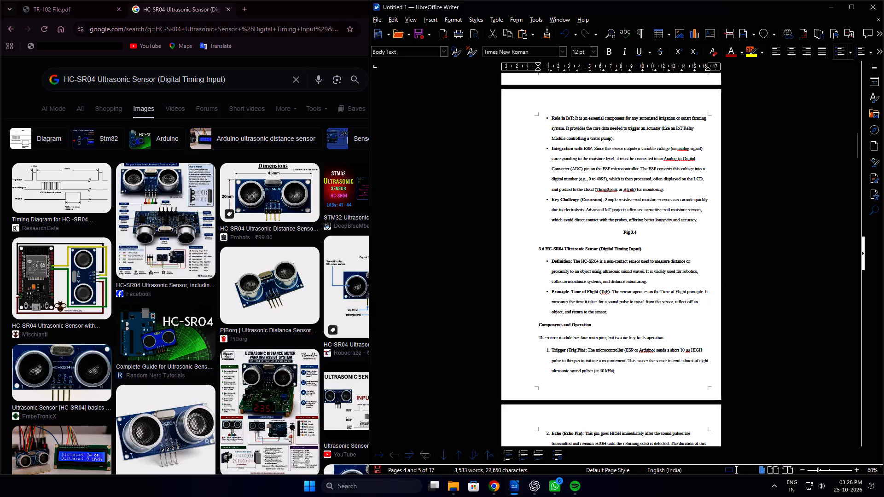
key(Return)
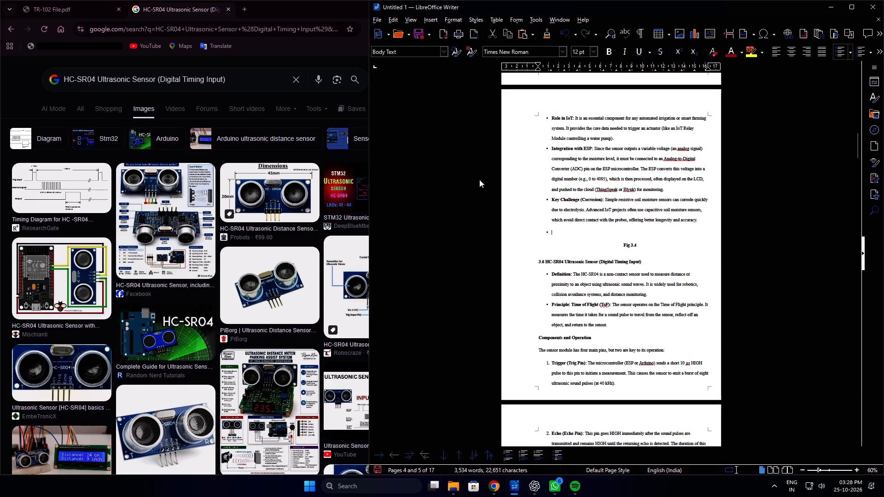
Insert the labelled HC-SR04 pinout image from Chrome's image results at the empty bulleted line above Fig 3.4.
key(ctrl+v)
key(ctrl+z)
drag(352, 277, 413, 284)
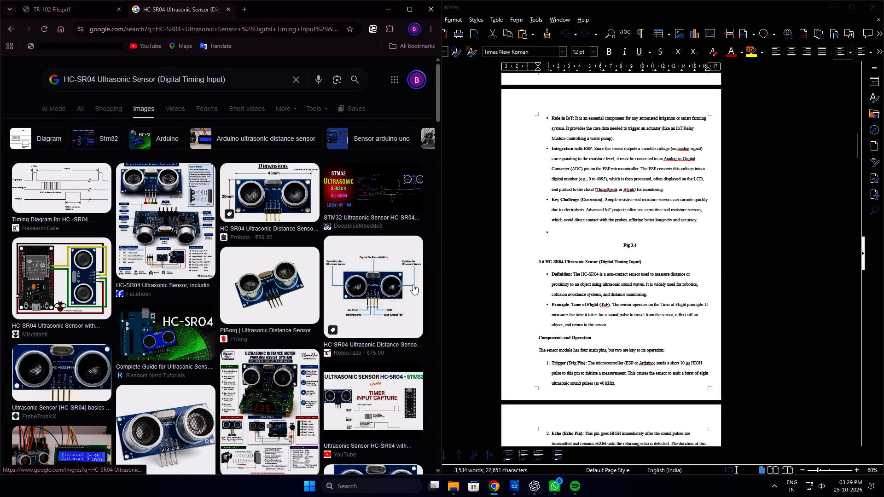
drag(413, 284, 593, 230)
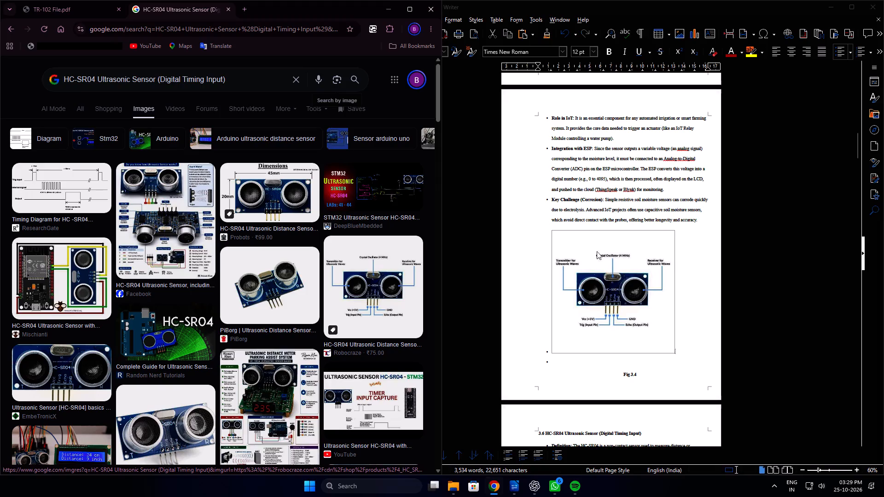
Delete the empty bulleted line between the HC-SR04 image and the Fig 3.4 caption.
click(561, 364)
click(556, 357)
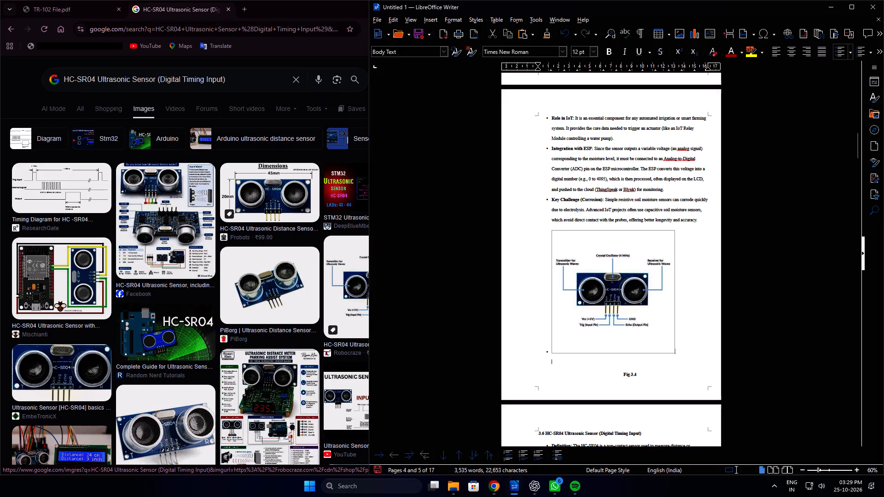
key(BackSpace)
key(BackSpace)
key(BackSpace)
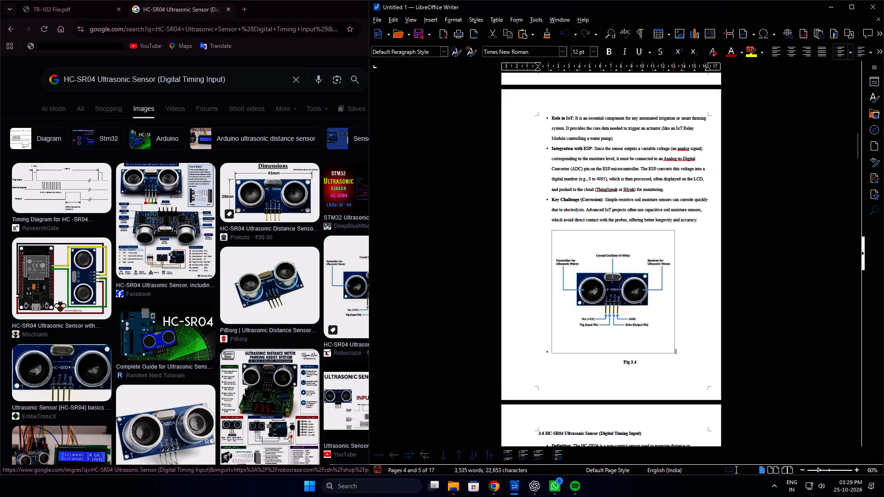
Remove the bullet from the line that holds the HC-SR04 image.
click(548, 351)
click(551, 354)
click(549, 351)
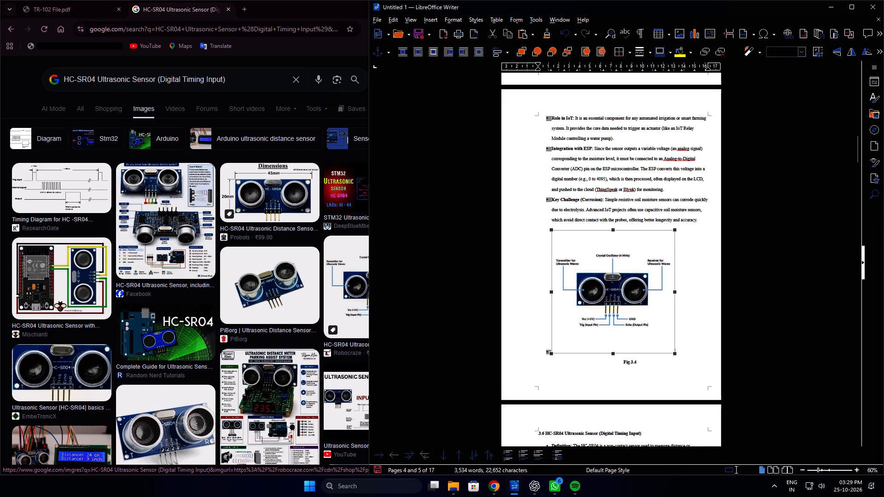
click(549, 351)
key(BackSpace)
click(782, 318)
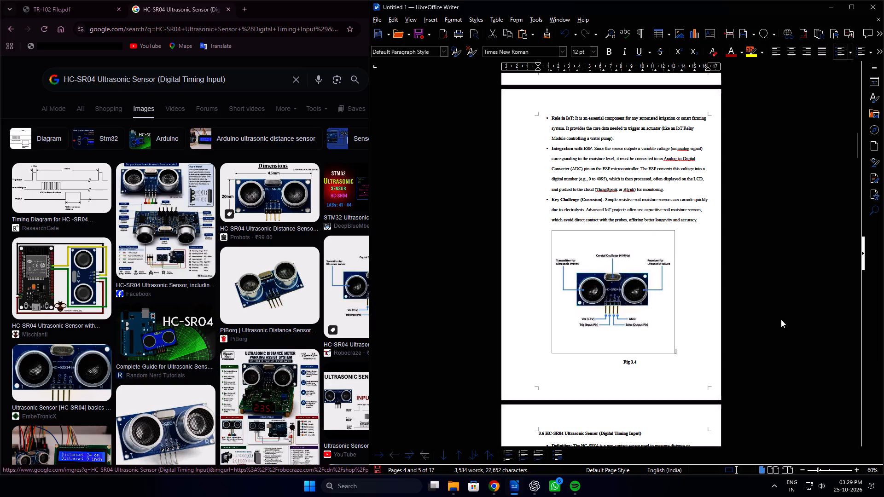
Shrink the HC-SR04 pinout image above the Fig 3.4 caption proportionally to about 8.90 x 8.90.
click(650, 323)
drag(652, 301, 648, 300)
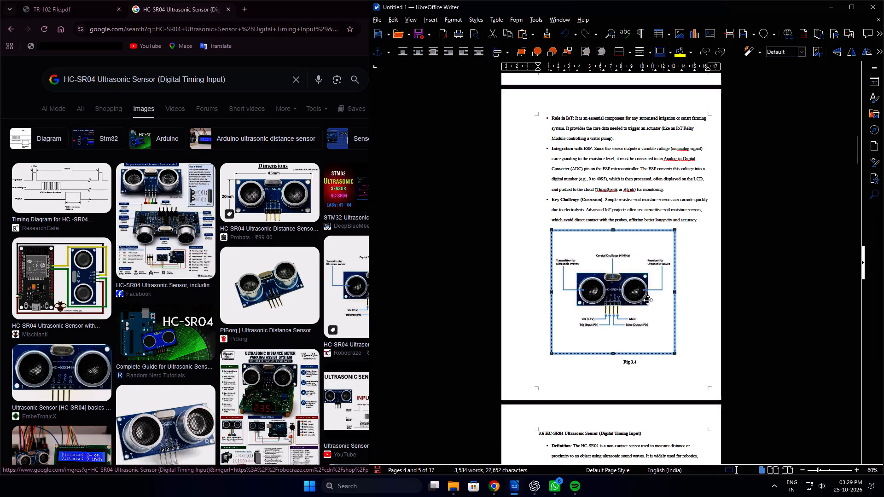
drag(648, 300, 674, 302)
drag(674, 354, 663, 312)
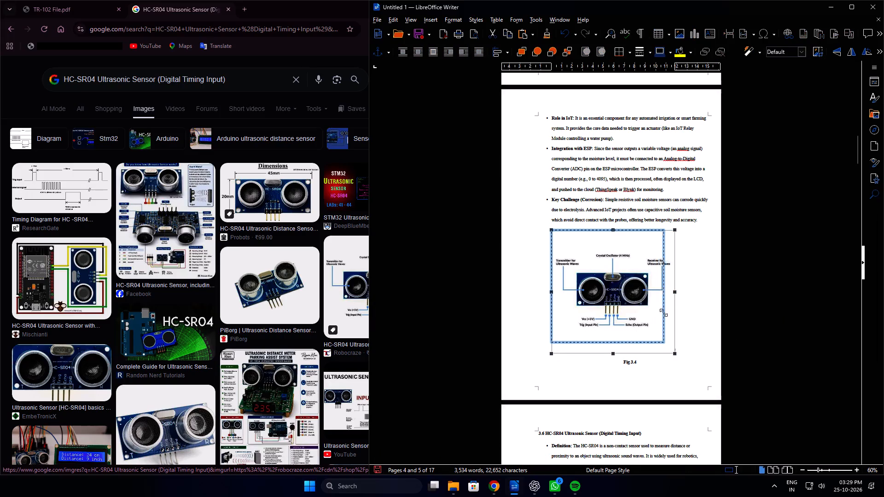
drag(663, 312, 644, 292)
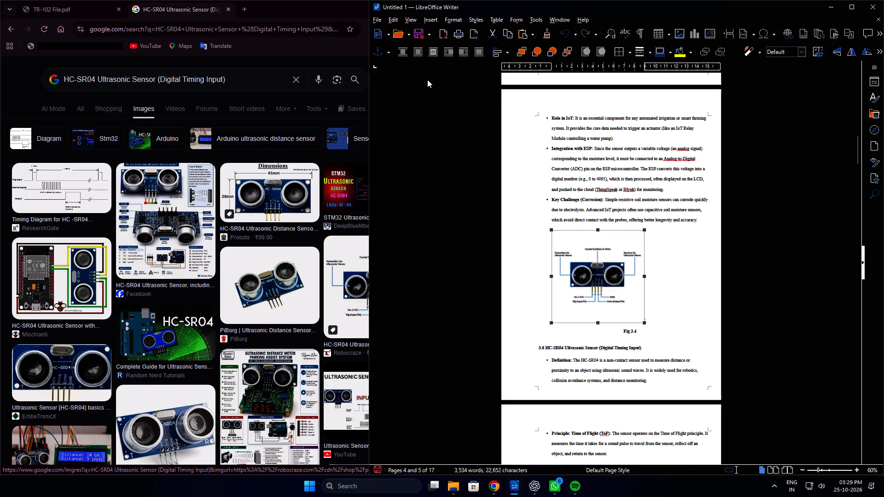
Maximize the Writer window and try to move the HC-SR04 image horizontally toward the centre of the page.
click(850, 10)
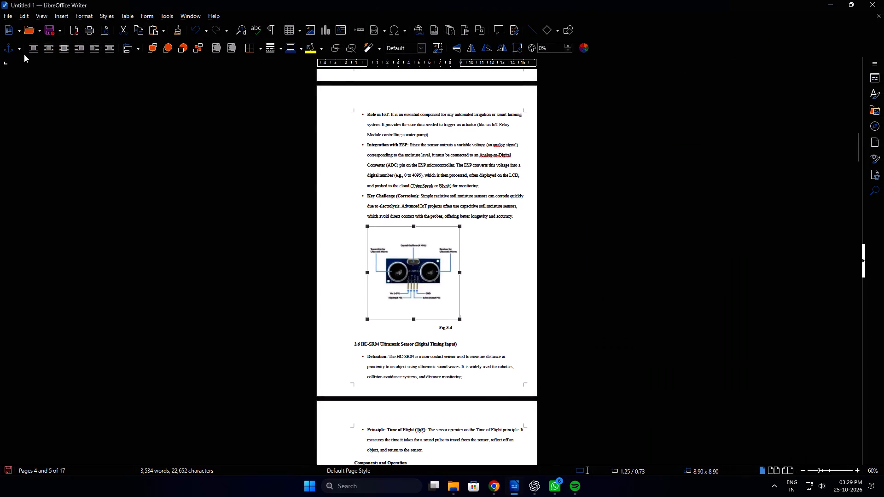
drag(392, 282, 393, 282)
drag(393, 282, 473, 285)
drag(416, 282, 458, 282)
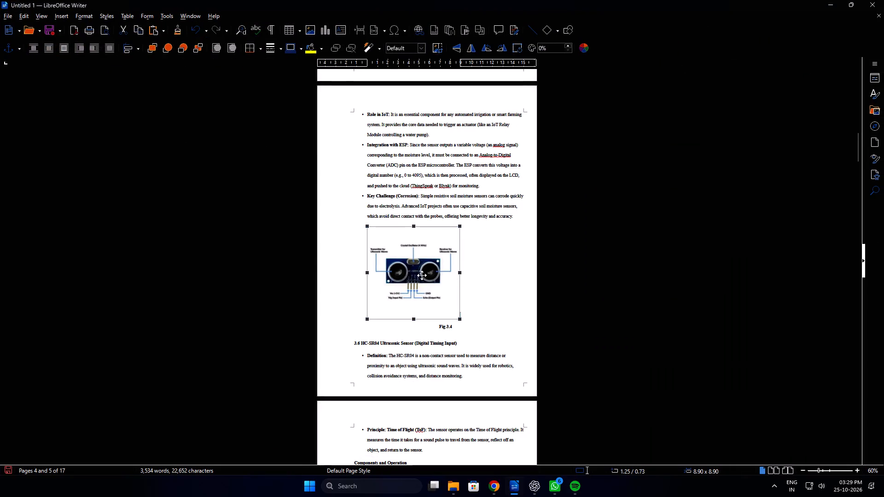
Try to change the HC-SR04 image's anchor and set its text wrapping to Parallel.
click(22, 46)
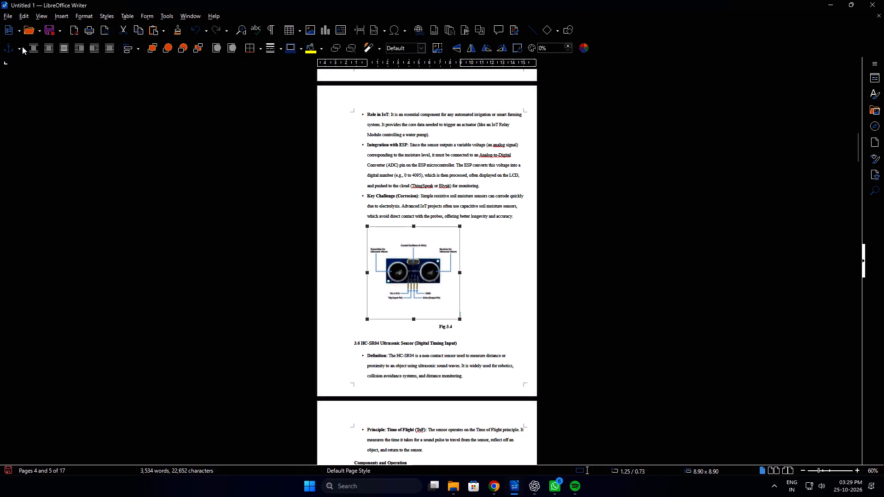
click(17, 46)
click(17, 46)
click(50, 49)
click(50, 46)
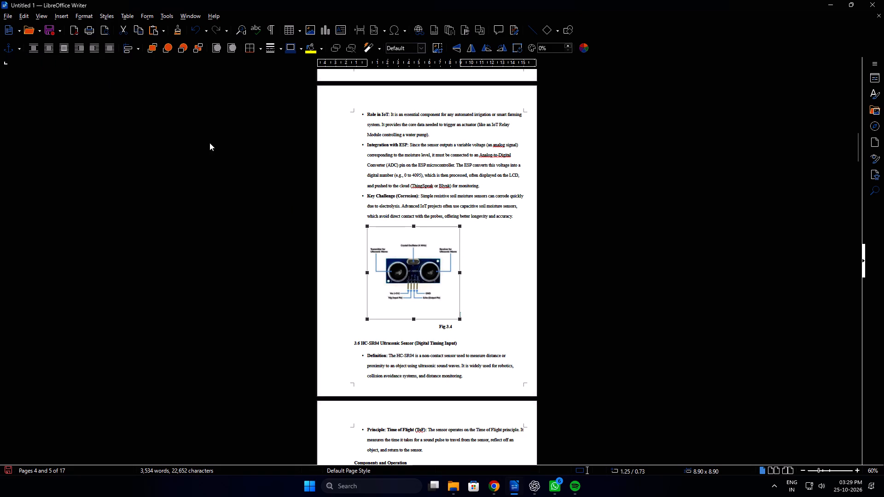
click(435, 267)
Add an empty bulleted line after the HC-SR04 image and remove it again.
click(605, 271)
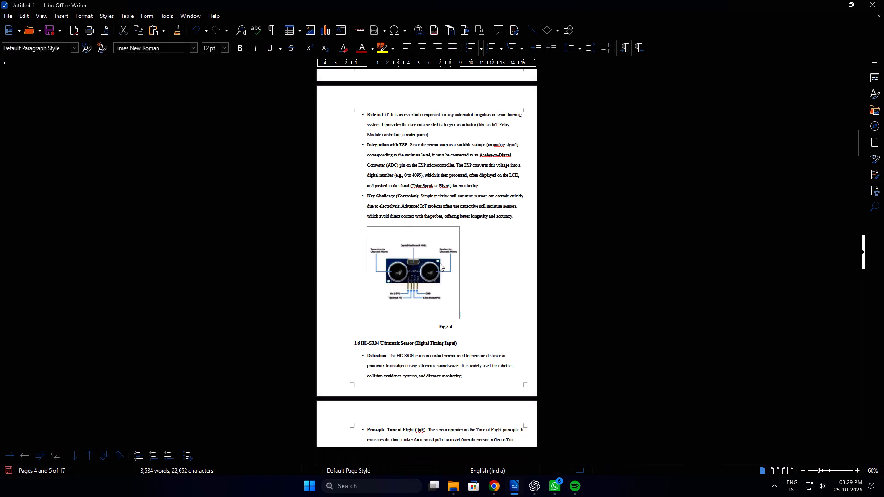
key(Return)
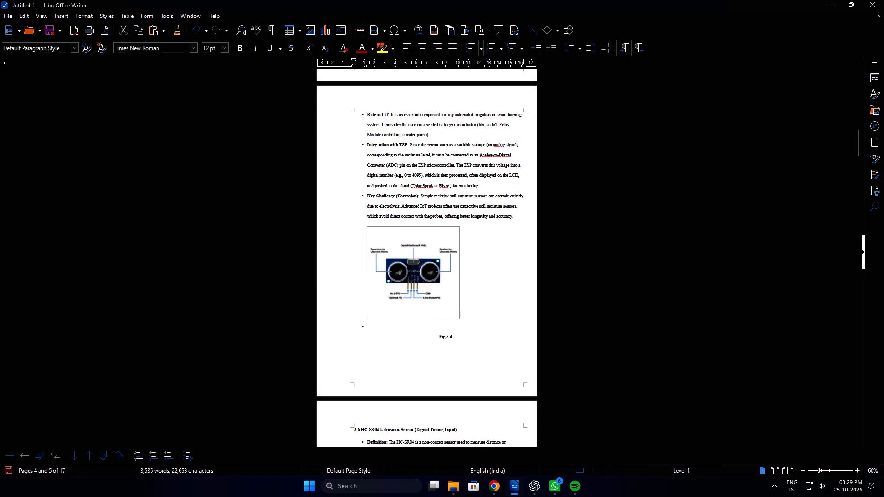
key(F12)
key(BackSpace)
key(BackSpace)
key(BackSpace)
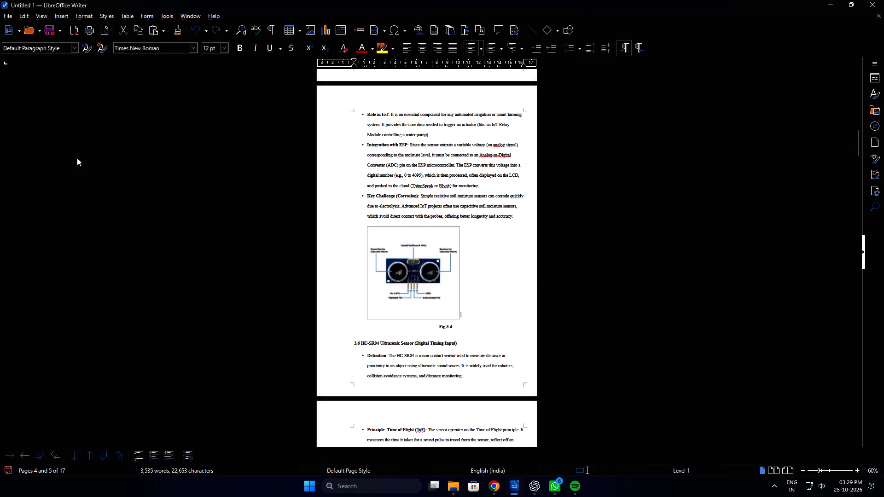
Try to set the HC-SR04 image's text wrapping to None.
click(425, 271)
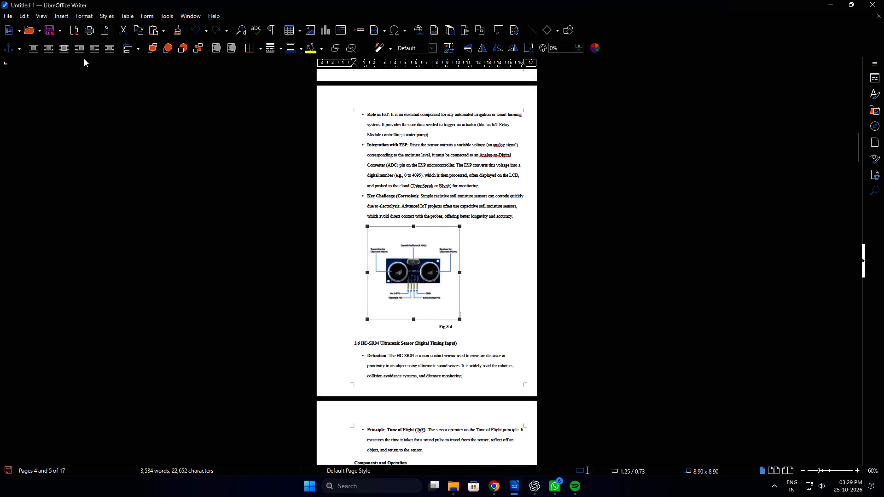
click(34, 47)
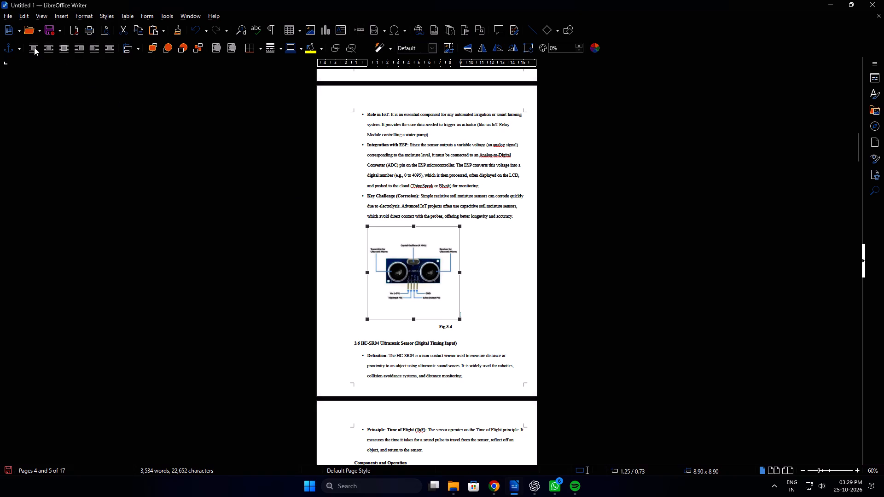
Delete the stray character directly after the HC-SR04 image.
click(479, 306)
key(BackSpace)
click(606, 311)
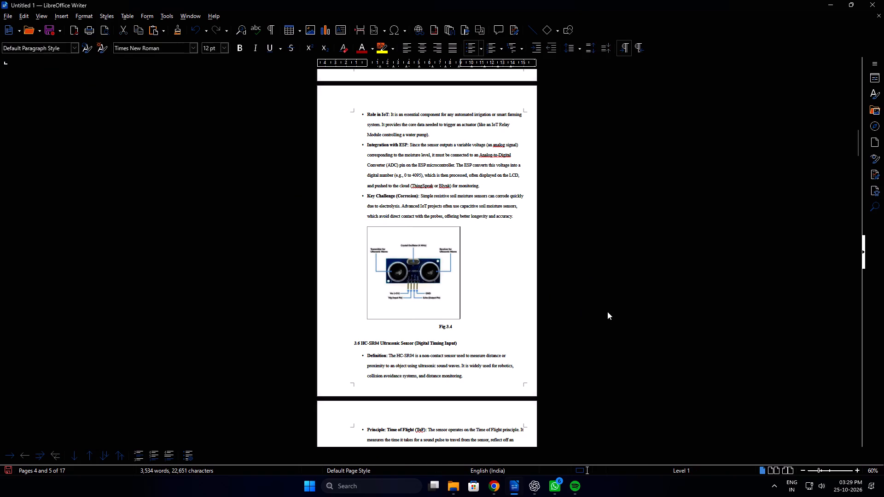
Set the HC-SR04 image's colour mode to Greyscale.
click(416, 275)
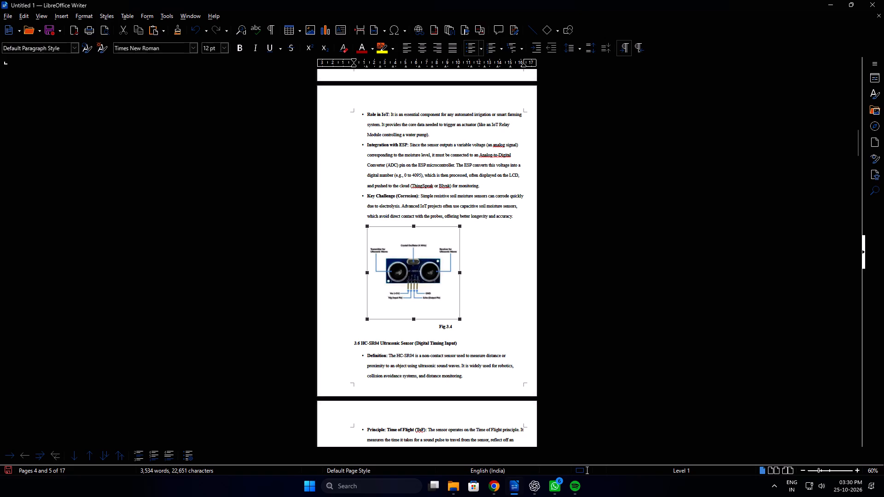
click(430, 49)
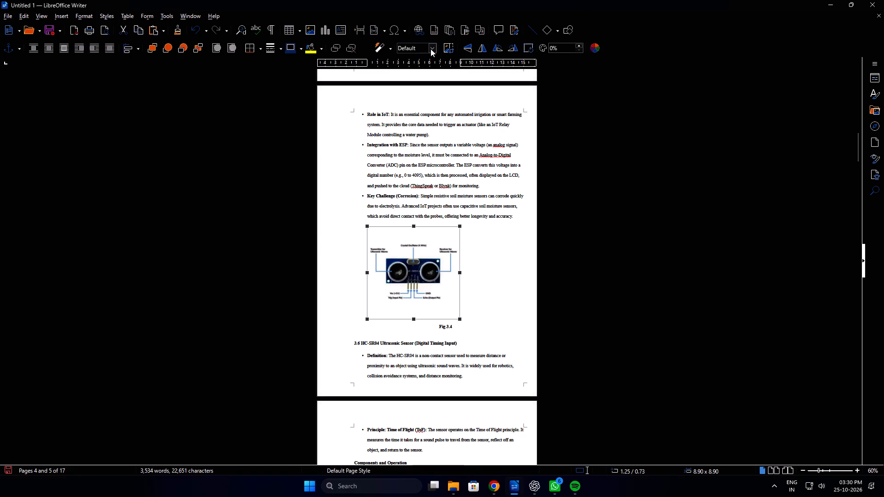
click(430, 49)
click(435, 46)
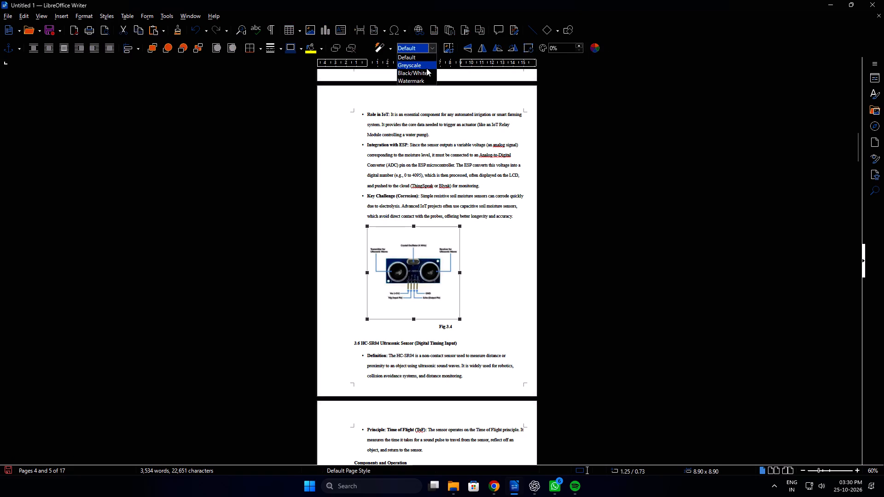
click(426, 68)
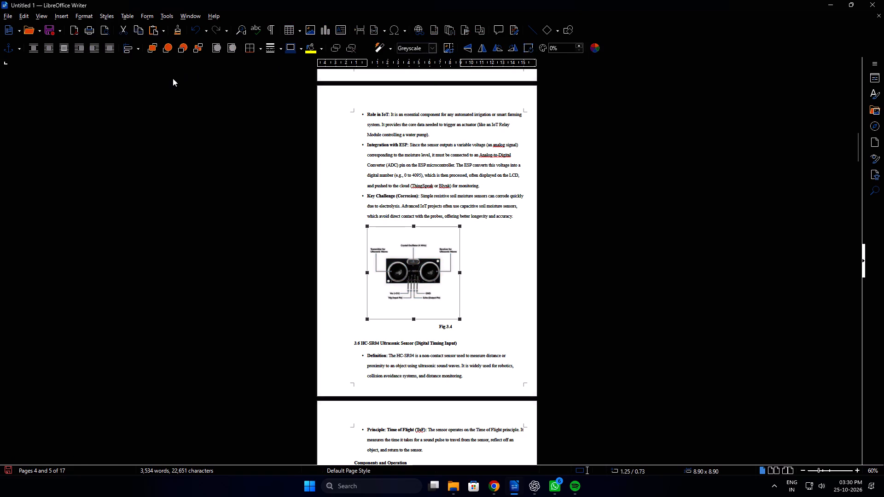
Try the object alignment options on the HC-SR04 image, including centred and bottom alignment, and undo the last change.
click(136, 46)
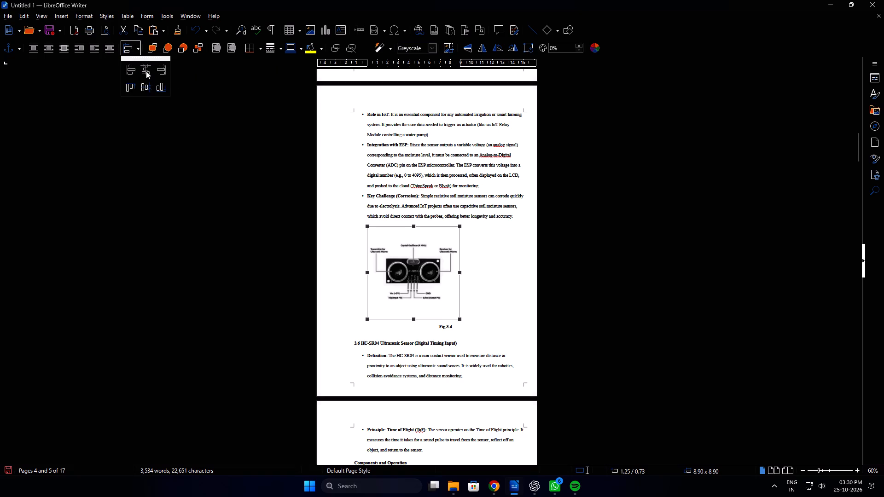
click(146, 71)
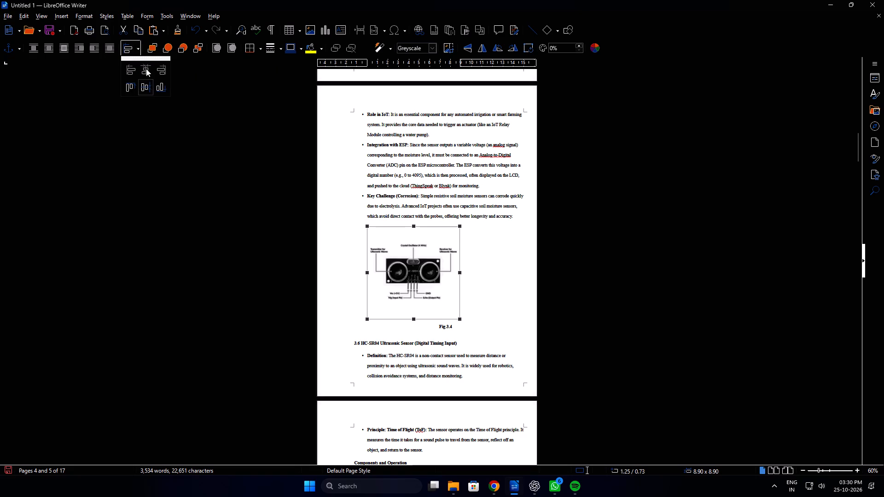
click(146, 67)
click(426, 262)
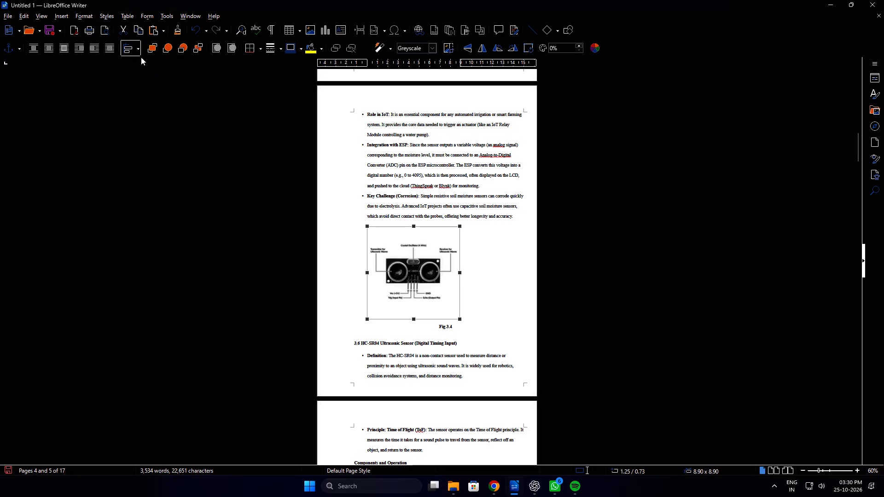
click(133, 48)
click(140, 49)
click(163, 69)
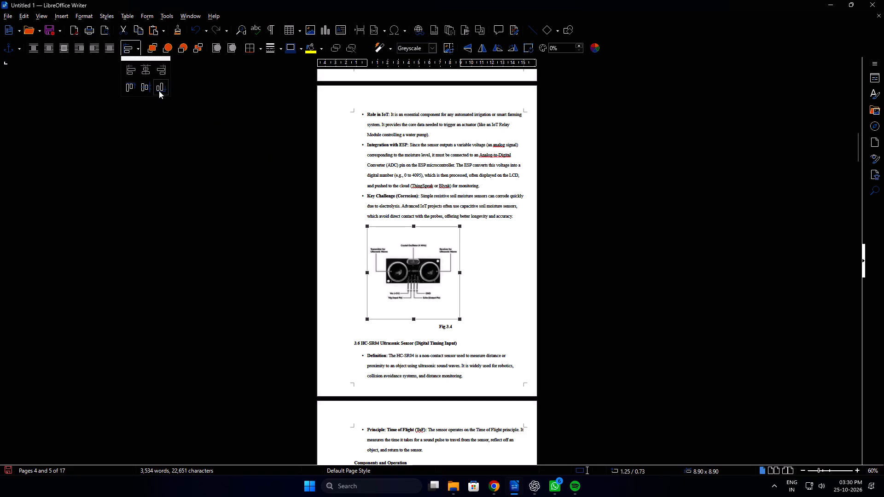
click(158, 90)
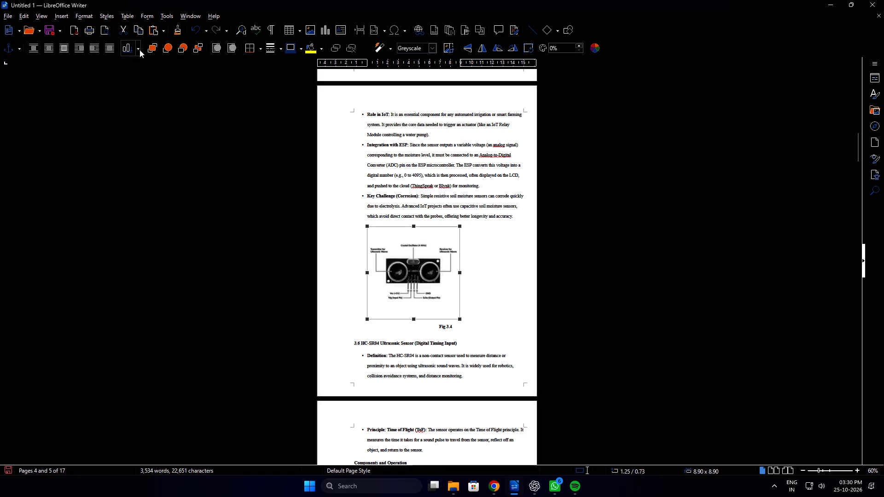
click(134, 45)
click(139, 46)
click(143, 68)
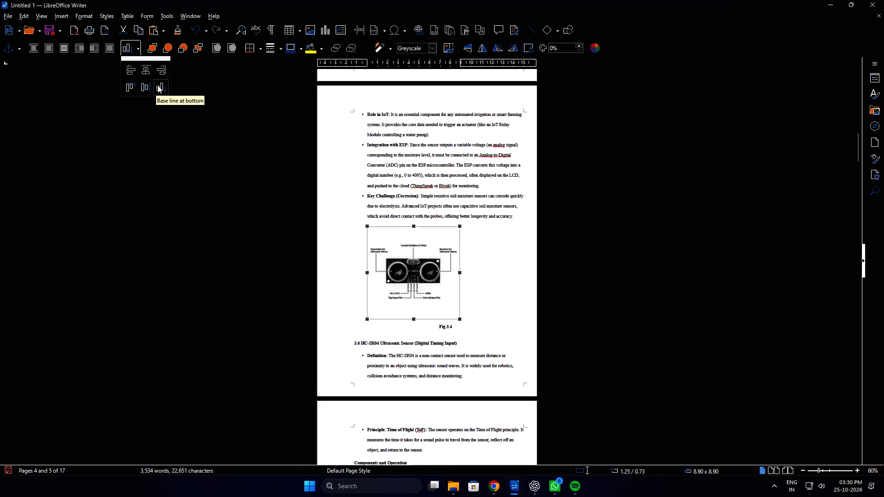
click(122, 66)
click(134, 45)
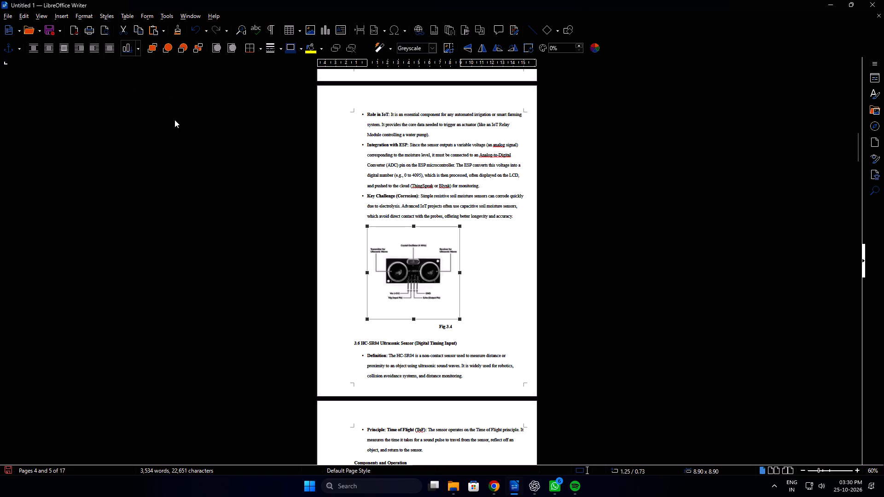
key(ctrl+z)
Centre-align the paragraph that holds the HC-SR04 image above the Fig 3.4 caption.
click(514, 289)
click(617, 319)
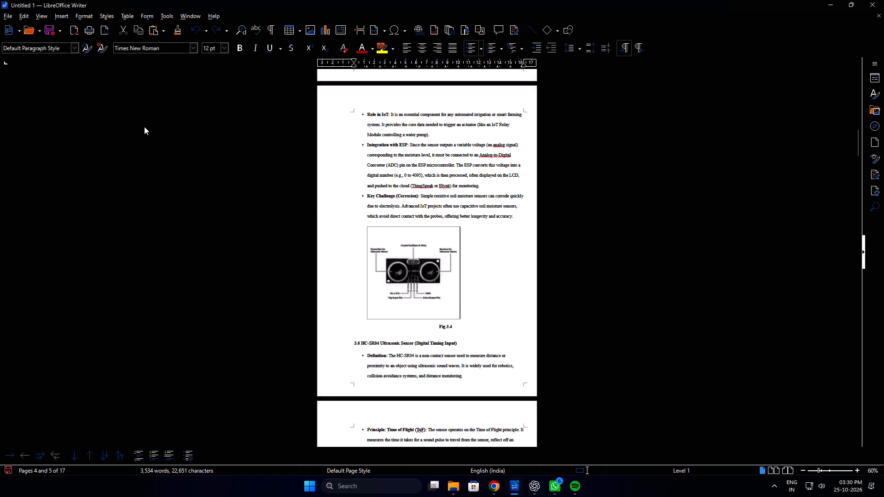
click(573, 288)
click(418, 50)
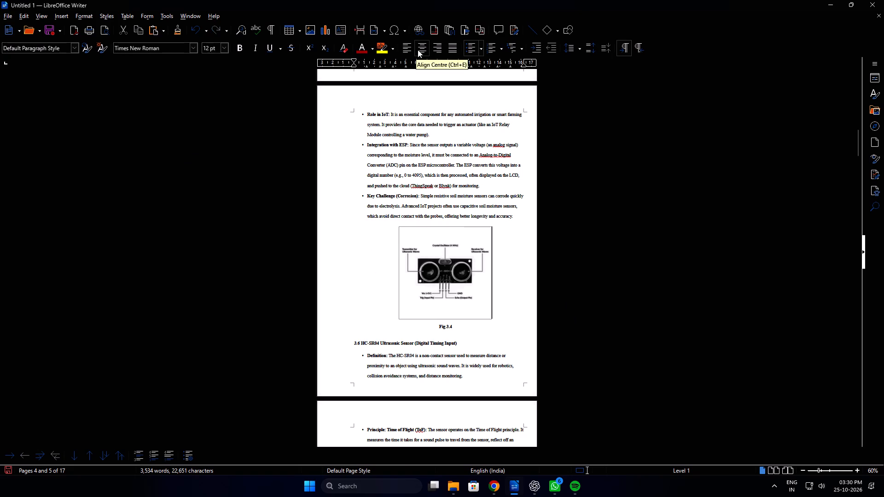
Centre-align the paragraph that holds the soil moisture sensor image above the Fig 3.2 caption.
click(625, 249)
scroll(620, 269, up, 3)
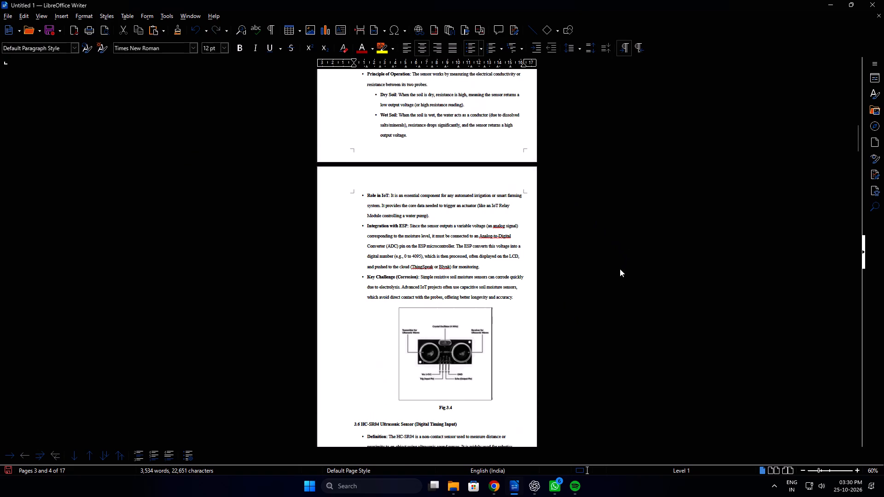
scroll(620, 269, up, 20)
click(456, 174)
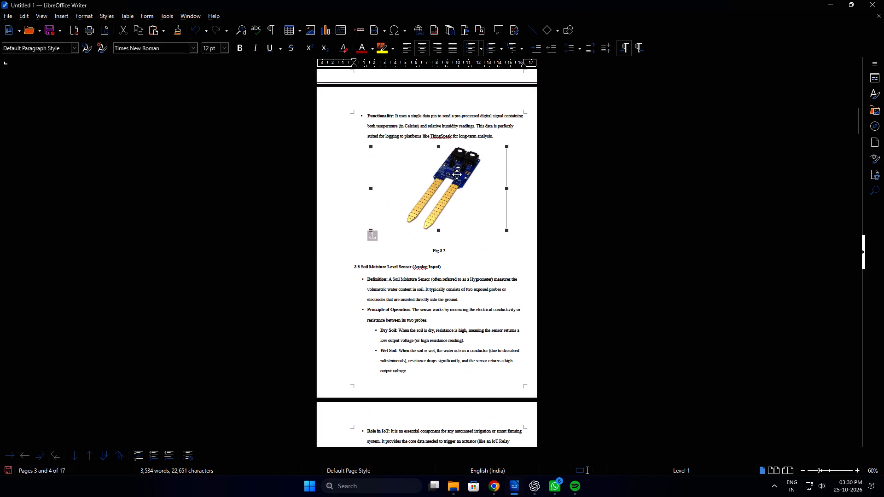
click(512, 166)
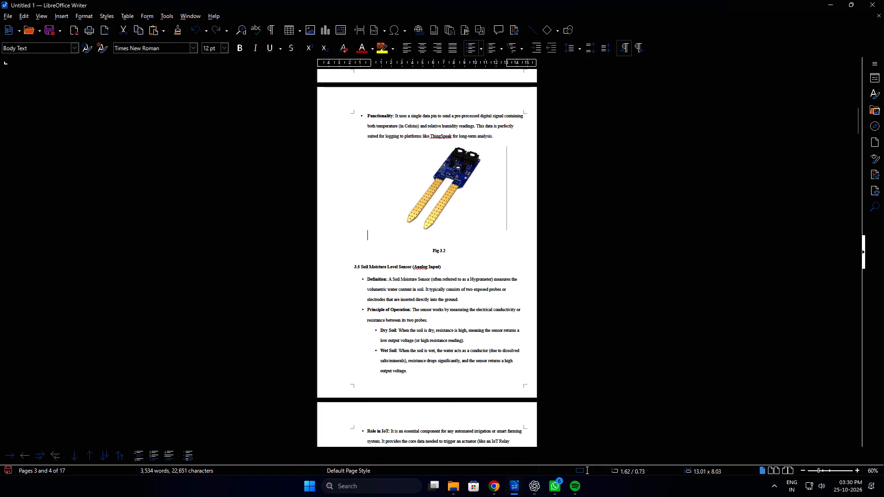
click(423, 48)
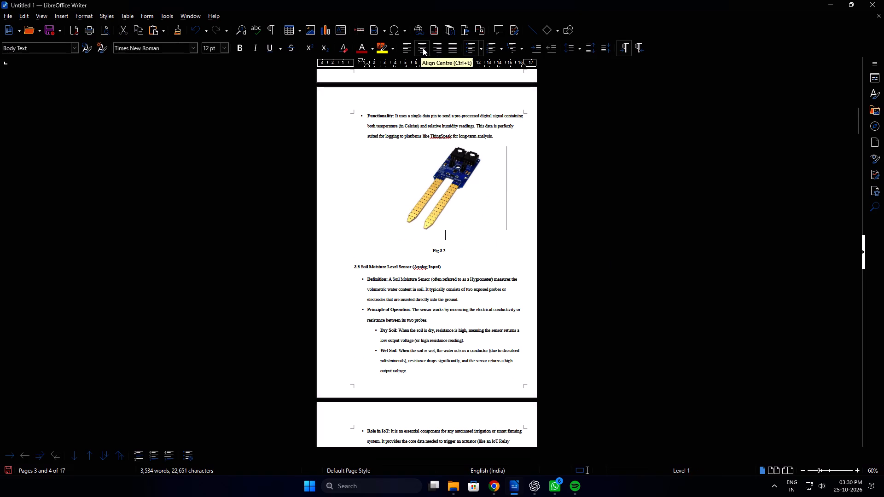
click(517, 173)
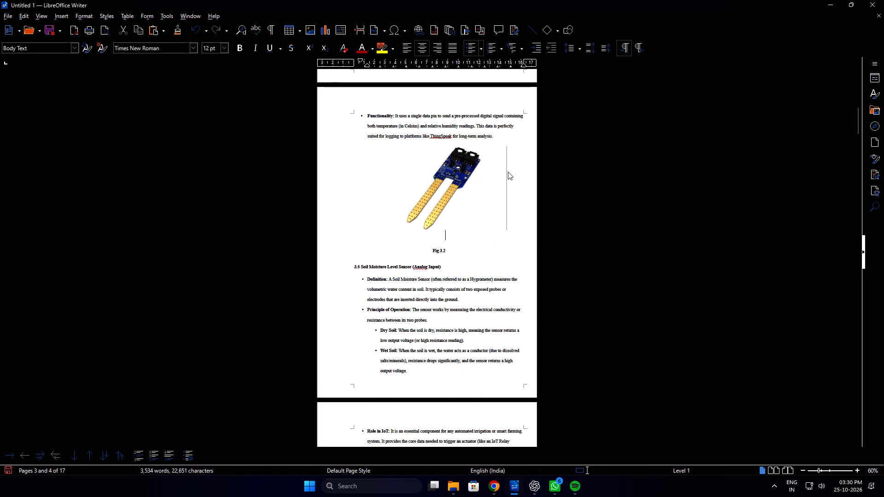
Shrink the soil moisture sensor image to about 10 × 6.2 and turn off text wrapping around it.
click(486, 205)
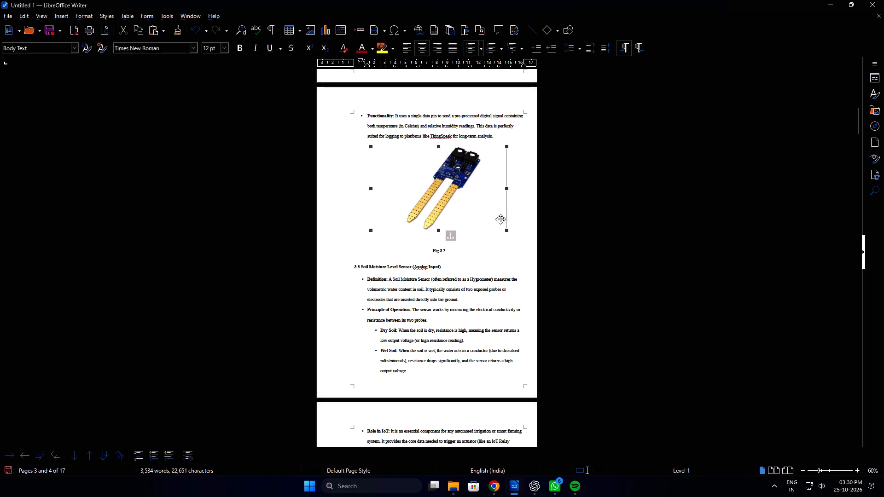
drag(506, 230, 475, 208)
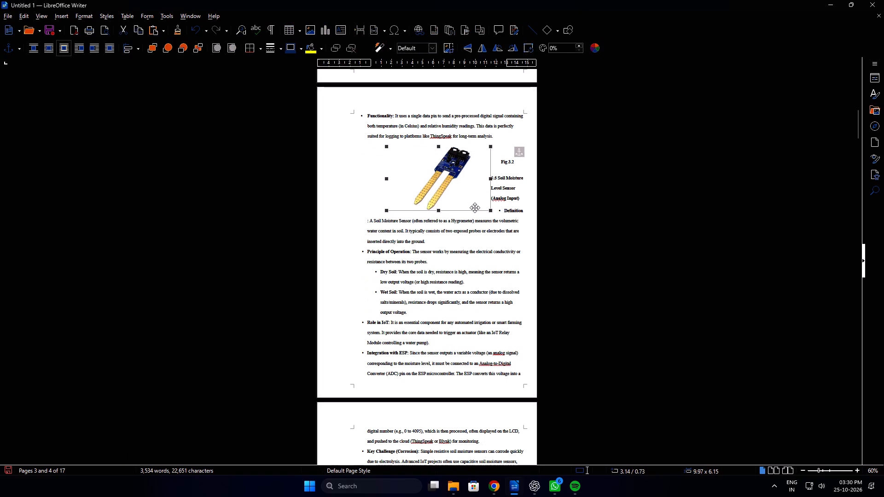
click(450, 182)
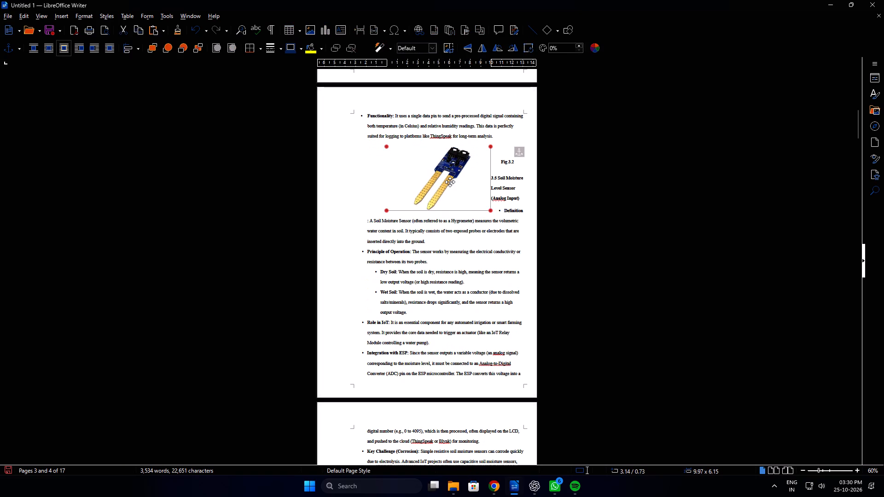
click(35, 44)
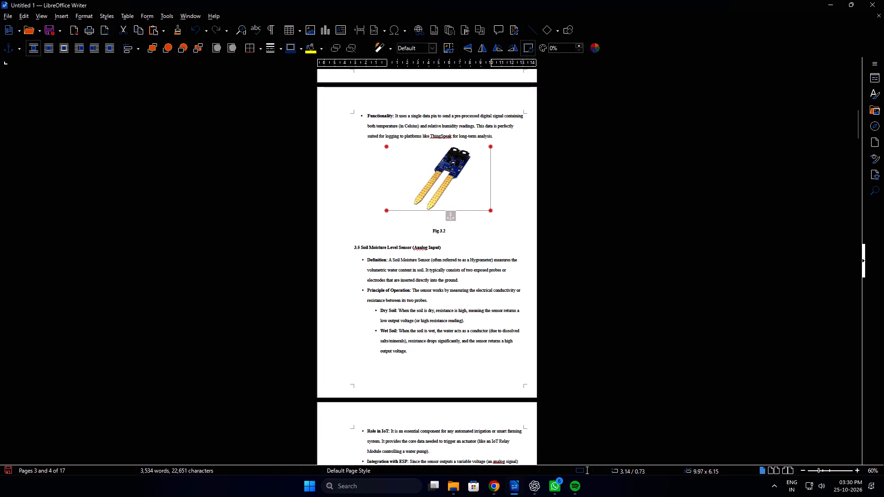
click(560, 205)
click(457, 177)
Try to close the gap between the soil moisture sensor image and the Fig 3.2 caption by deleting backwards, and undo the last deletion.
click(466, 219)
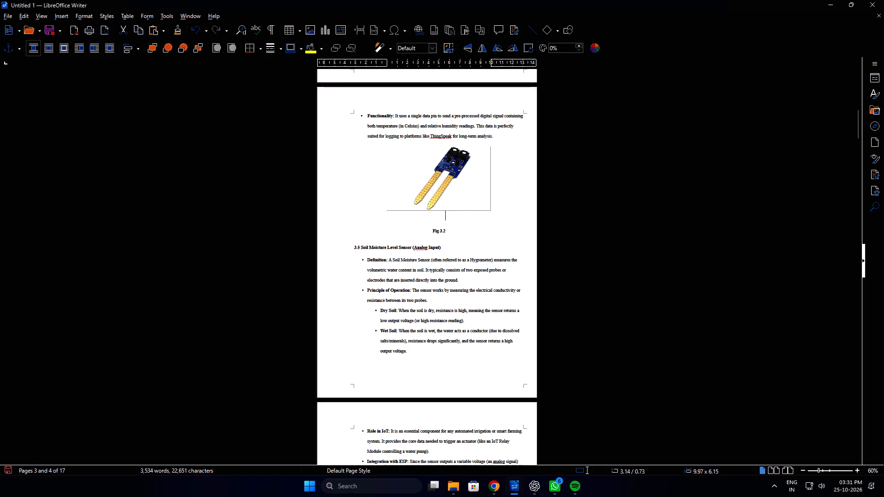
key(BackSpace)
key(BackSpace)
scroll(473, 219, up, 8)
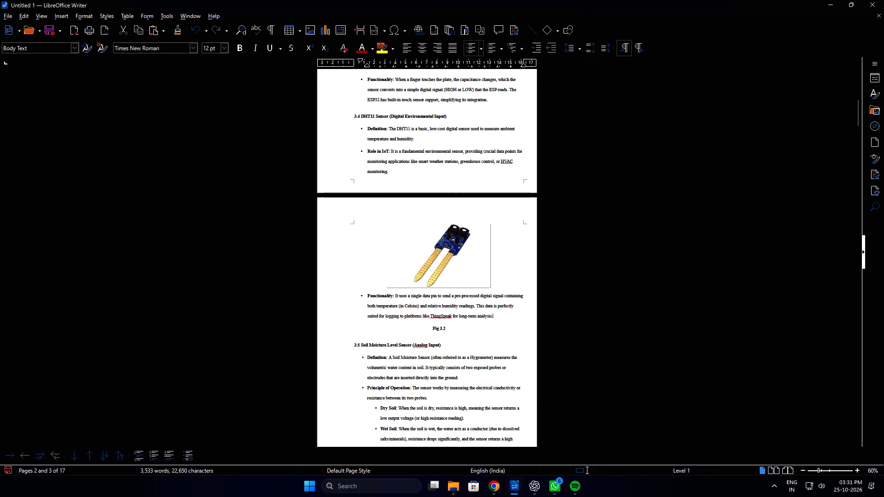
scroll(499, 247, up, 1)
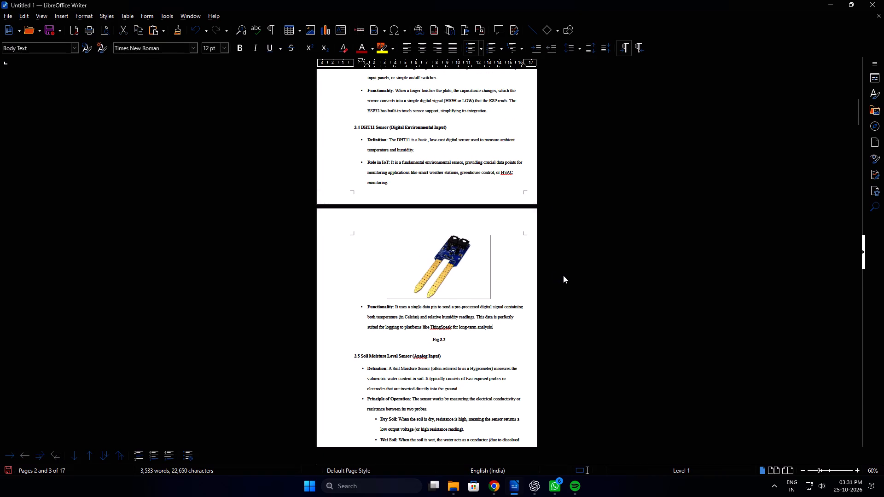
key(ctrl+z)
click(567, 288)
click(505, 306)
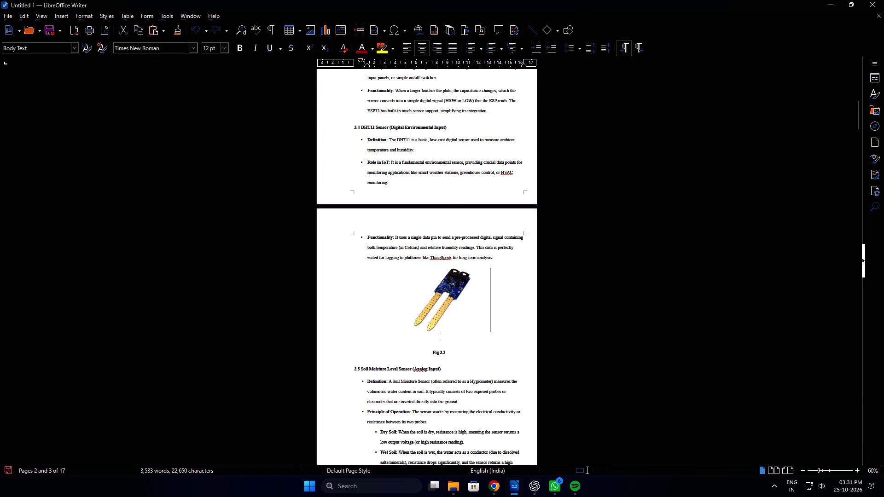
Move the soil moisture sensor image slightly down to sit directly above the Fig 3.2 caption, with centred alignment.
drag(449, 297, 451, 305)
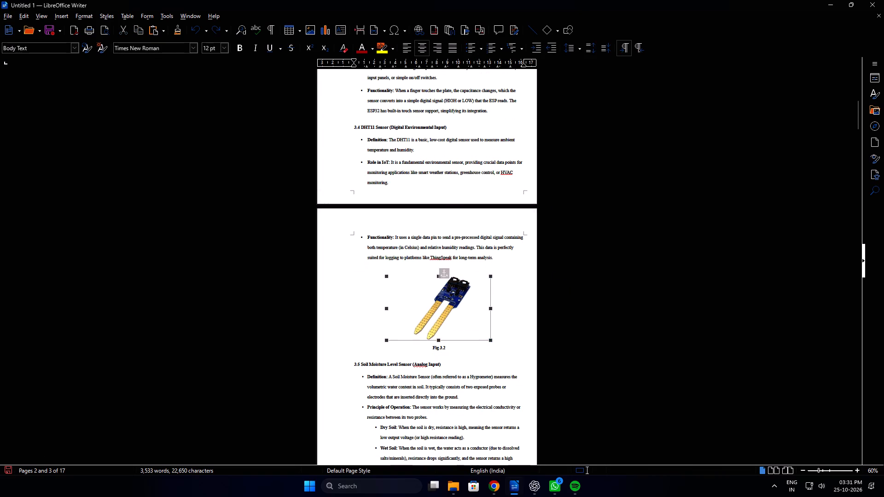
click(505, 307)
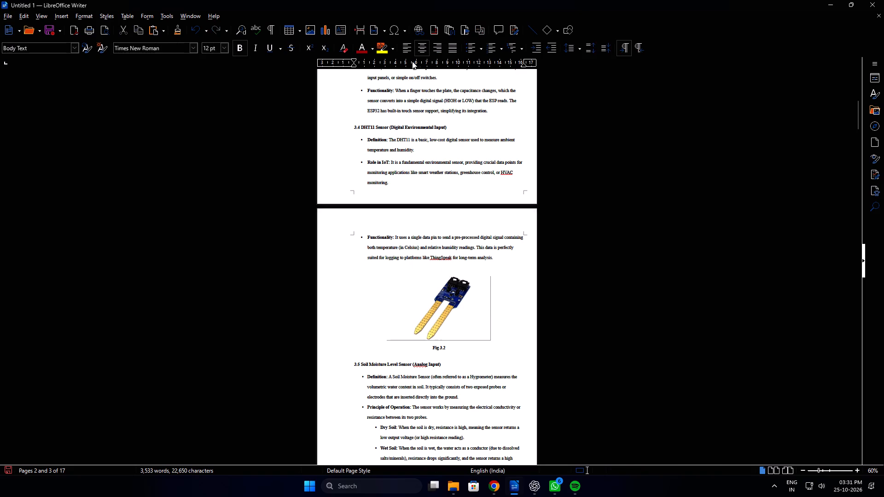
click(426, 49)
click(541, 191)
Renumber the figure caption directly above the 3.7 Servo Motor heading as Fig 3.5.
scroll(551, 279, up, 9)
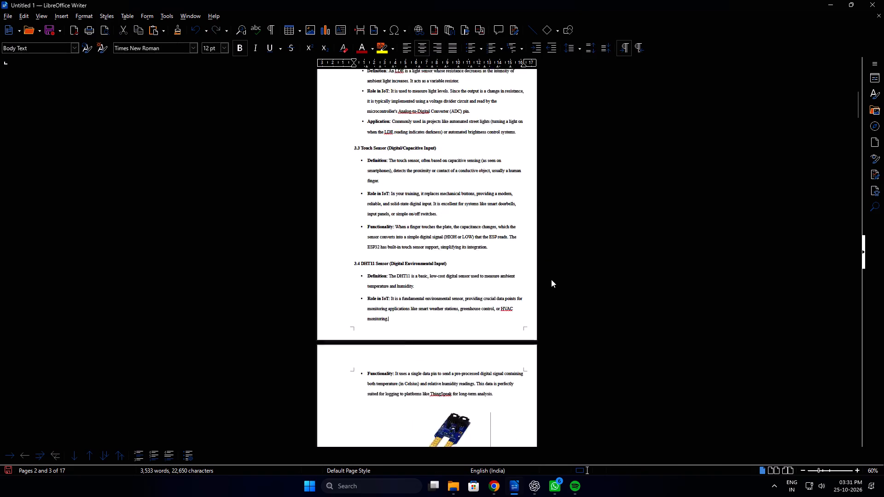
scroll(551, 279, up, 20)
scroll(551, 279, up, 1)
scroll(548, 278, down, 9)
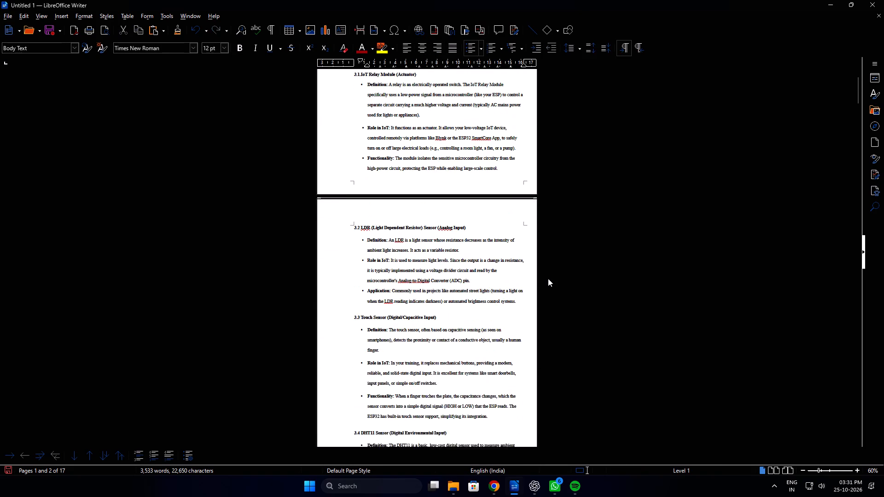
scroll(548, 278, down, 20)
scroll(548, 278, down, 20)
scroll(548, 278, down, 4)
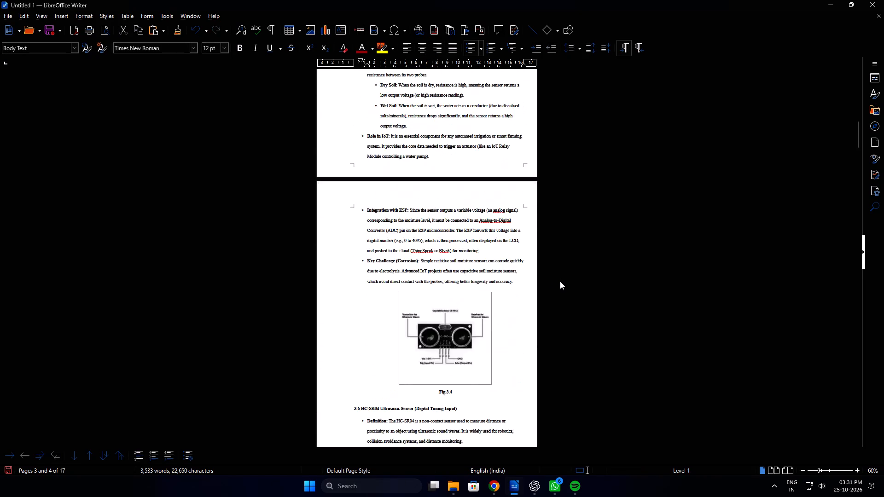
scroll(560, 281, down, 20)
scroll(560, 281, down, 10)
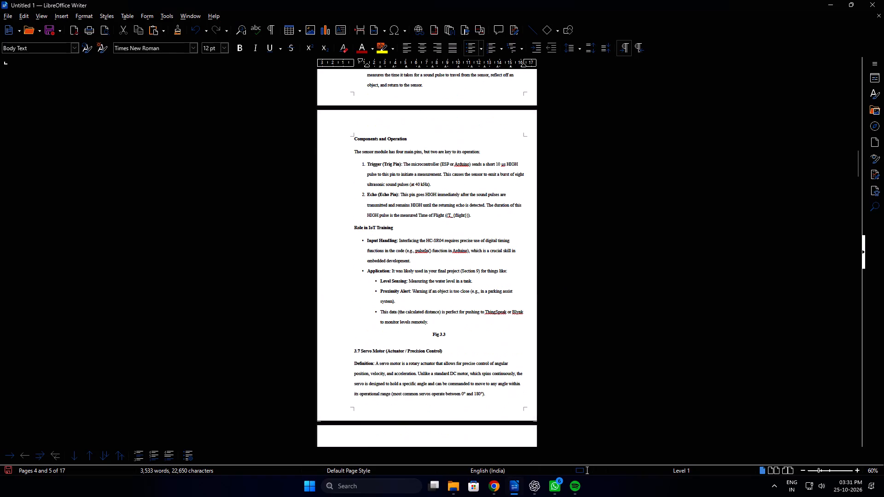
click(453, 336)
key(BackSpace)
key(5)
Place the document window side by side with the browser and show the TR-102 PDF there.
drag(328, 0, 337, 8)
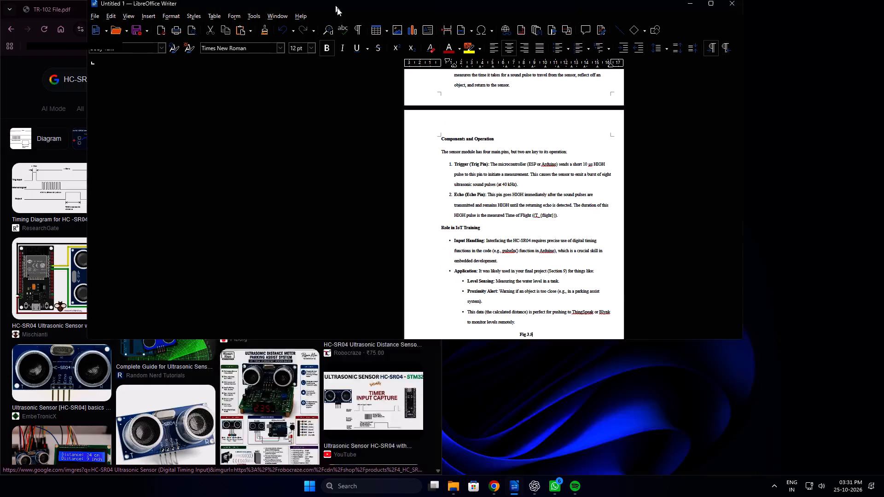
drag(337, 8, 883, 238)
click(78, 10)
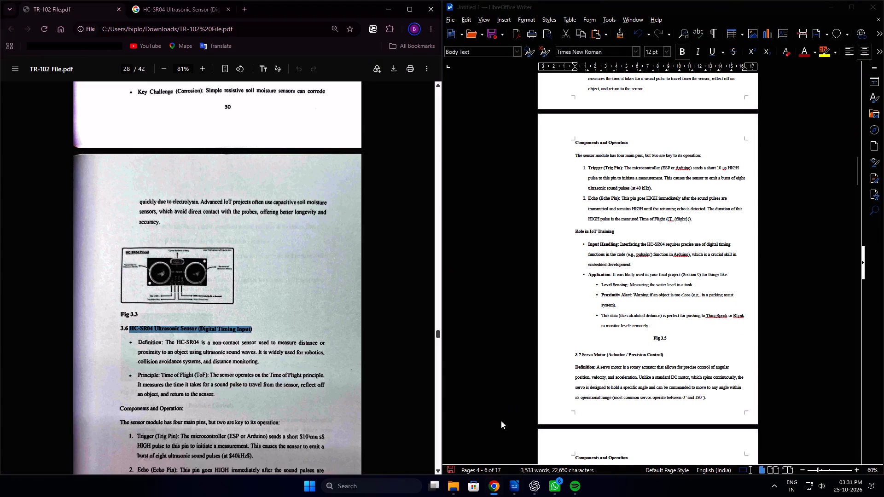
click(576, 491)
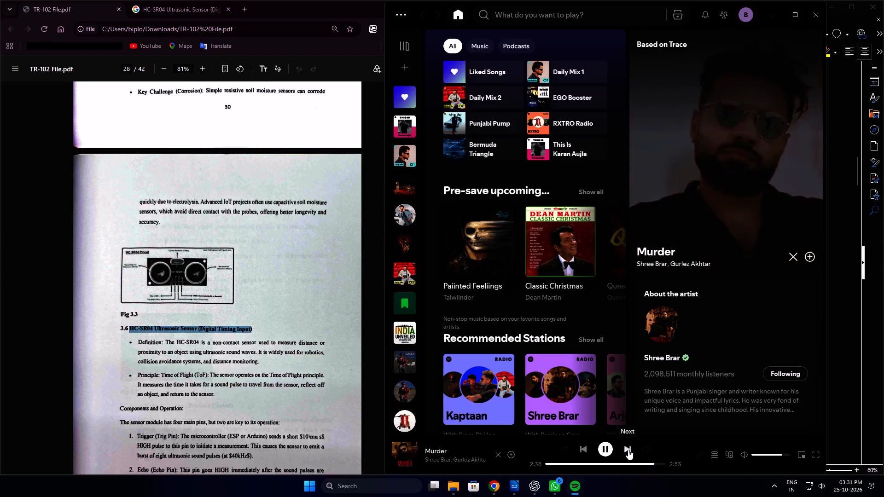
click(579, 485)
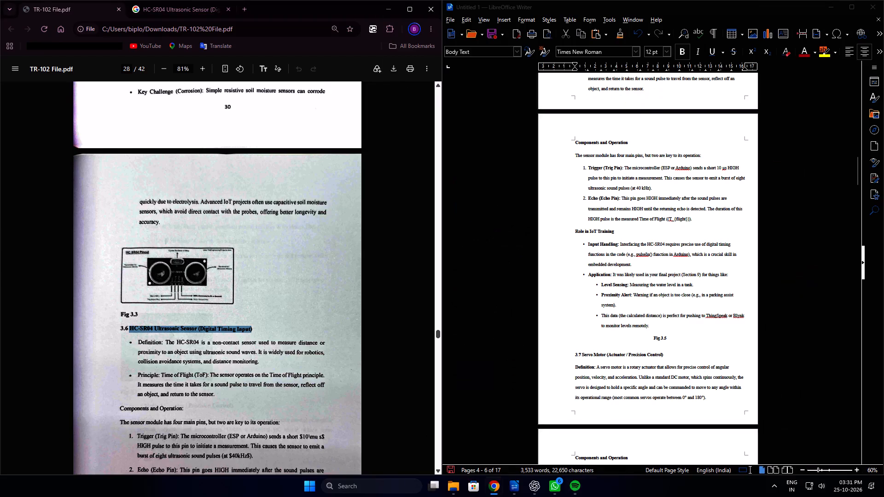
Find the figure above section 3.7 in the TR-102 PDF and search Google Images for "servo motor".
scroll(161, 345, down, 12)
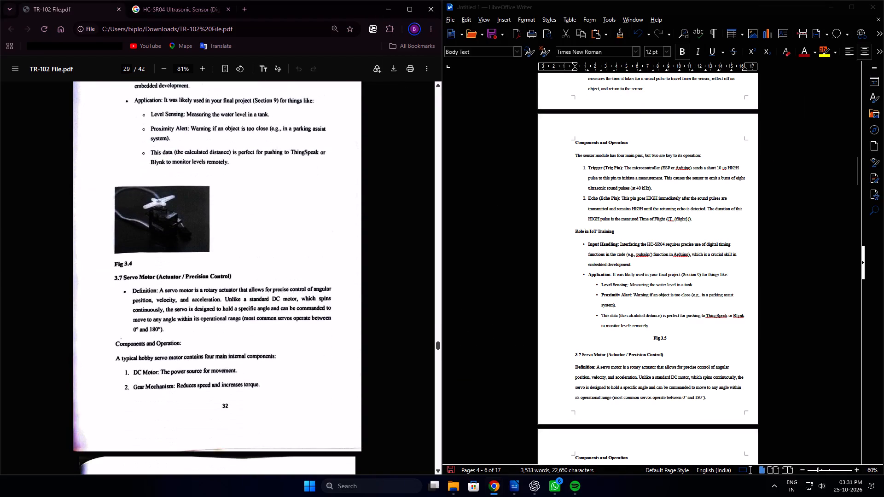
click(181, 12)
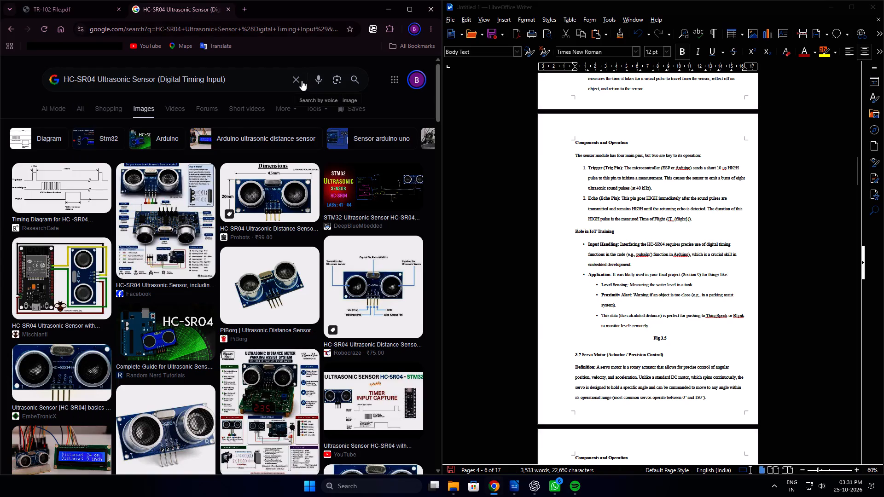
click(294, 78)
click(41, 10)
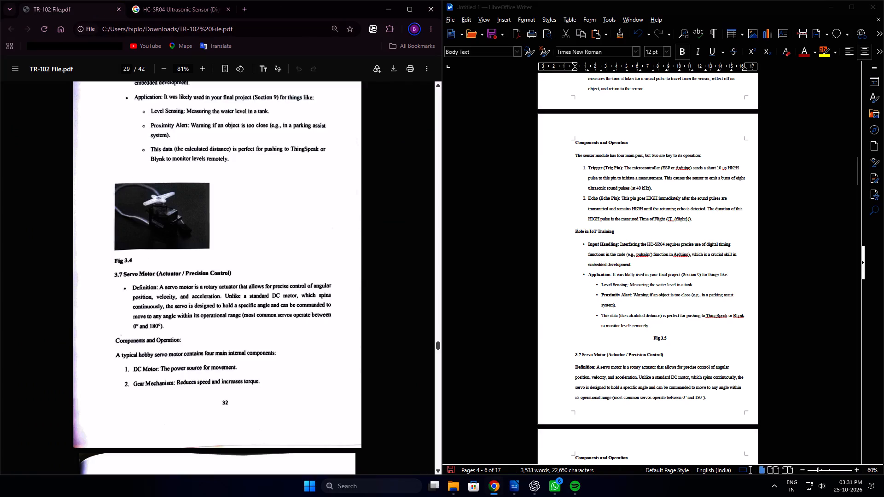
click(191, 8)
text(servo motor)
key(Return)
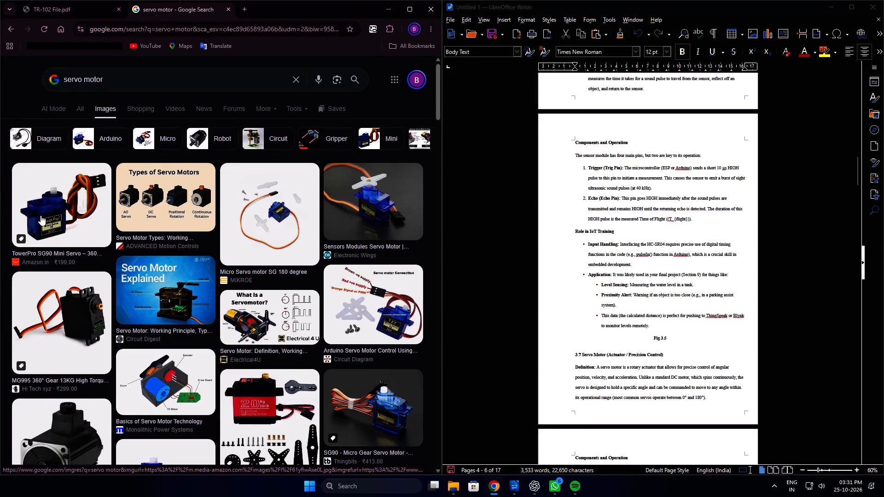
Insert the TowerPro SG90 servo motor picture from the image results into the document at the Fig 3.5 caption.
drag(41, 215, 61, 223)
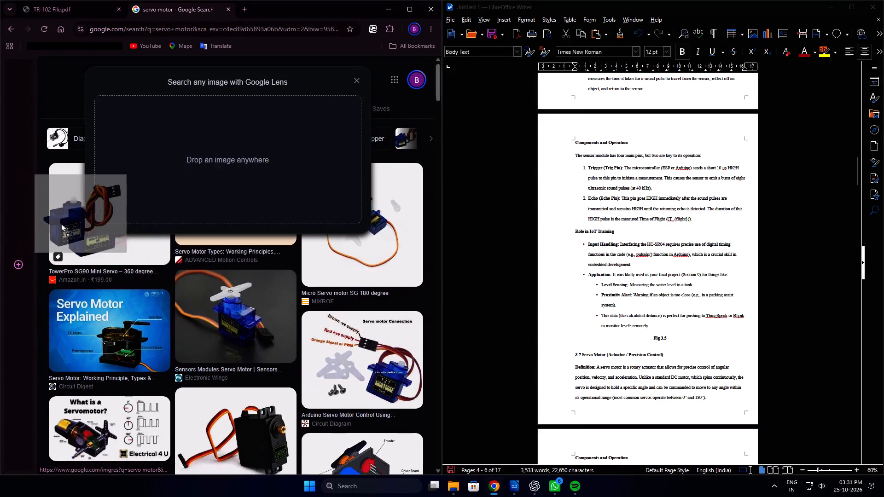
drag(61, 223, 656, 324)
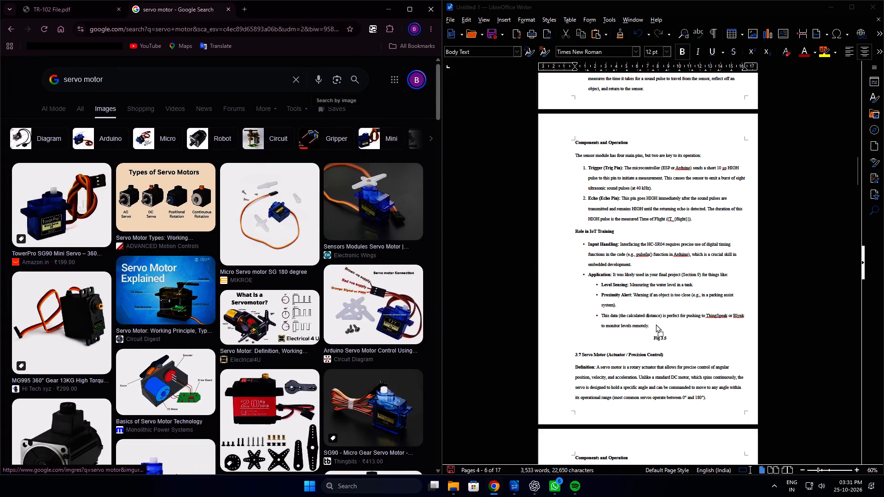
drag(656, 324, 662, 331)
drag(659, 328, 657, 320)
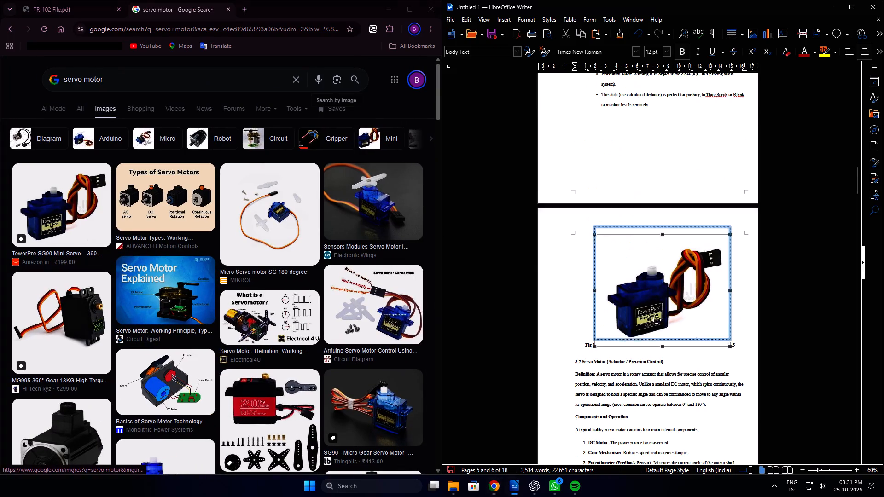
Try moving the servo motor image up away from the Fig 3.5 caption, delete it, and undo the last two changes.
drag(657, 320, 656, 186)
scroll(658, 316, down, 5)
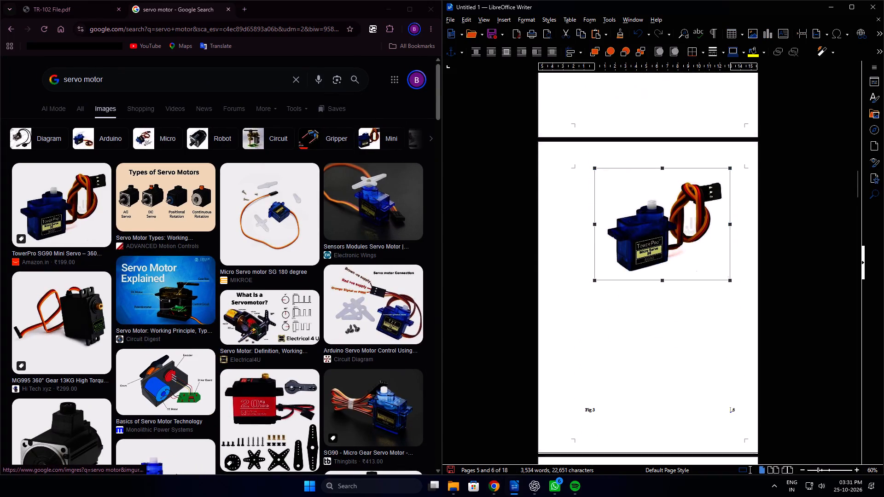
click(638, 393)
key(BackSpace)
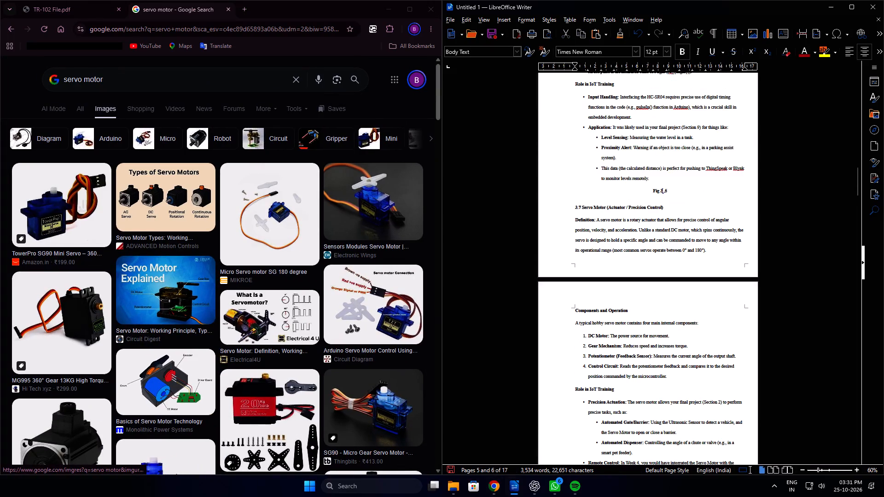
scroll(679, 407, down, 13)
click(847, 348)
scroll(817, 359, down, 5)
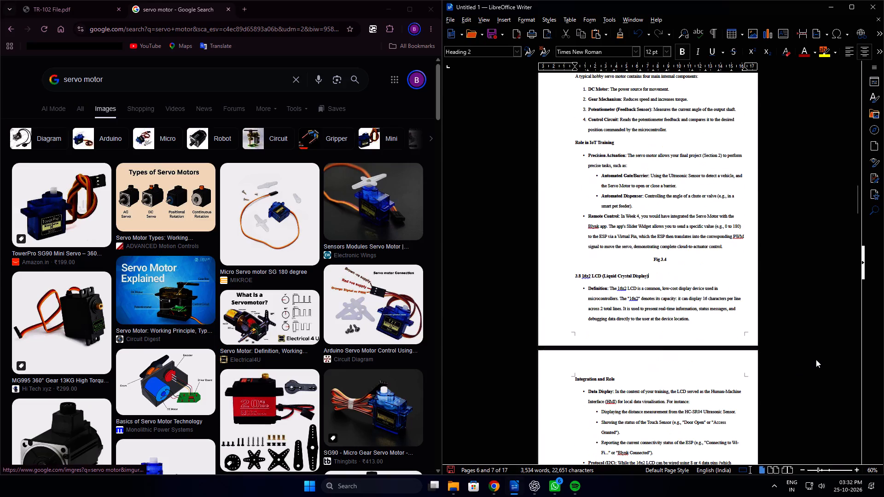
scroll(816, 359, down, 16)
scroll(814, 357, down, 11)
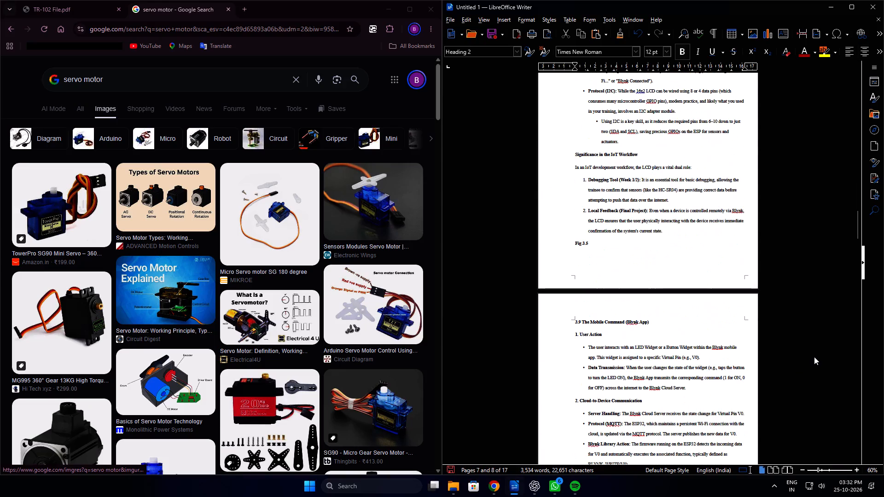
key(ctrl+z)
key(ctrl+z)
Try changing the text wrap of the servo motor image at the Fig 3.5 caption, and undo the image's insertion.
scroll(814, 356, up, 10)
click(664, 282)
click(667, 297)
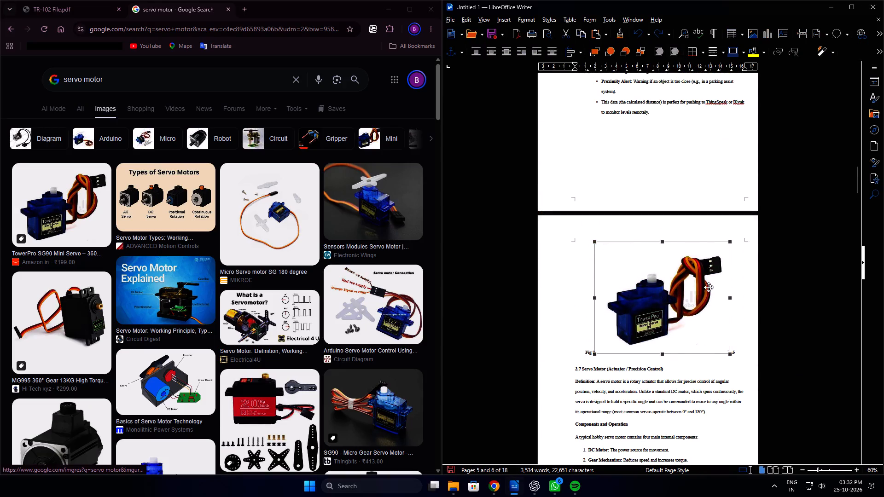
click(472, 47)
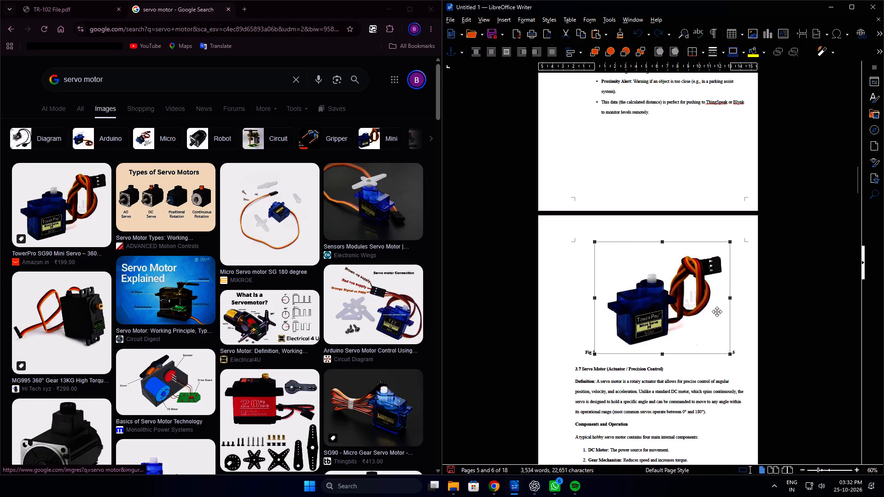
click(735, 316)
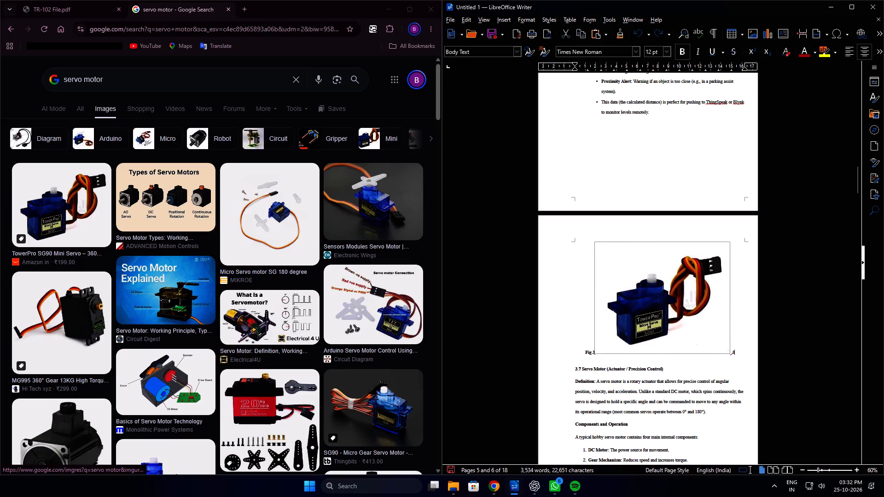
key(ctrl+z)
scroll(806, 325, up, 5)
scroll(706, 201, up, 3)
click(685, 230)
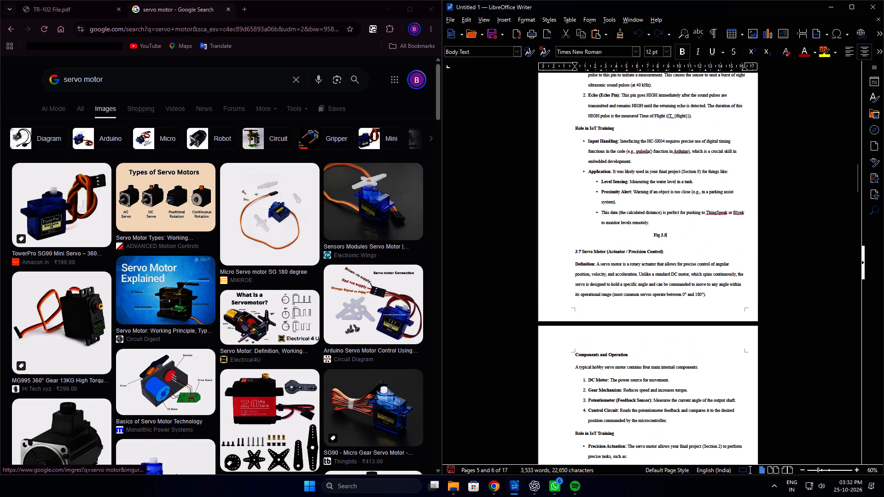
Add an empty unbulleted line above the Fig 3.5 caption and paste the TowerPro SG90 servo picture from the image results there.
click(651, 221)
key(Return)
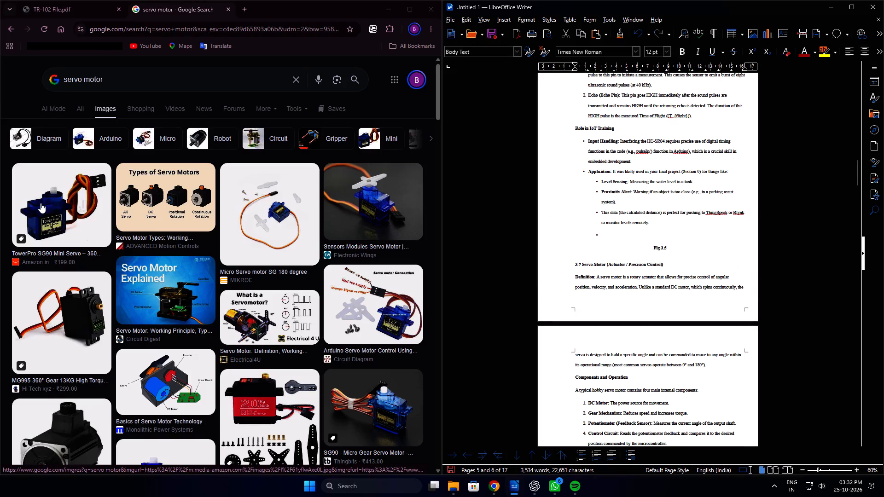
key(BackSpace)
drag(40, 203, 29, 205)
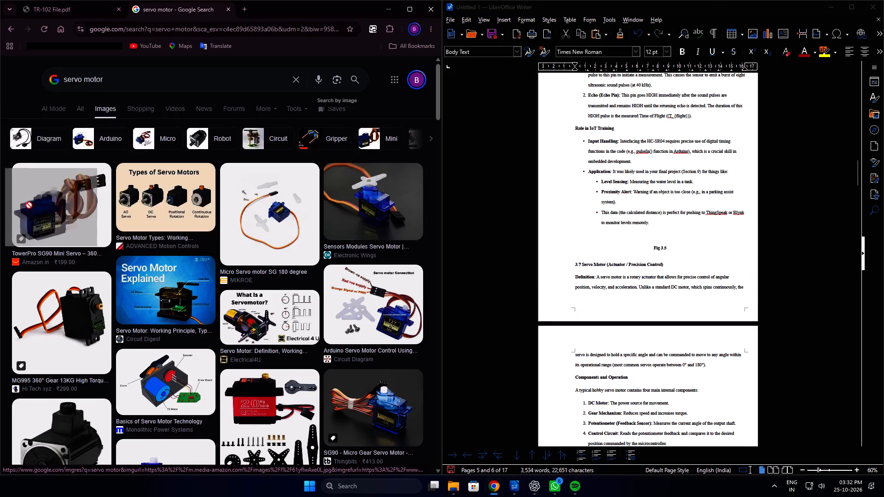
drag(29, 205, 124, 207)
right_click(64, 212)
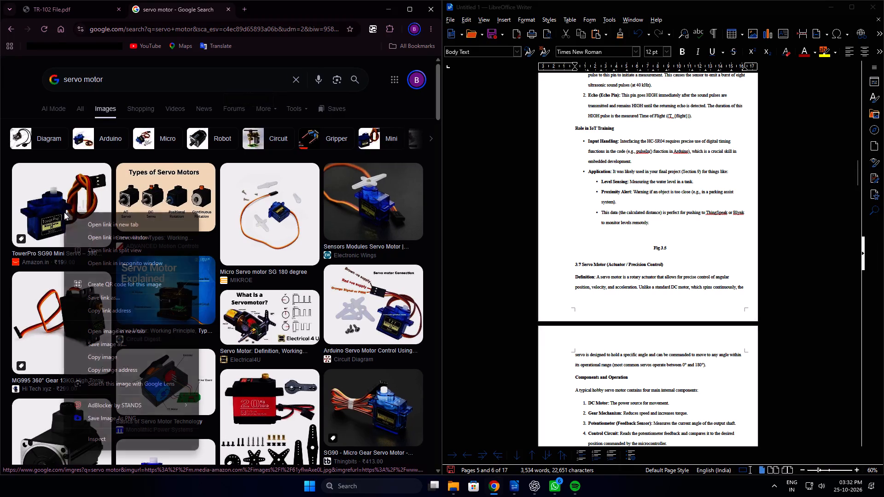
click(111, 359)
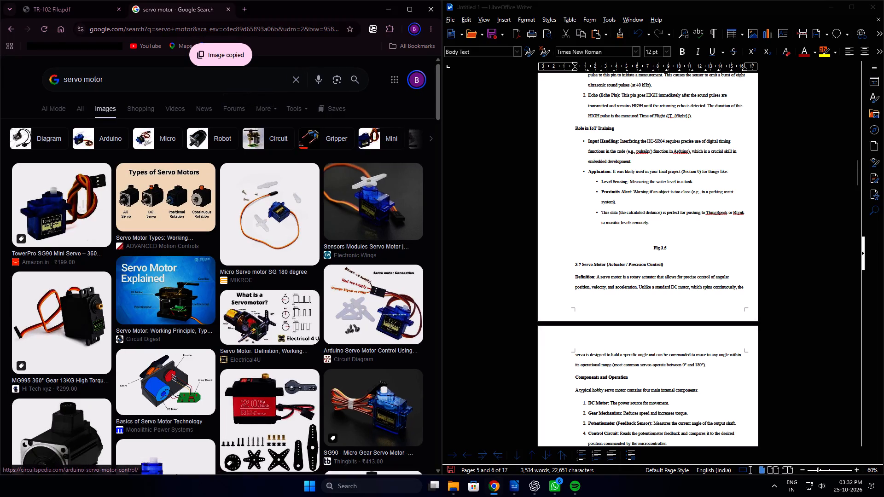
click(612, 232)
key(ctrl+v)
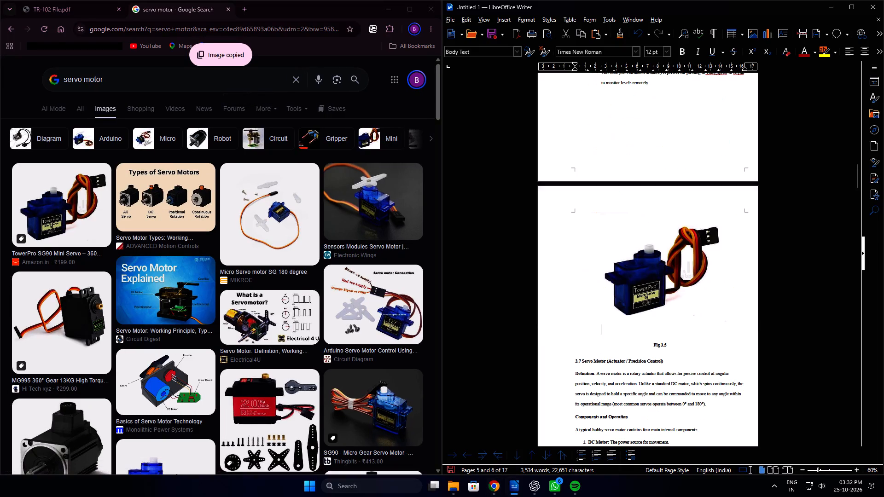
Shrink the servo motor image proportionally so it fits on the page below the ThingSpeak/Blynk bullet, before section 3.7.
scroll(628, 284, up, 4)
click(670, 200)
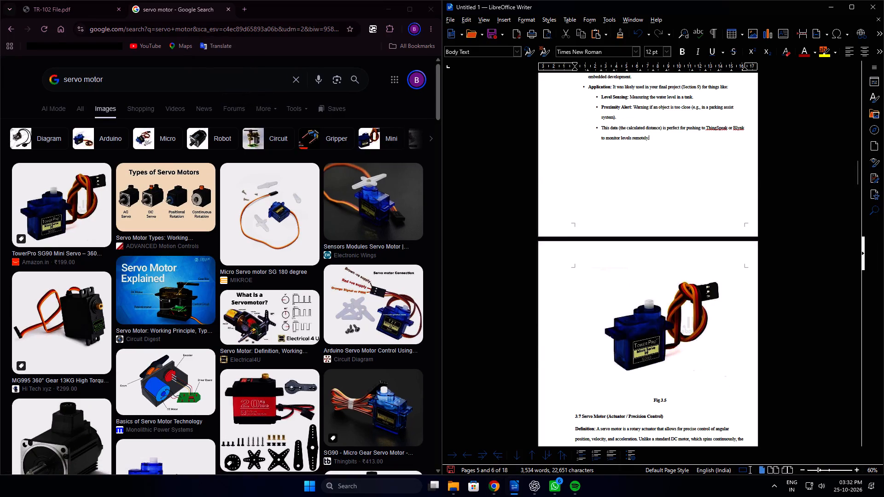
click(644, 208)
click(661, 347)
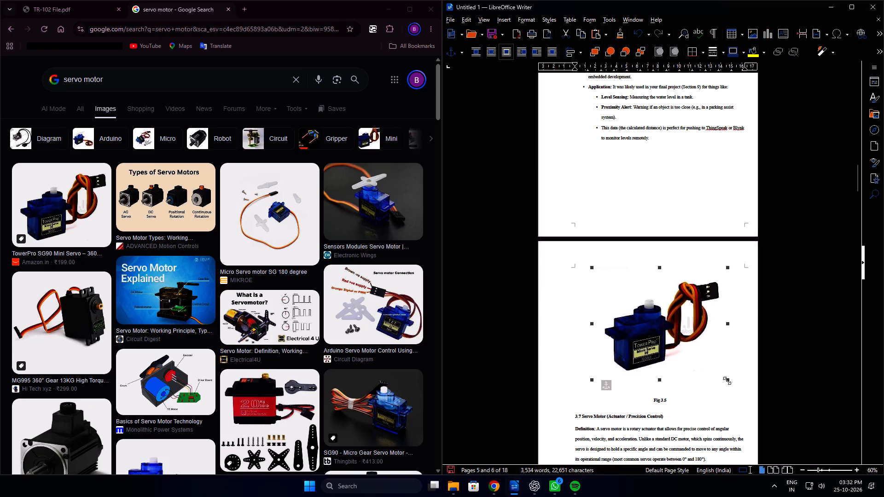
drag(727, 381, 706, 362)
scroll(713, 283, up, 2)
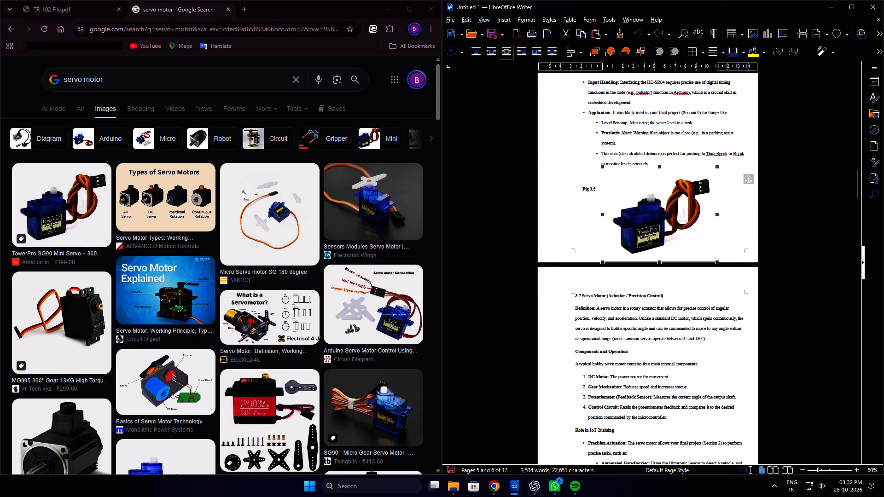
scroll(706, 278, up, 5)
drag(716, 334, 693, 311)
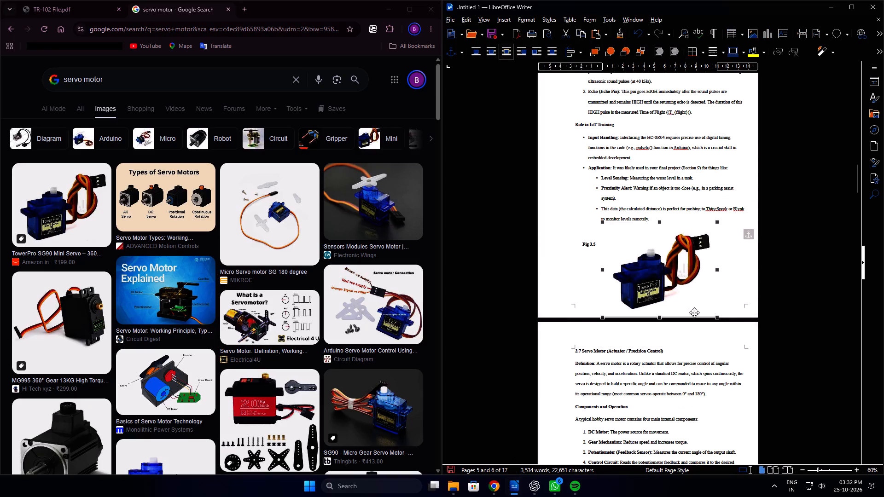
click(710, 320)
click(692, 290)
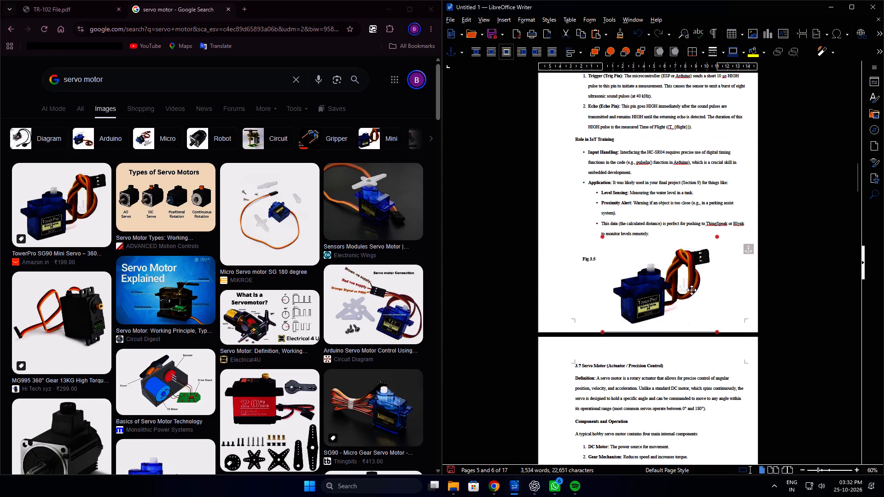
click(850, 326)
click(666, 269)
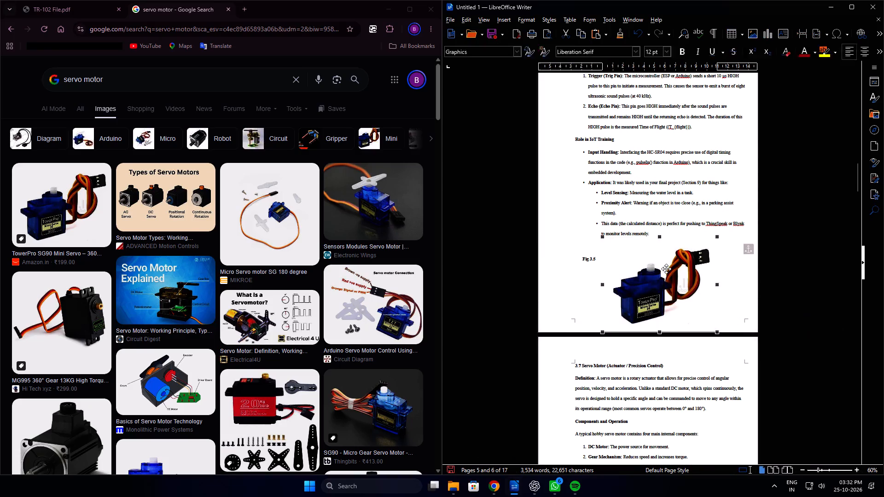
drag(718, 333, 698, 311)
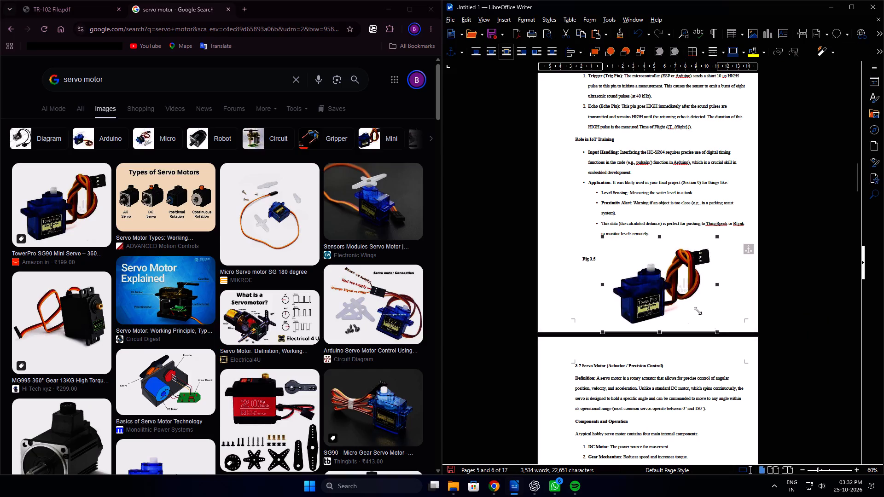
drag(698, 311, 698, 310)
drag(718, 236, 698, 264)
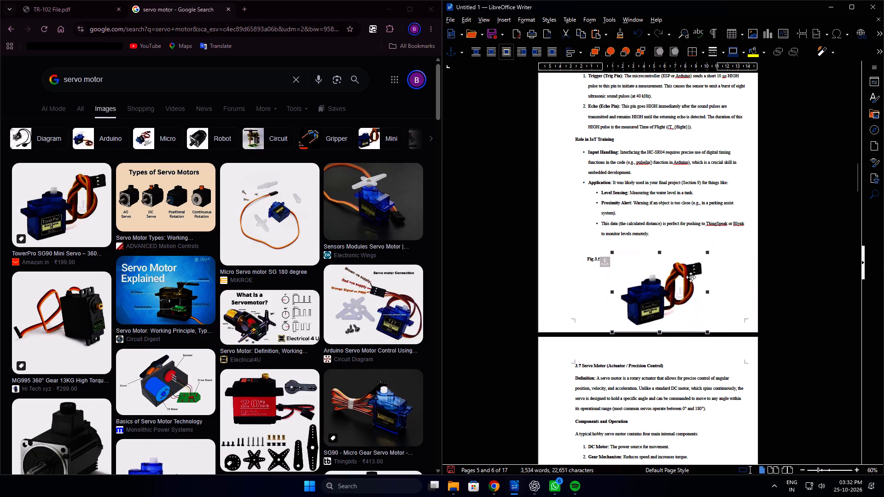
Set the servo motor image's text wrap to none and place it below the ThingSpeak/Blynk bullet, above the Fig 3.5 caption.
drag(672, 296, 669, 268)
drag(665, 268, 660, 257)
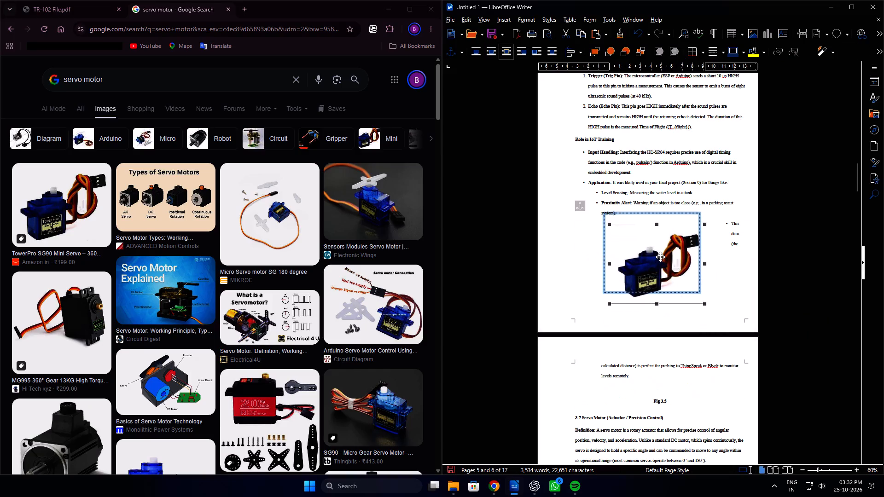
drag(660, 257, 660, 268)
click(475, 53)
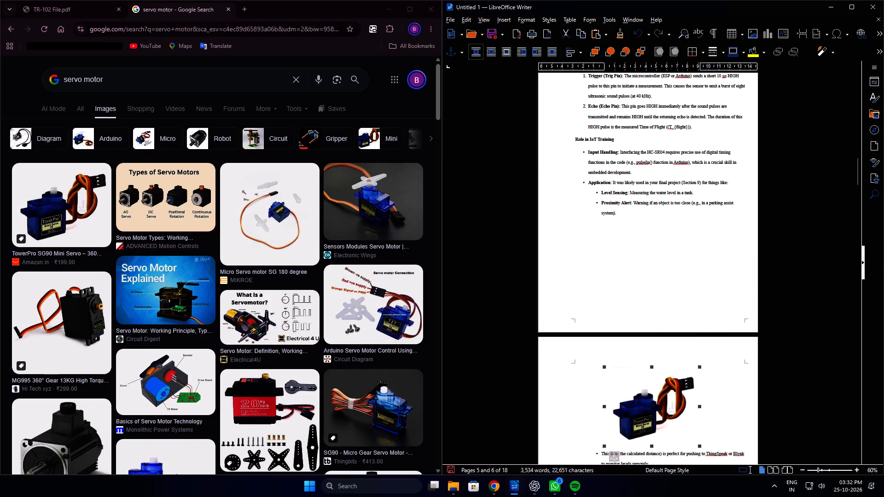
scroll(650, 315, down, 3)
scroll(805, 316, down, 2)
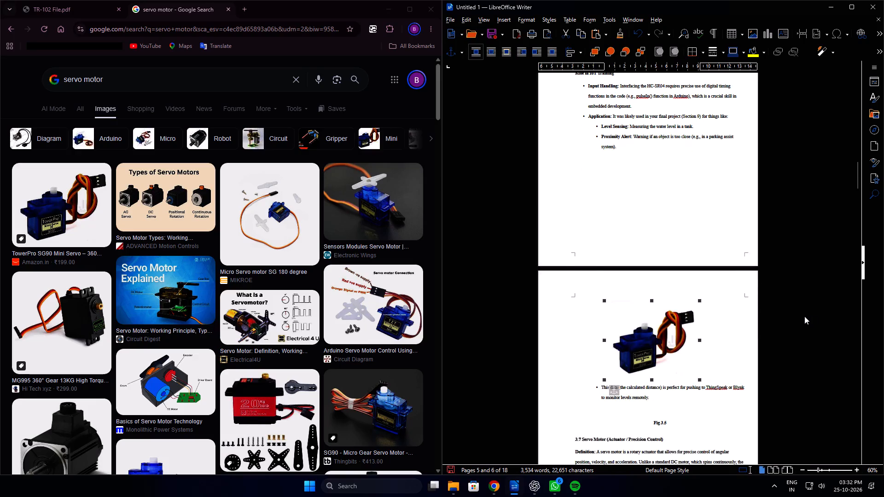
scroll(804, 316, down, 1)
drag(651, 322, 653, 388)
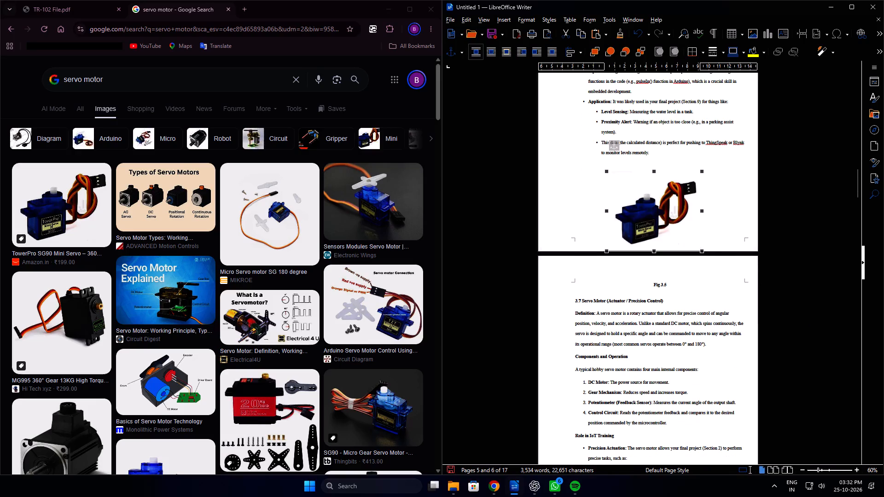
click(799, 266)
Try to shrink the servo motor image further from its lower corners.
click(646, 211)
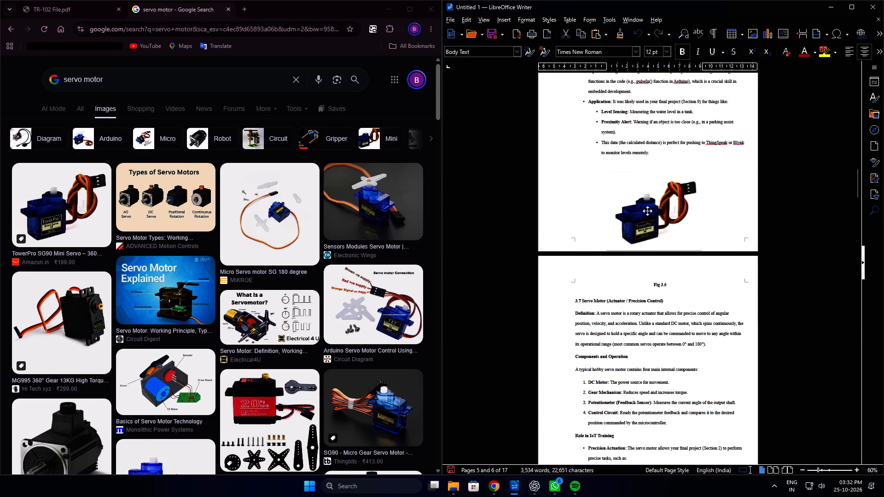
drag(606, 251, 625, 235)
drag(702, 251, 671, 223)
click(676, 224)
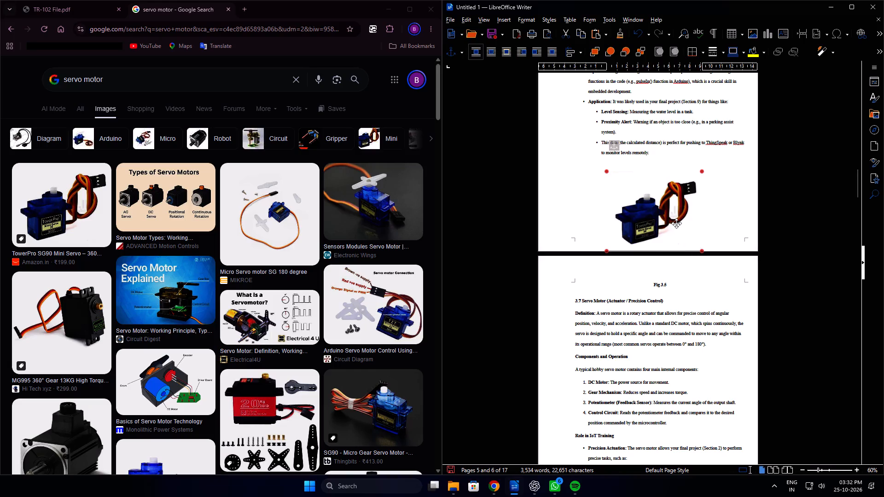
Delete the empty line between the ThingSpeak/Blynk bullet and the Fig 3.5 caption.
click(774, 200)
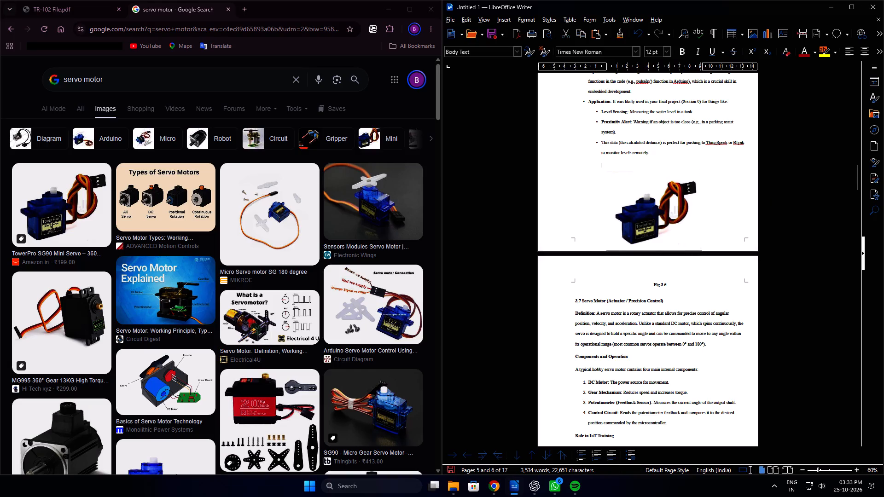
key(BackSpace)
key(BackSpace)
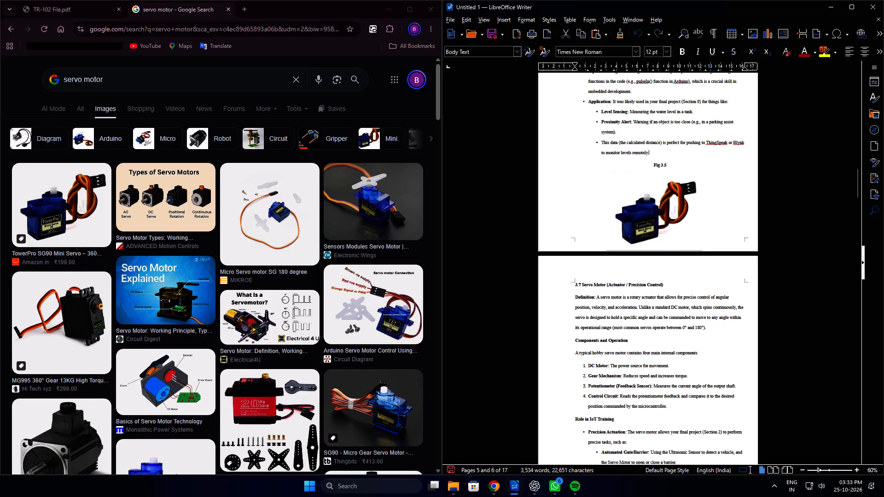
Reposition the servo motor image directly beneath the ThingSpeak/Blynk bullet so that the Fig 3.5 caption follows it.
drag(656, 221, 658, 187)
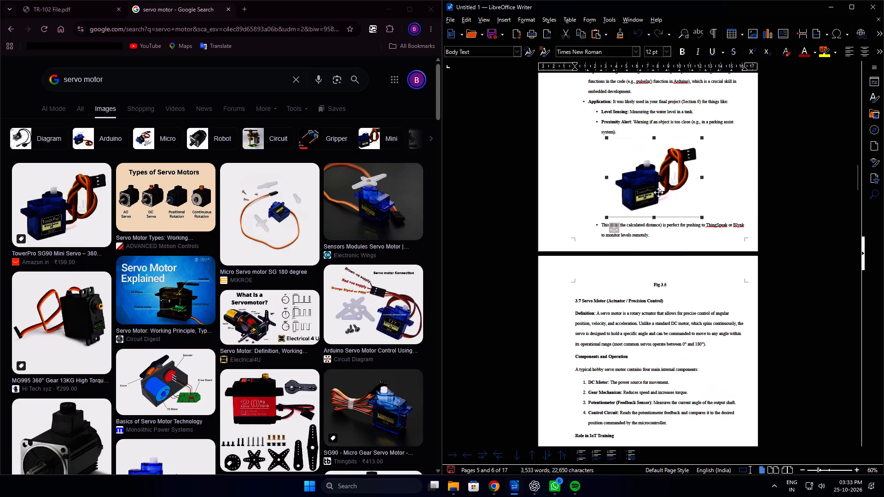
drag(659, 191, 659, 208)
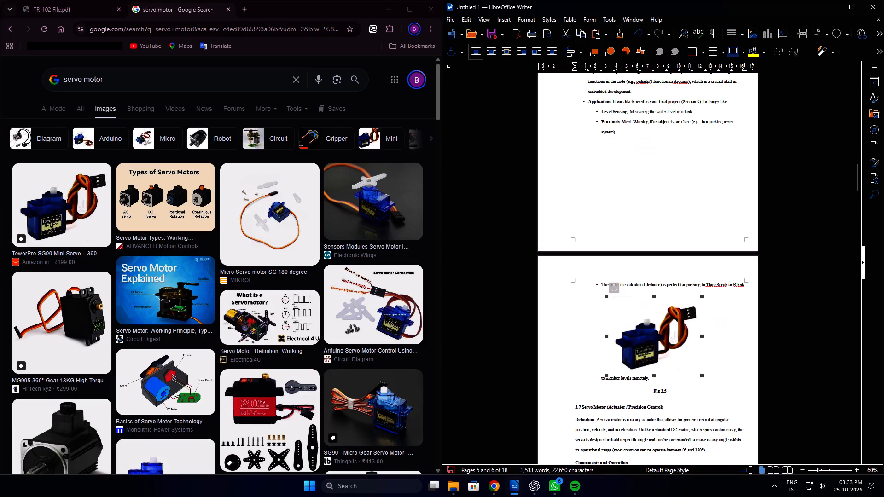
drag(650, 330, 651, 336)
click(792, 274)
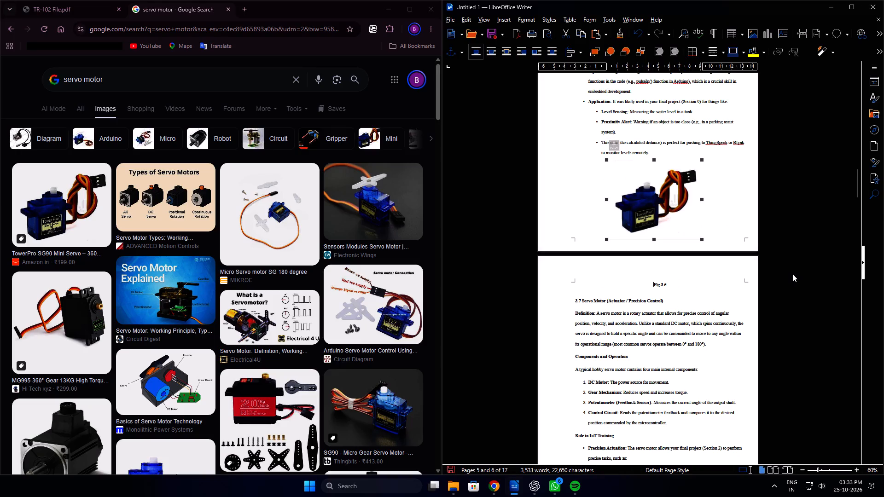
click(653, 201)
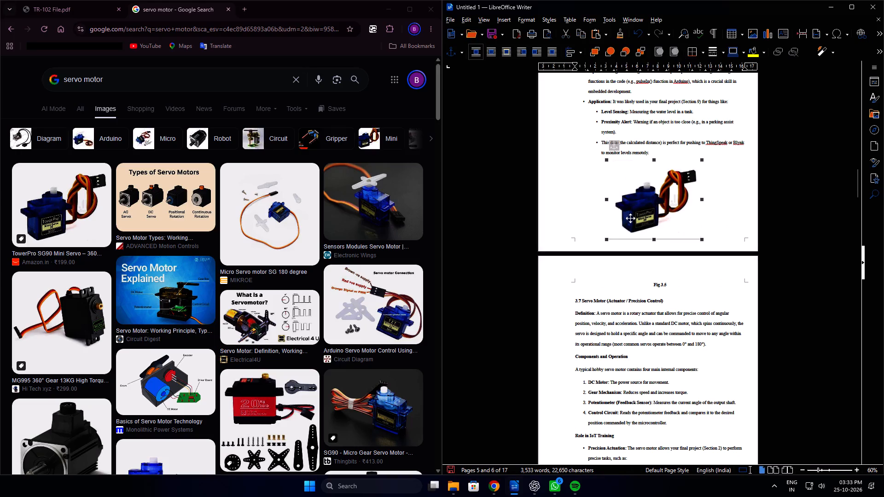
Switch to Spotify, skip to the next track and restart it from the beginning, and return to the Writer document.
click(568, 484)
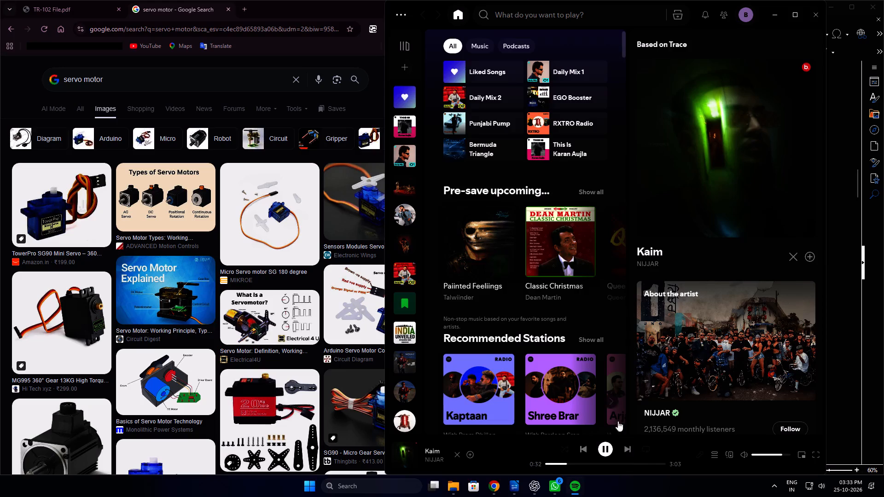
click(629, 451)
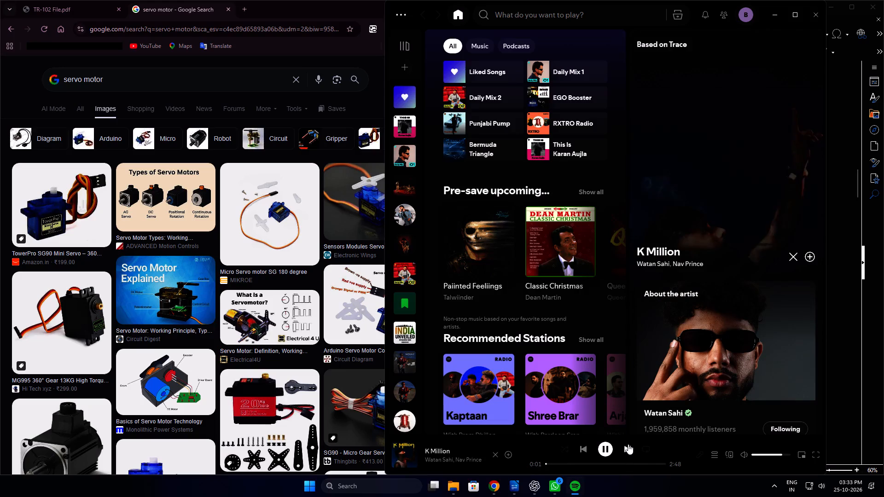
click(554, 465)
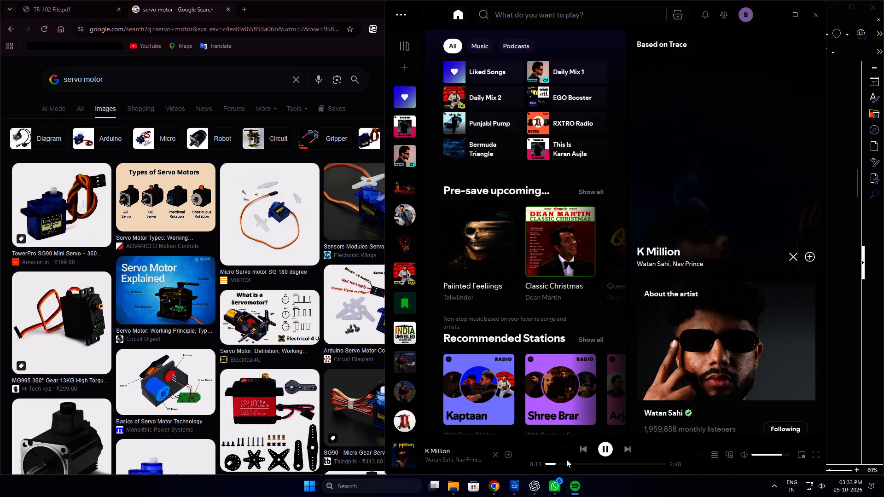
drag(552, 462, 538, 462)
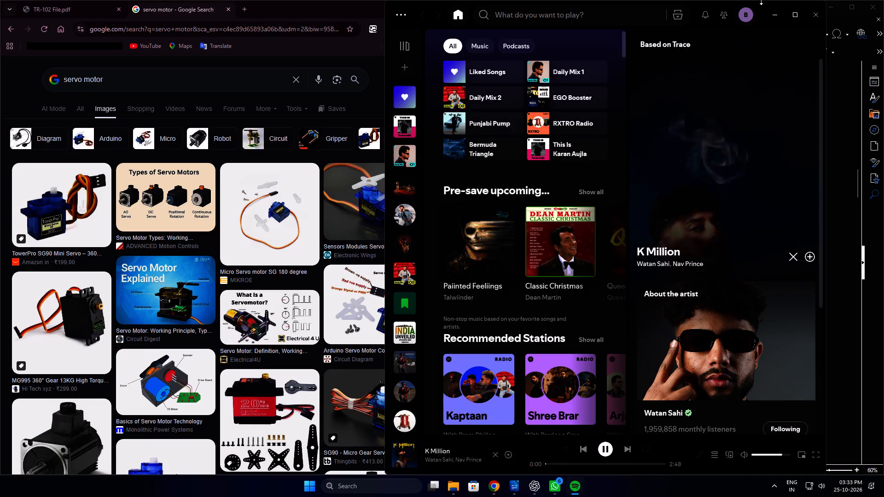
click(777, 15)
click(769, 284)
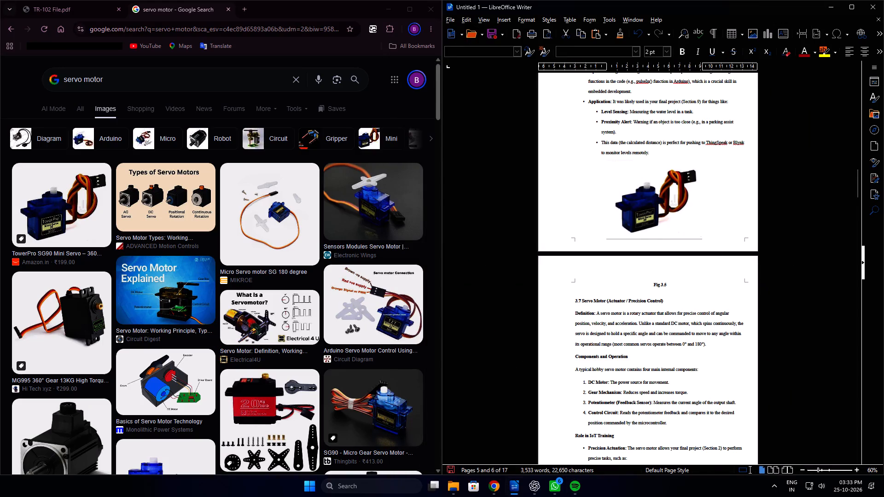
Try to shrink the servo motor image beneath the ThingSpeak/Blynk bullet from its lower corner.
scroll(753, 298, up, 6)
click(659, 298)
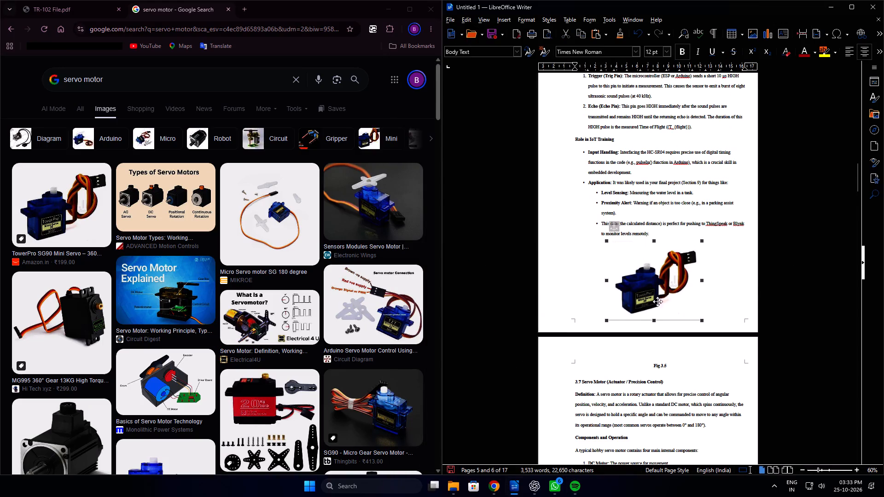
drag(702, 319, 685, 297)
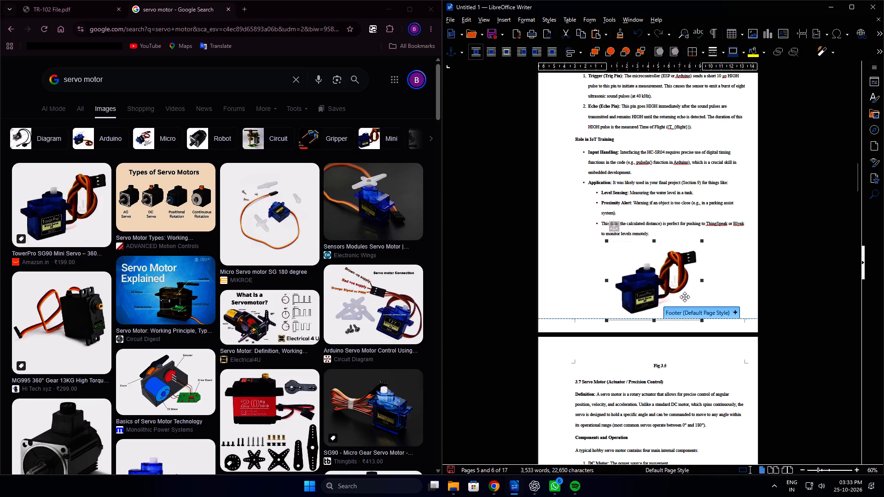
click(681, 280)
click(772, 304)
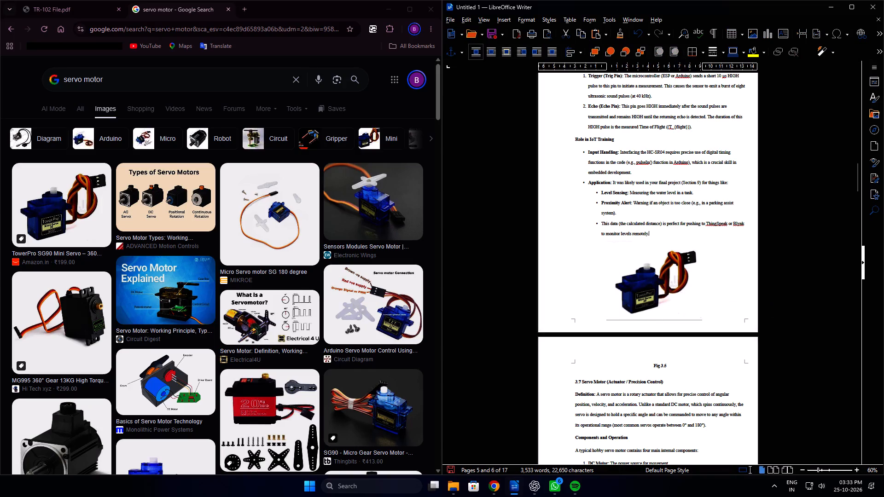
Center the servo motor image horizontally beneath the ThingSpeak/Blynk bullet.
click(666, 285)
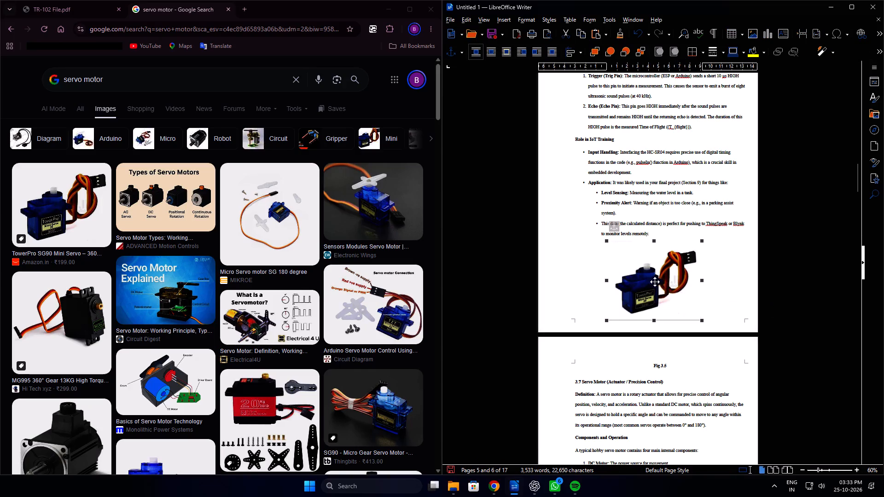
click(579, 50)
click(589, 78)
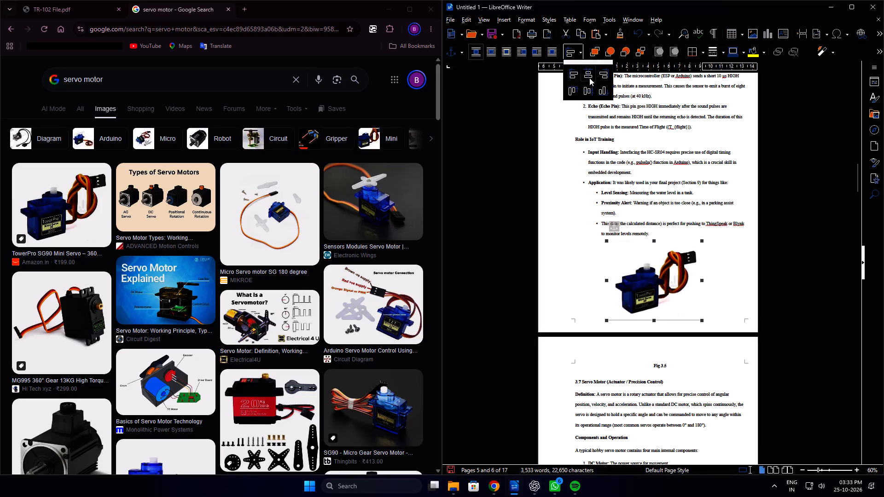
click(827, 266)
click(731, 291)
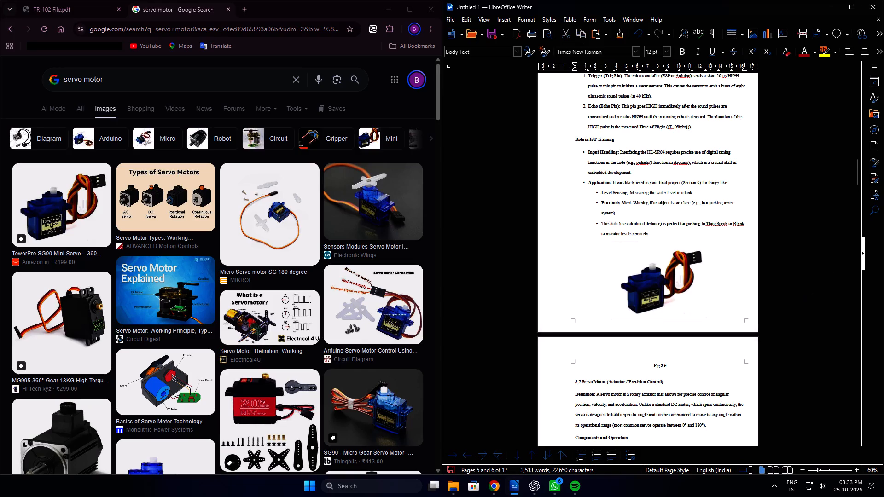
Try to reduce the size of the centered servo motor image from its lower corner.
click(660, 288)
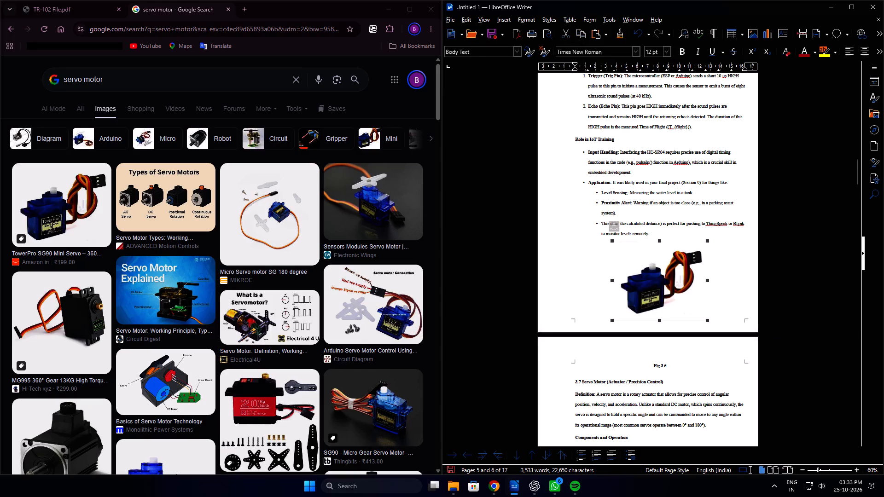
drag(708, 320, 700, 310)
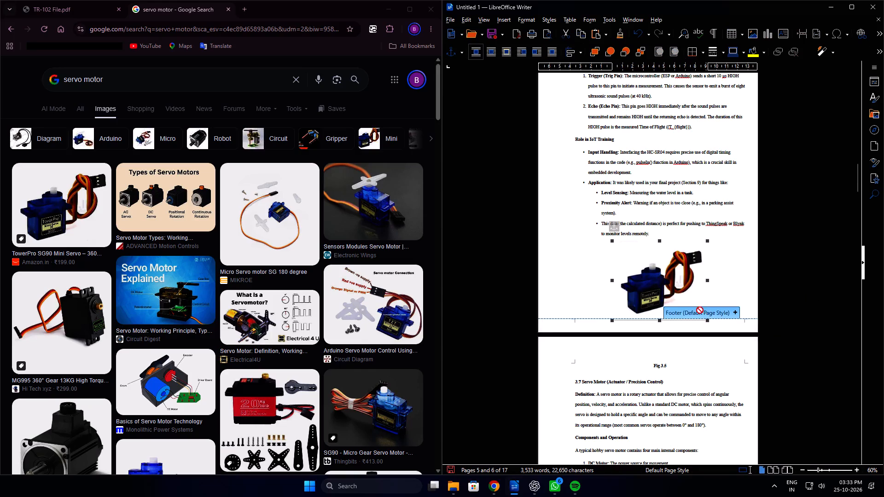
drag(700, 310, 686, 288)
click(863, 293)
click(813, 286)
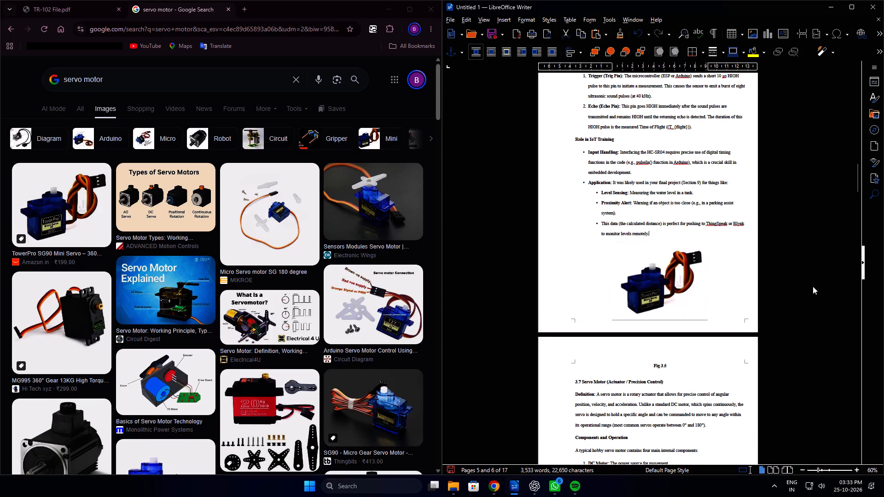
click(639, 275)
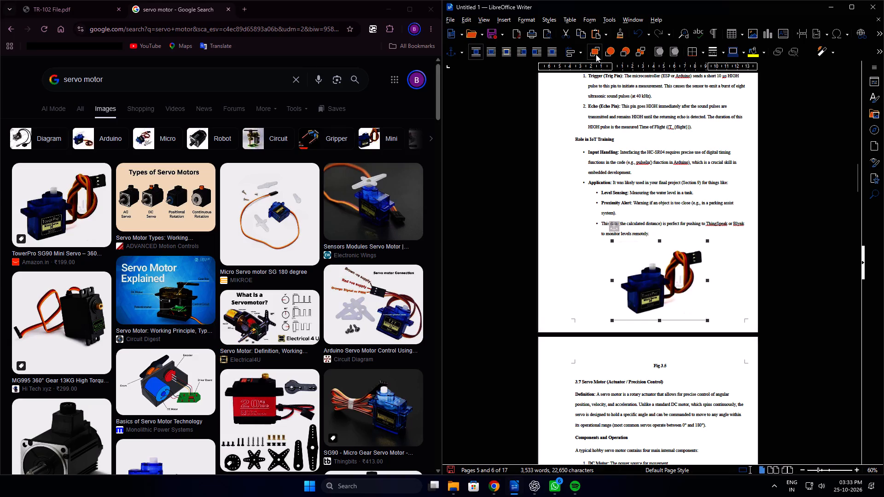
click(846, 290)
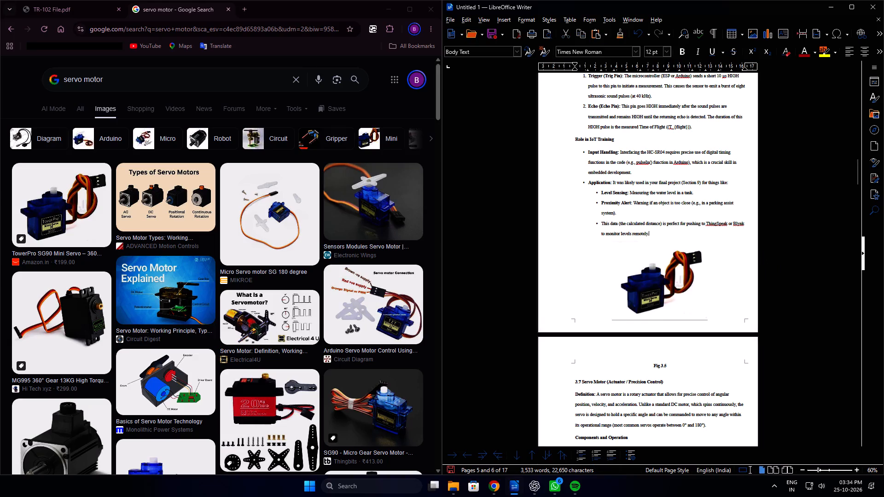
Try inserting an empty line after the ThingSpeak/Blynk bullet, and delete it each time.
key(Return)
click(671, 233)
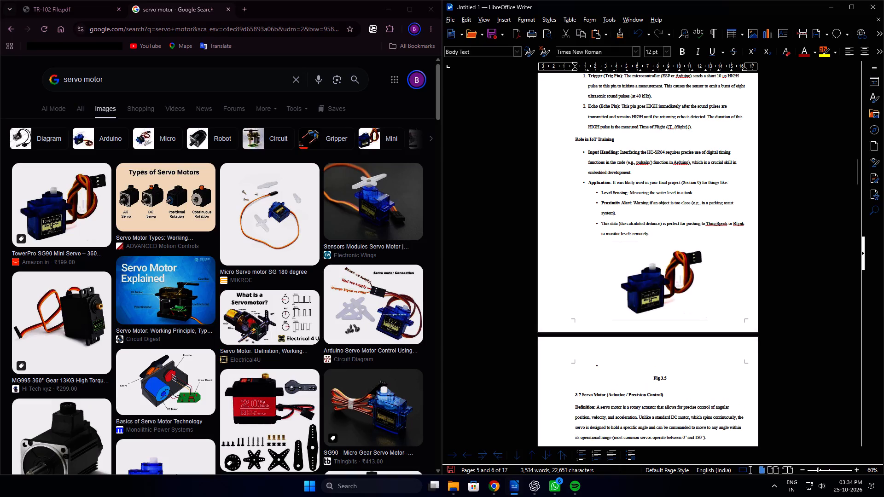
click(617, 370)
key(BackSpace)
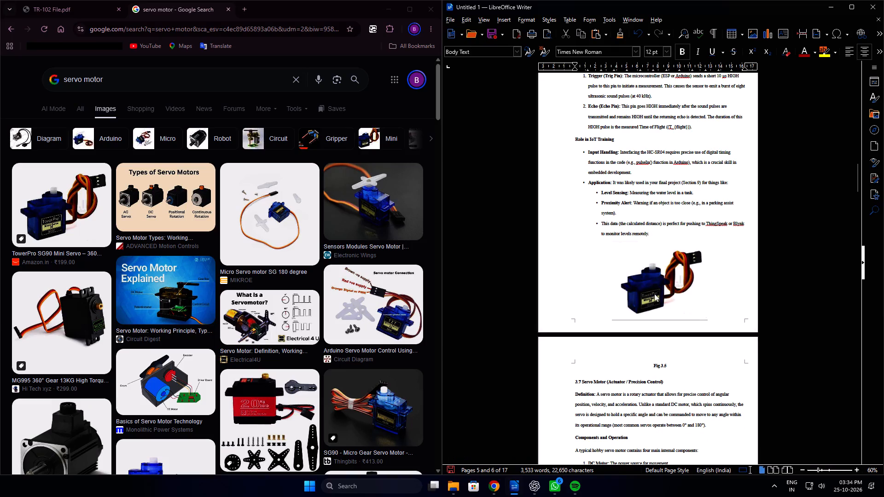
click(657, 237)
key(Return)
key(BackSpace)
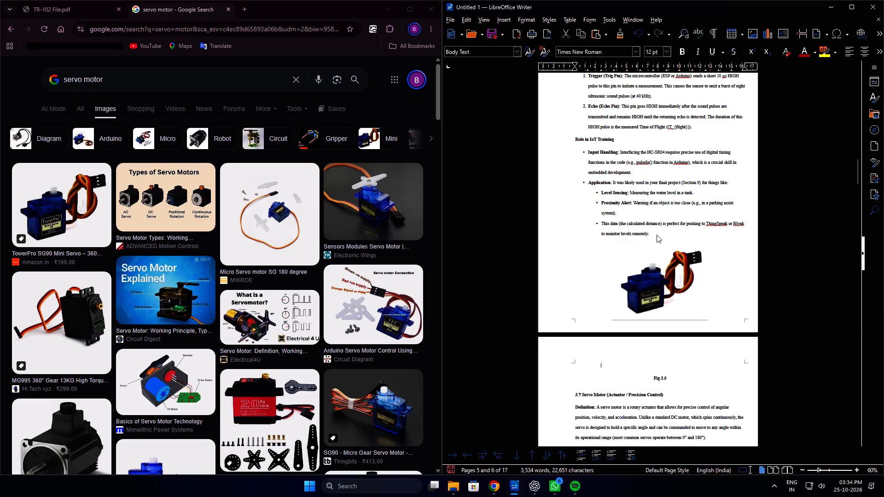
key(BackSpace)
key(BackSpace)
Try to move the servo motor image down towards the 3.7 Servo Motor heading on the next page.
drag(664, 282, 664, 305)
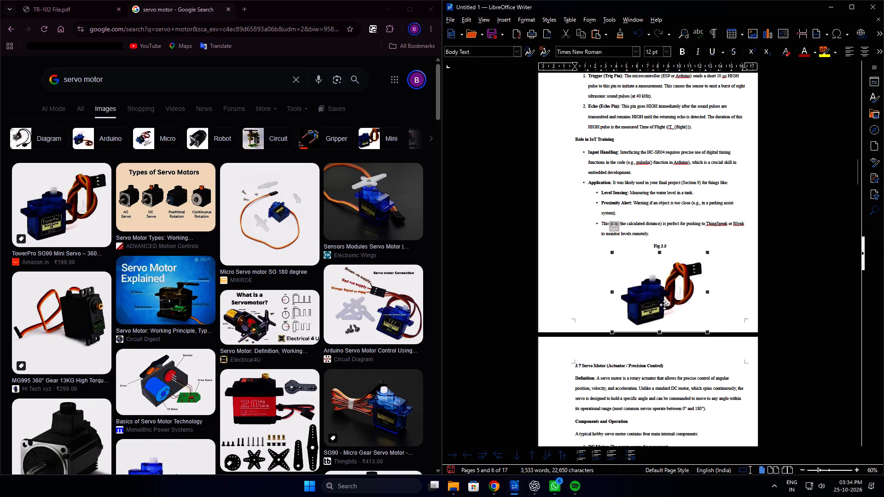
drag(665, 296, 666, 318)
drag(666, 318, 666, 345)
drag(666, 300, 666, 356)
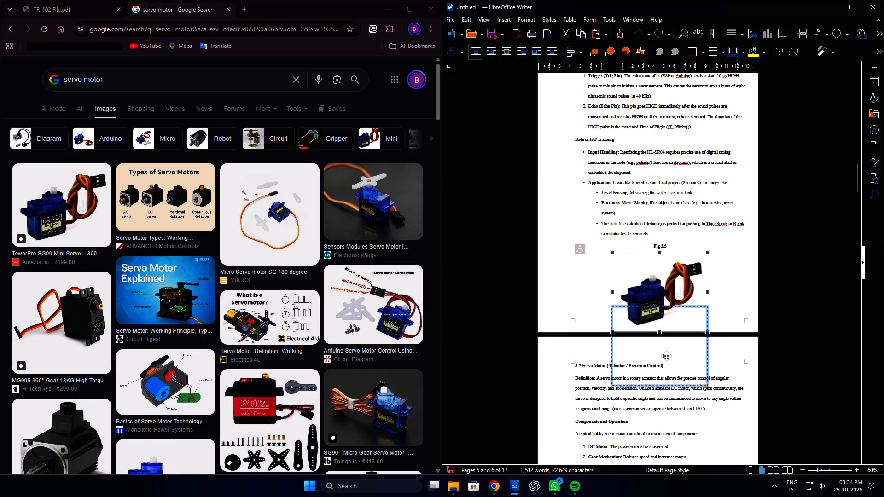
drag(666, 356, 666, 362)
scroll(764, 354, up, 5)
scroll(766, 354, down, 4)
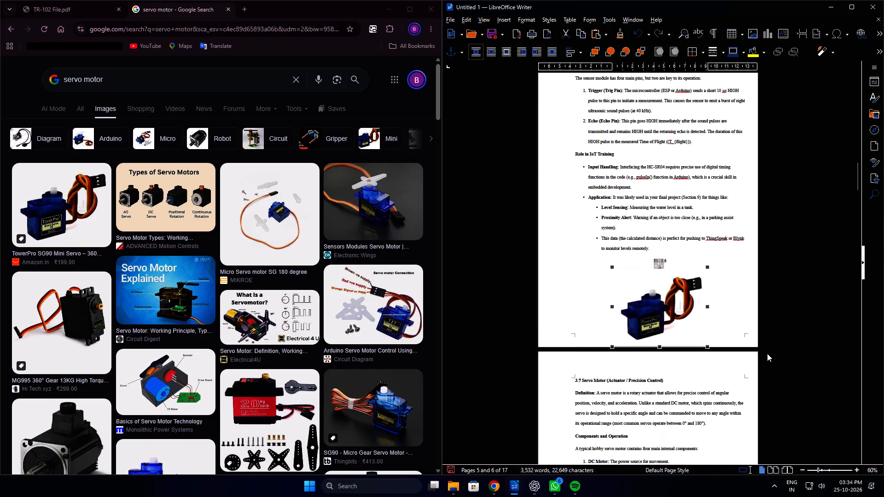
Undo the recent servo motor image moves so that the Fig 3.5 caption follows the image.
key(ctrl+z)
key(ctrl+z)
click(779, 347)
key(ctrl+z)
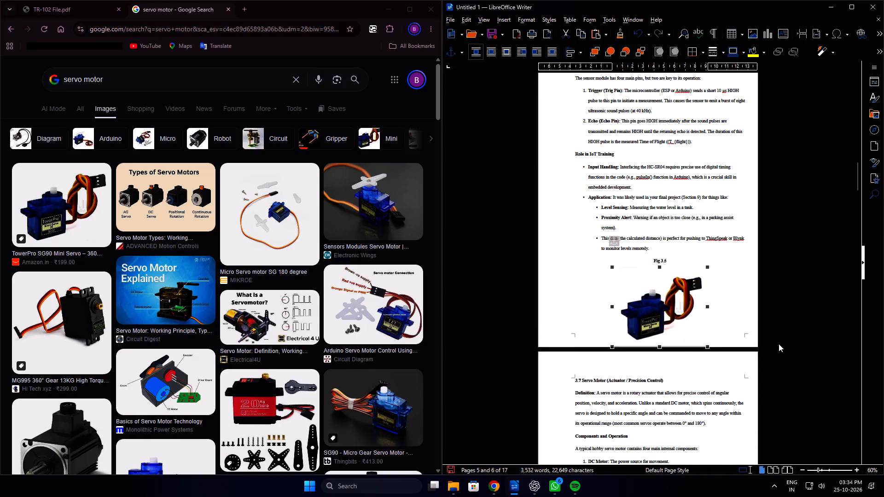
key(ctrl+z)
Renumber the figure caption above the 3.8 16x2 LCD heading as Fig 3.6.
scroll(778, 345, down, 13)
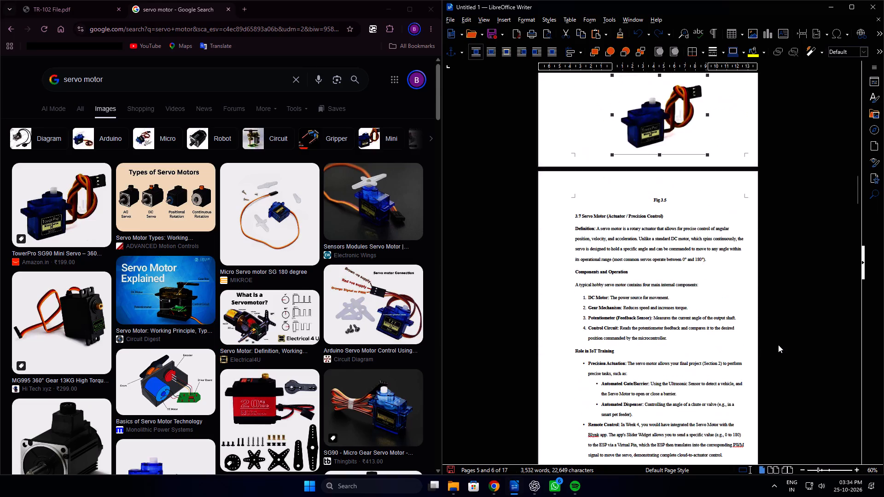
scroll(778, 345, down, 15)
click(687, 310)
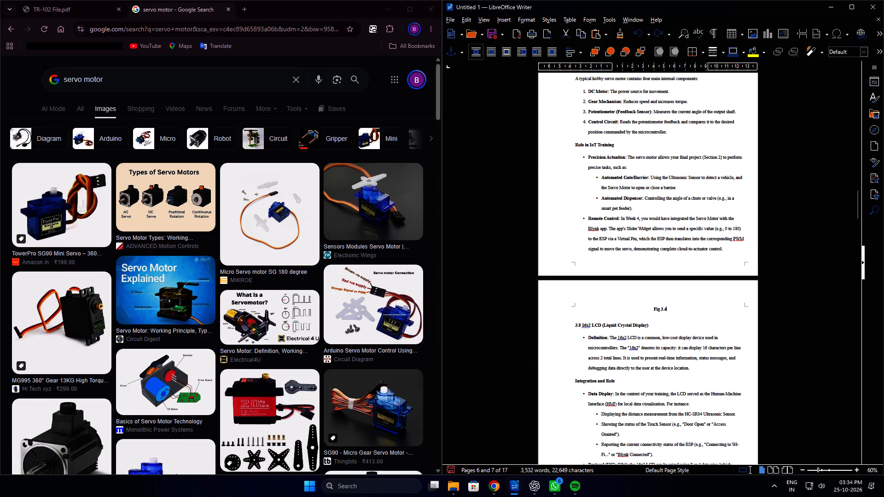
key(BackSpace)
key(6)
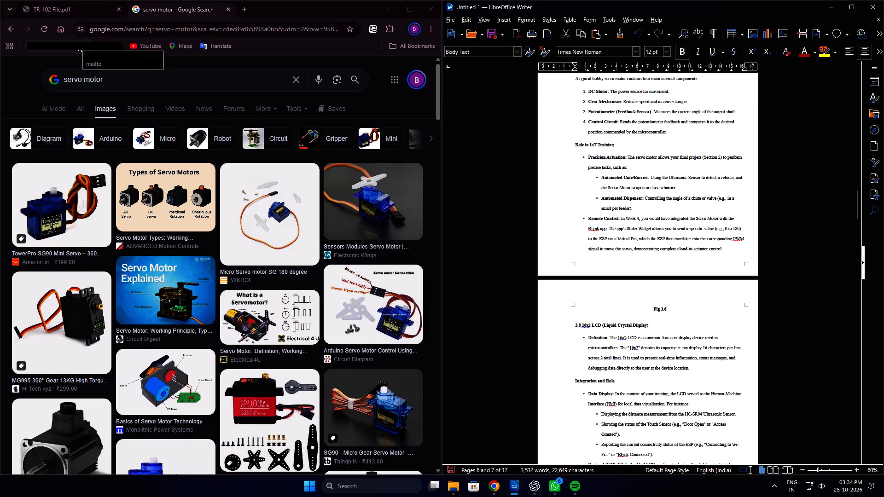
Switch to the TR-102 File PDF in the browser to consult the original figures.
click(83, 7)
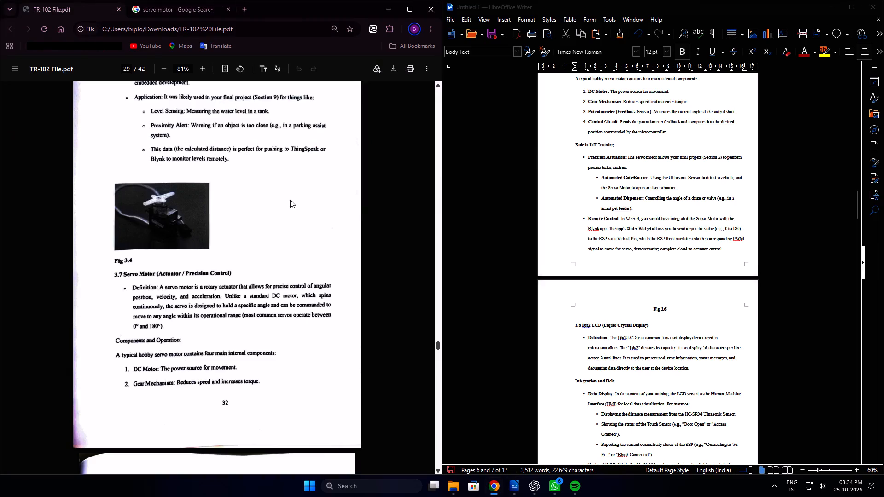
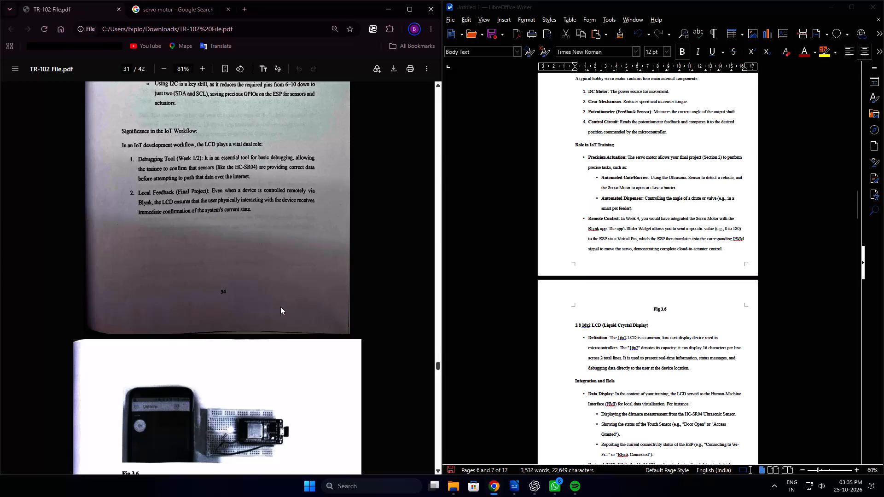
Search Google Images for the PDF's section 3.9 title "The Mobile Command (Blynk App)" and browse the results.
scroll(280, 306, down, 4)
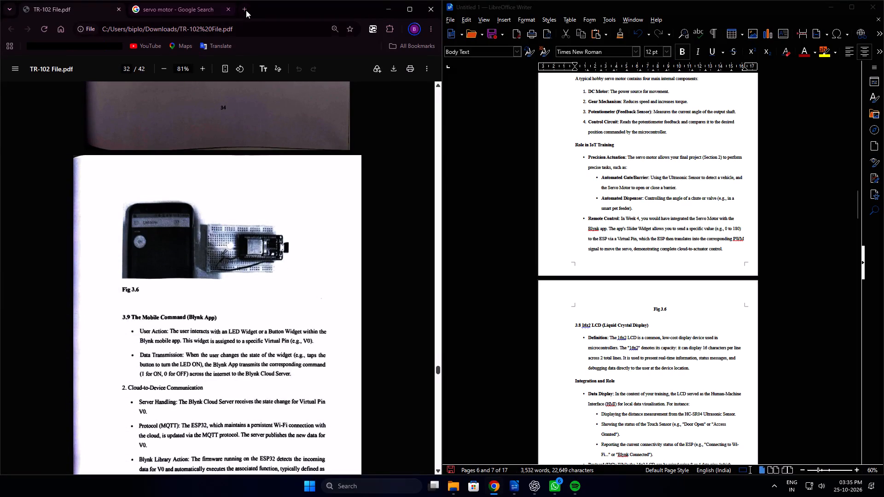
drag(131, 318, 232, 315)
key(ctrl+c)
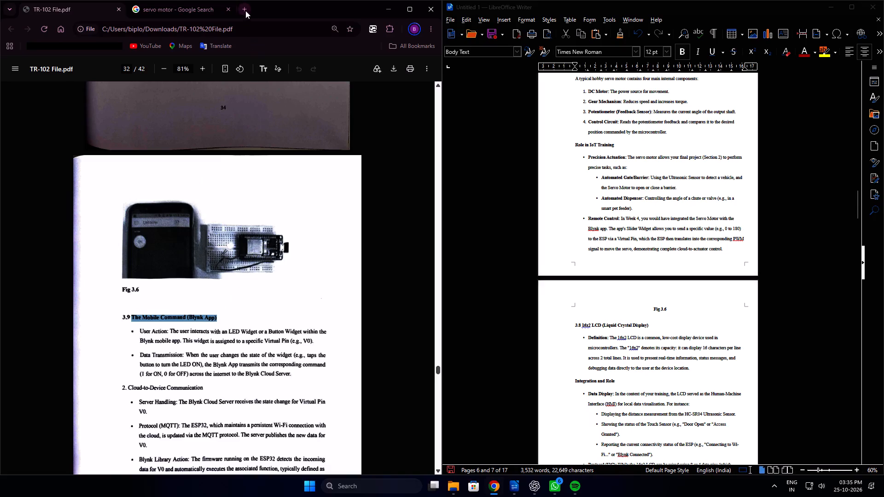
click(245, 11)
key(ctrl+v)
key(Return)
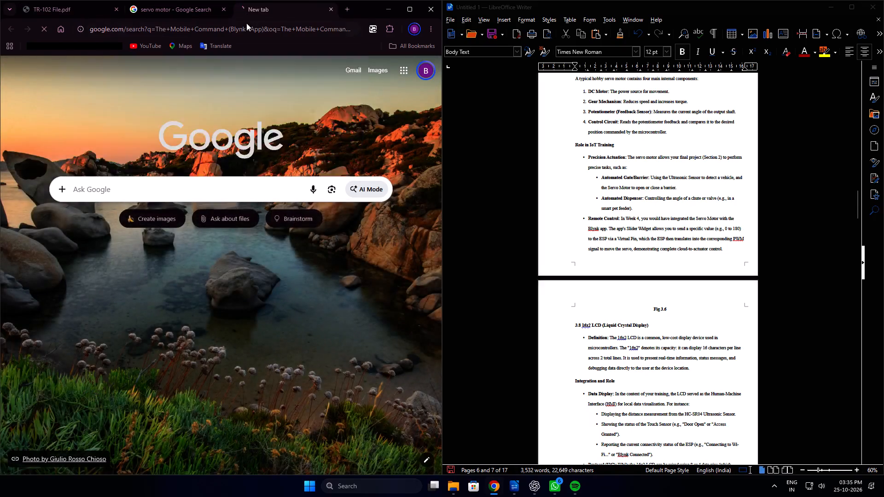
click(112, 109)
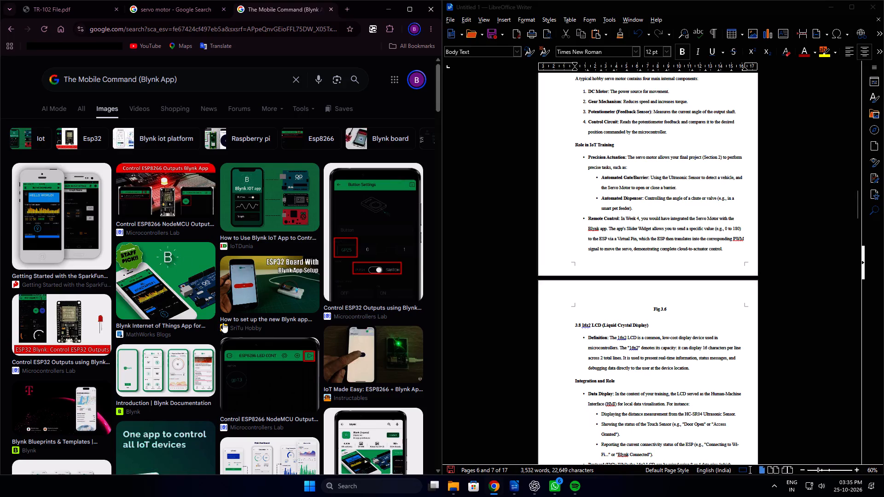
scroll(227, 331, down, 3)
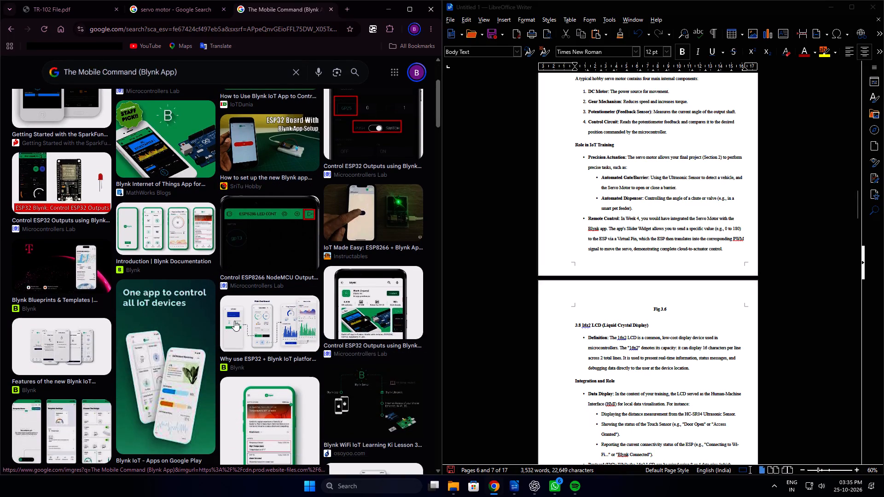
scroll(349, 276, down, 4)
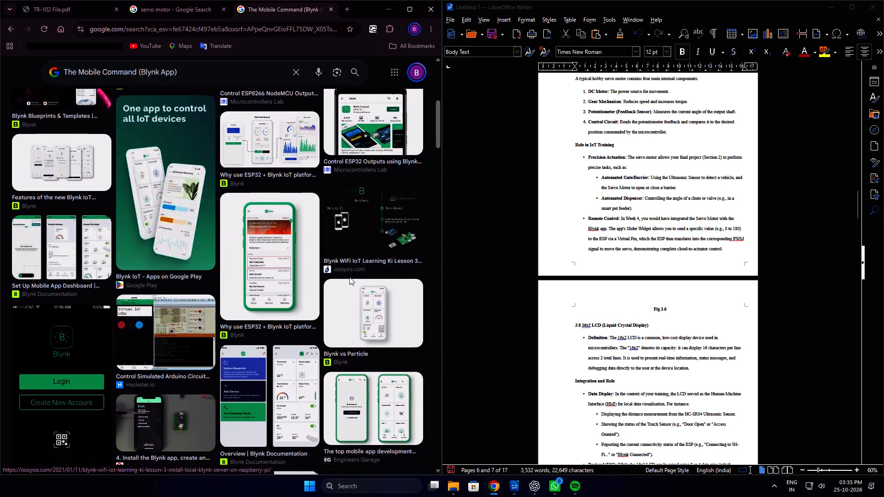
scroll(349, 277, down, 4)
scroll(326, 410, up, 12)
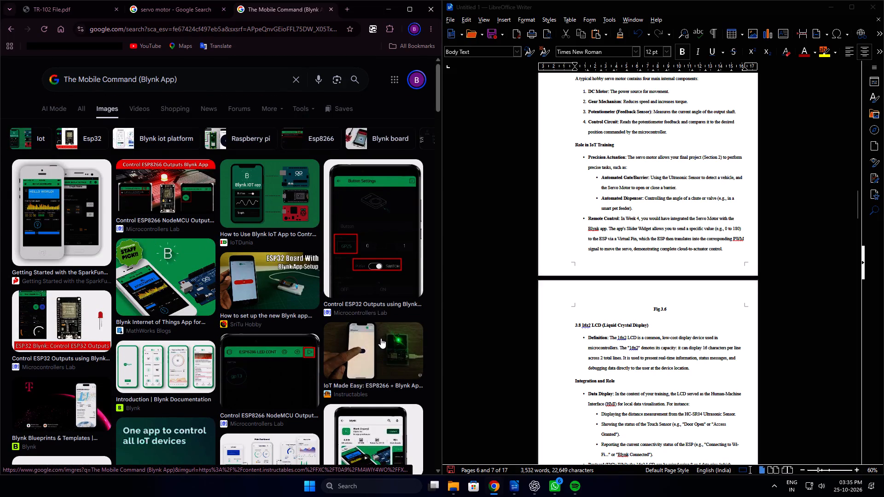
Refine the image search by adding "esp32" to the query.
click(232, 81)
key(space)
text(esp32)
key(Return)
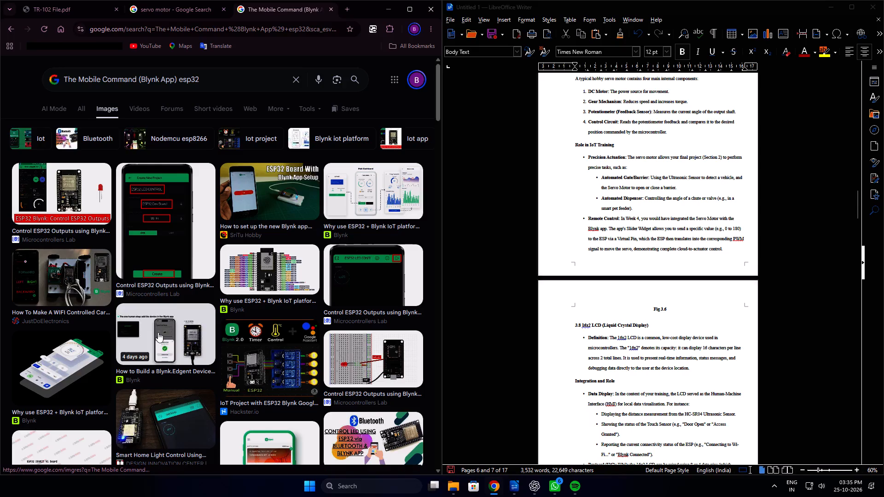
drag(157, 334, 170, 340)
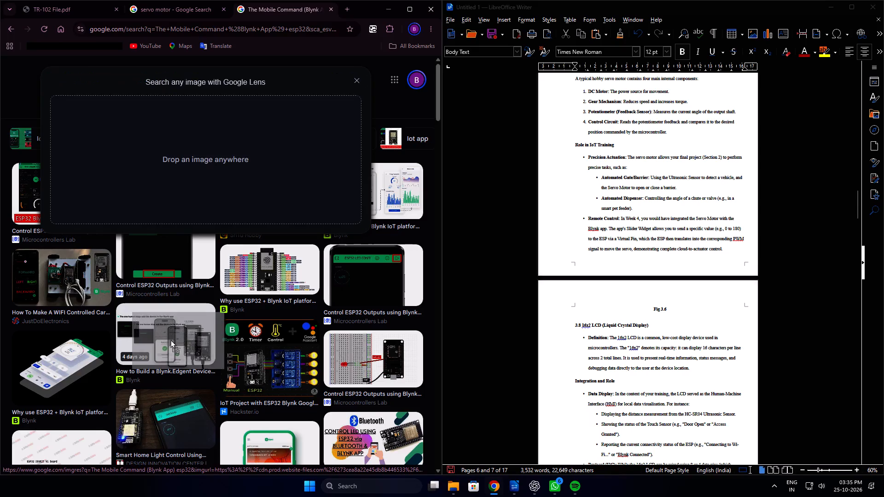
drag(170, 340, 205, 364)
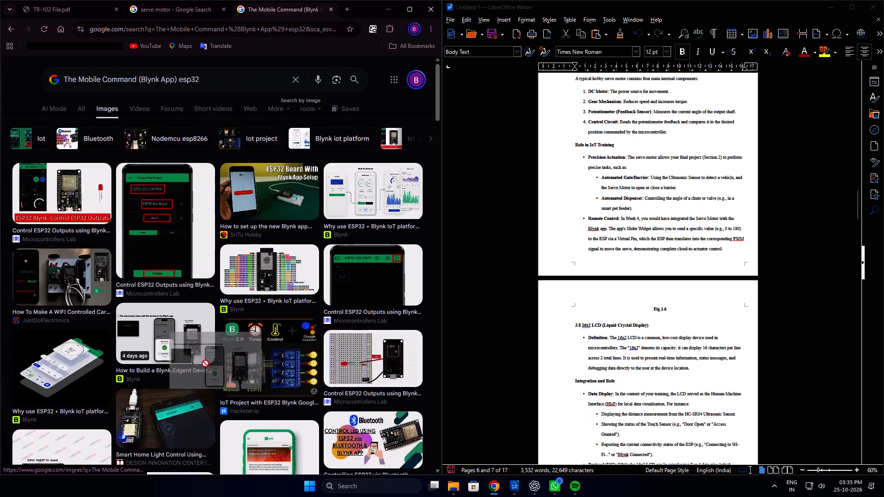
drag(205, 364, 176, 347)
In the Writer document, add an empty unnumbered line after the Local Feedback item, above the Fig 3.5 caption preceding section 3.9.
scroll(700, 316, down, 19)
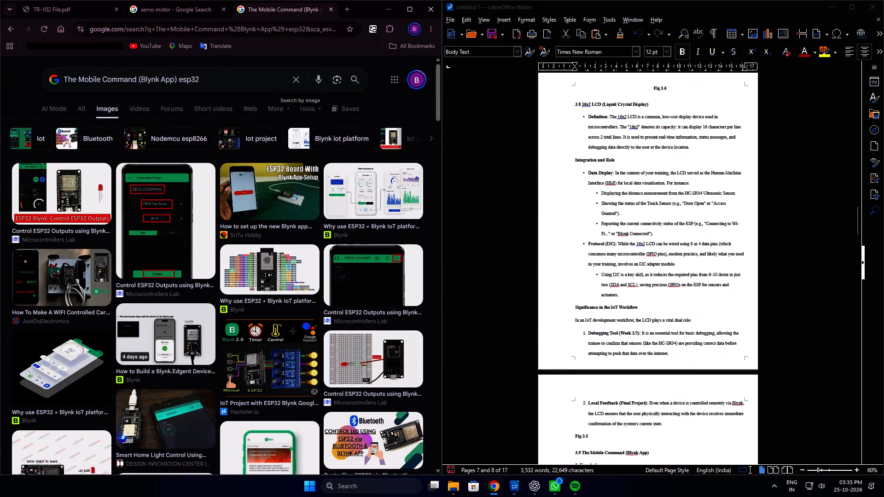
scroll(699, 317, down, 3)
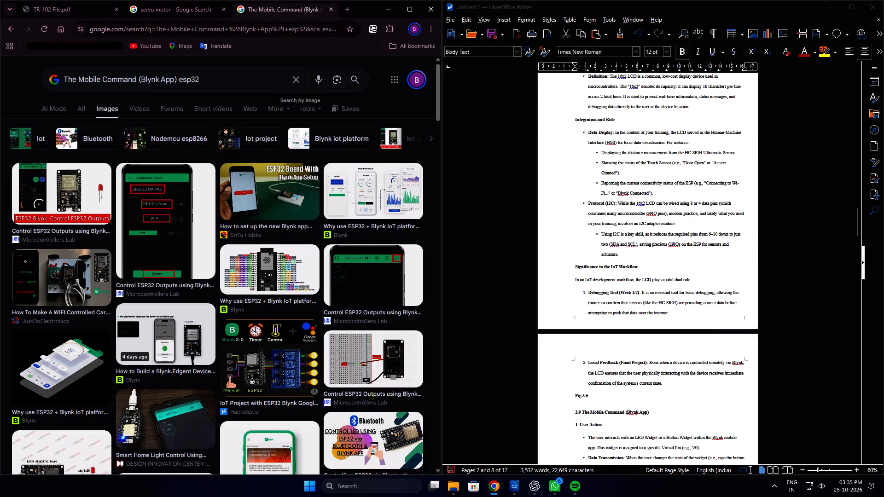
scroll(666, 344, up, 20)
scroll(666, 344, up, 9)
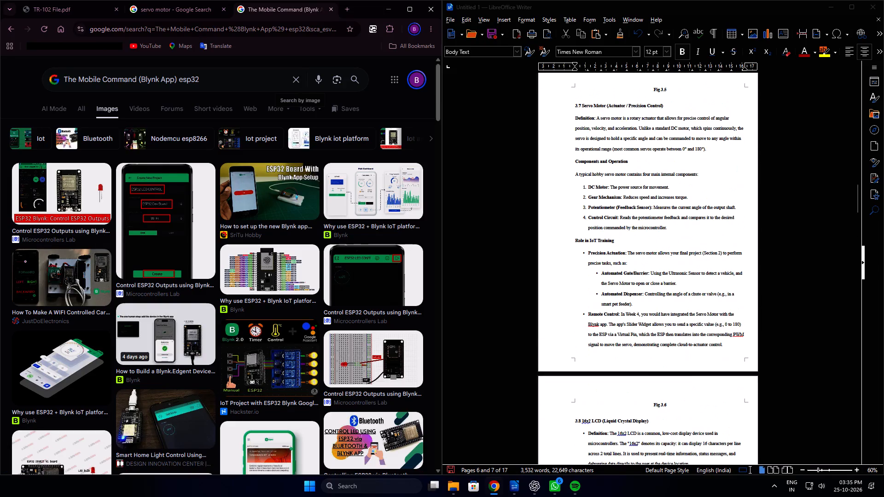
scroll(665, 339, up, 8)
scroll(665, 339, down, 9)
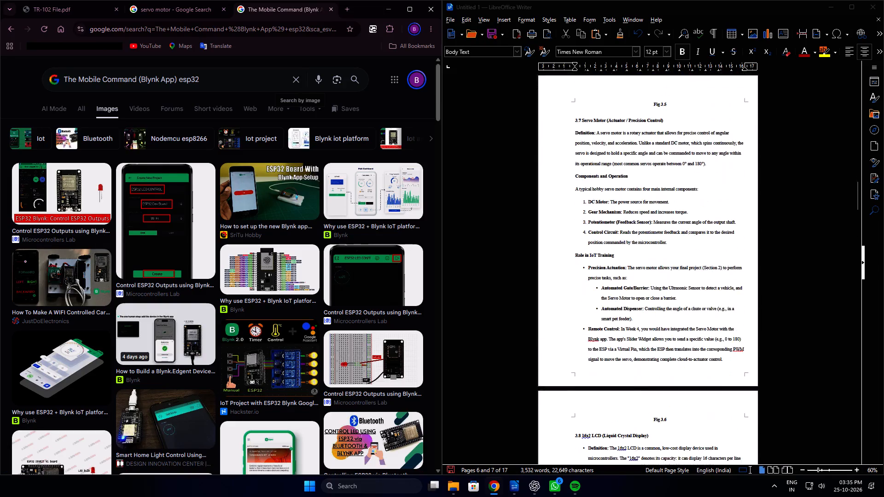
scroll(665, 339, down, 8)
scroll(665, 339, down, 20)
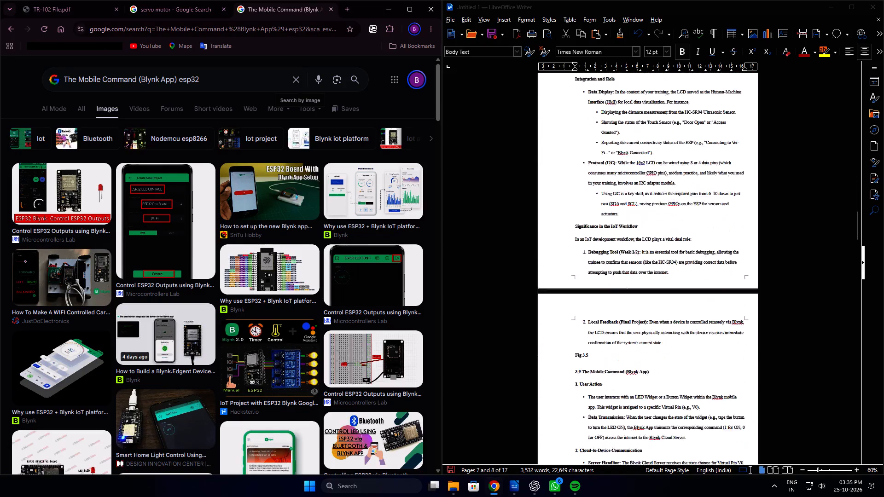
scroll(663, 338, down, 2)
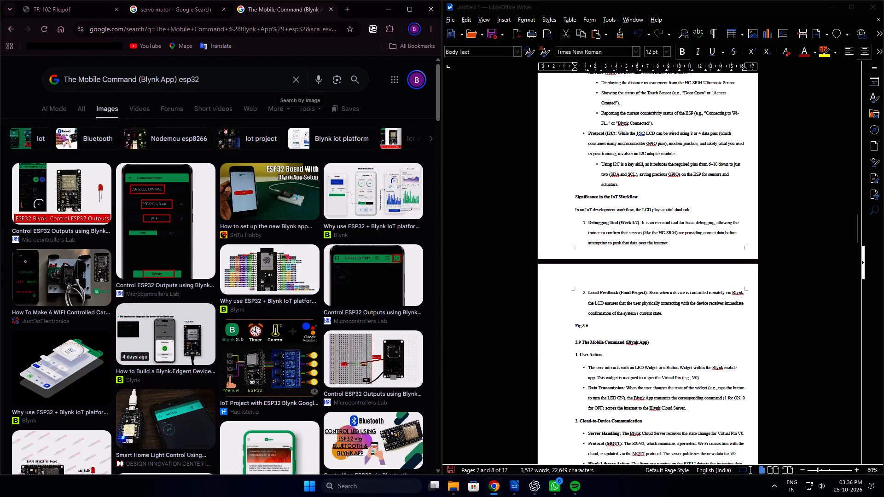
click(675, 312)
key(Return)
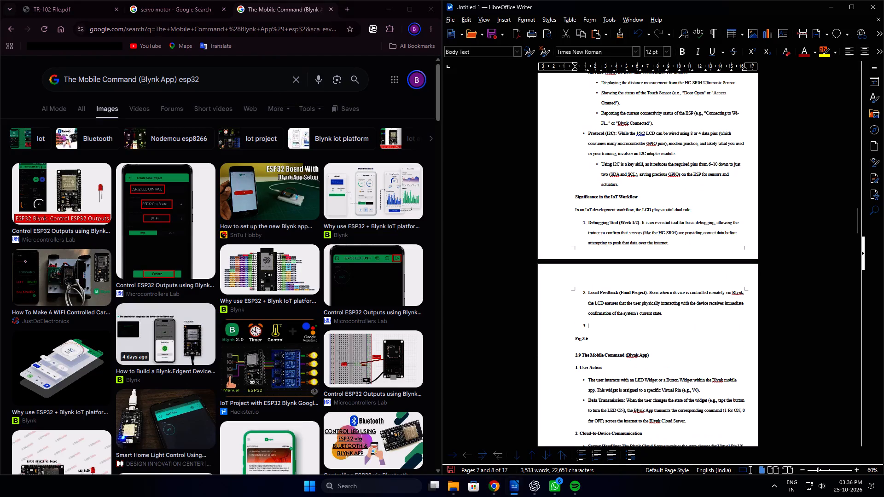
key(BackSpace)
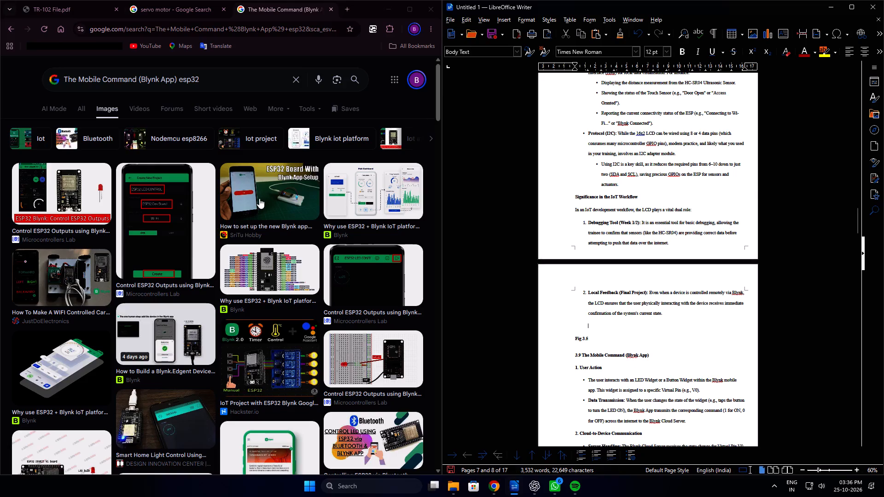
Copy the "How to Build a Blynk.Edgent Device" image into the empty line above the caption and turn off its text wrapping.
right_click(160, 332)
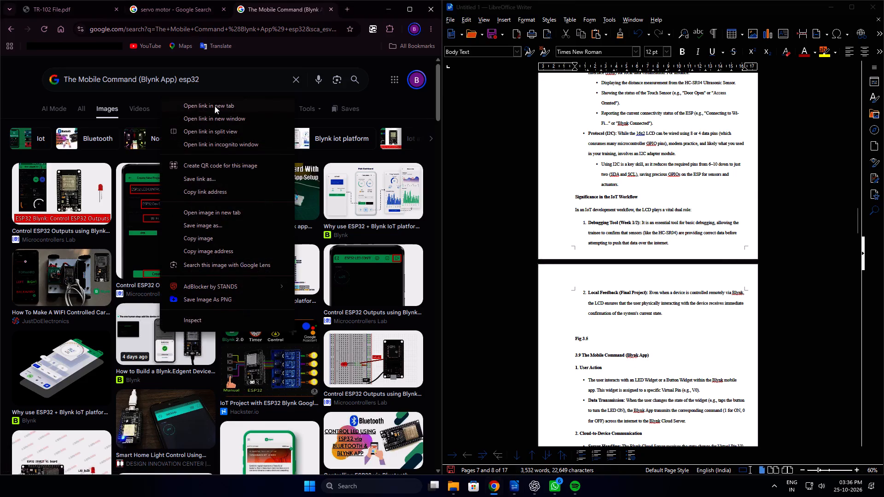
click(211, 240)
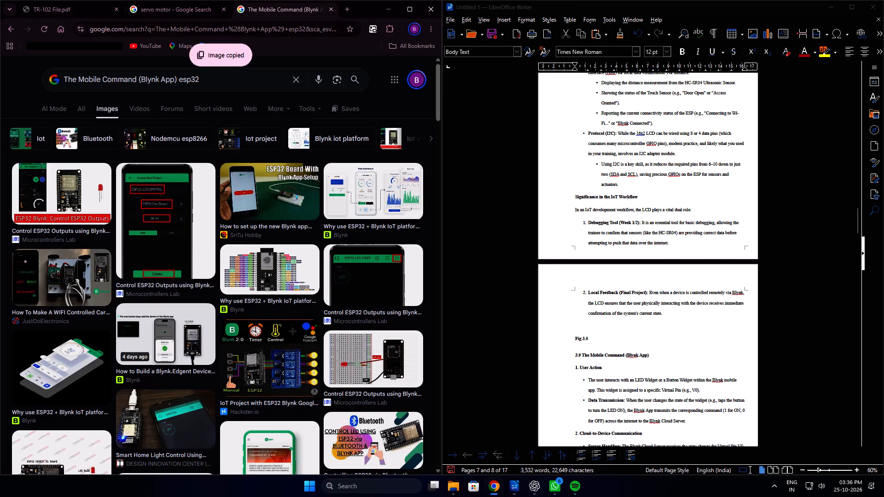
click(601, 322)
key(ctrl+v)
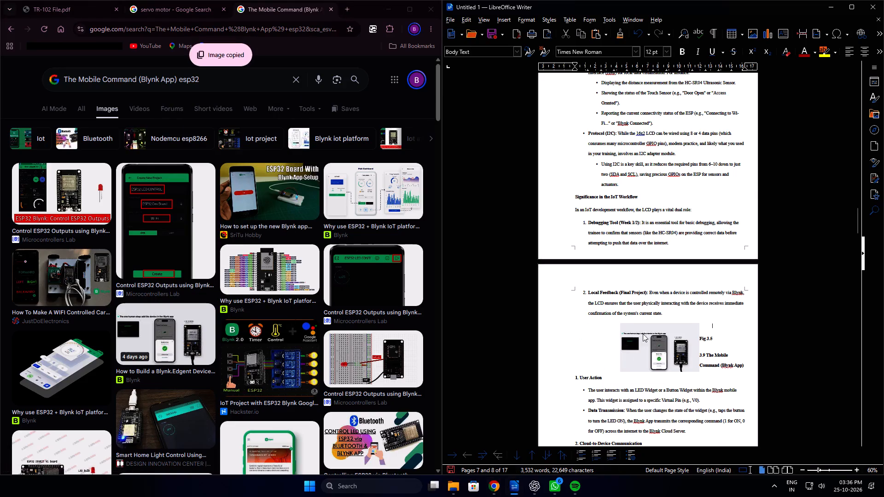
click(657, 347)
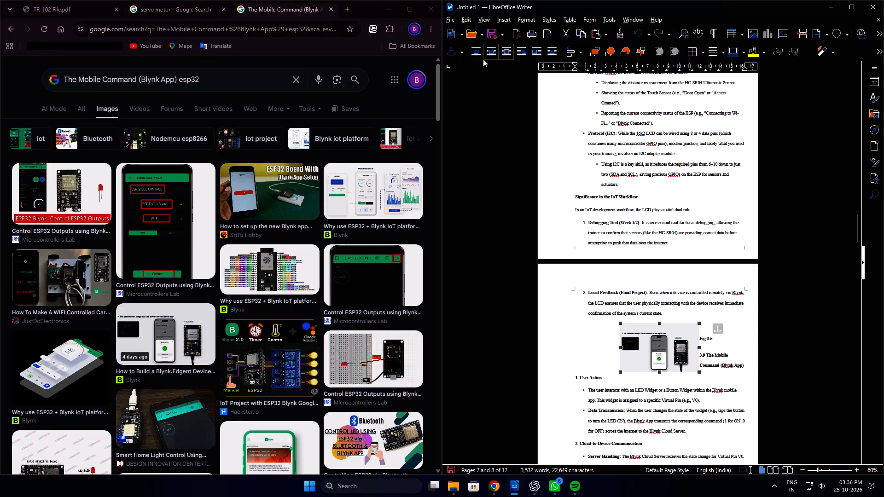
click(476, 52)
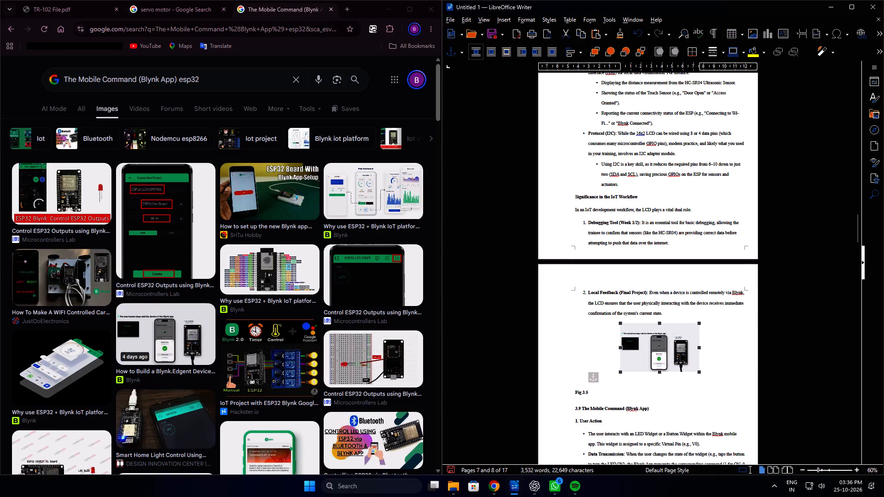
Centre the Fig 3.5 caption below the inserted Blynk image.
drag(589, 391, 556, 390)
key(ctrl+w)
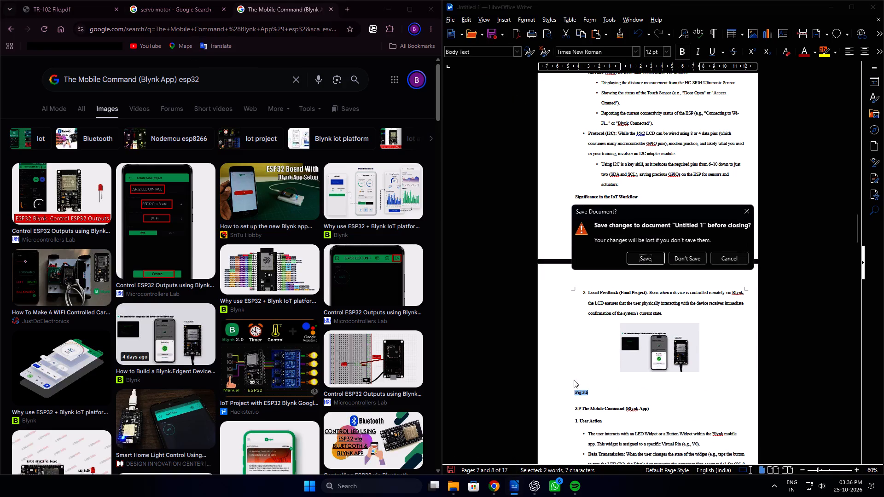
click(743, 206)
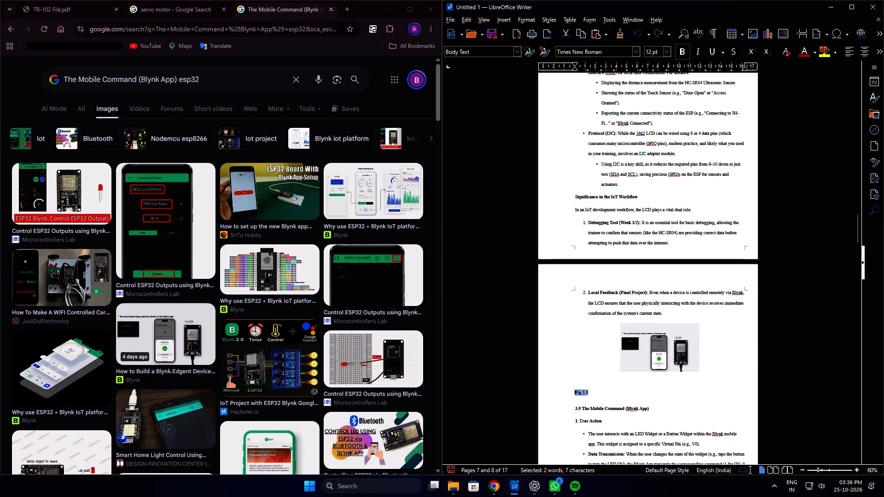
key(ctrl+e)
click(792, 394)
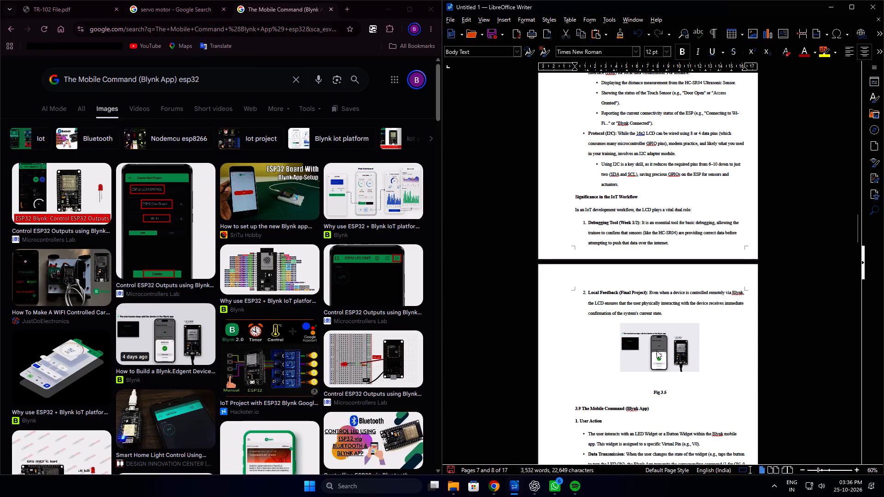
Move the Blynk image slightly down so that it sits directly above its caption.
click(656, 350)
drag(672, 355, 672, 362)
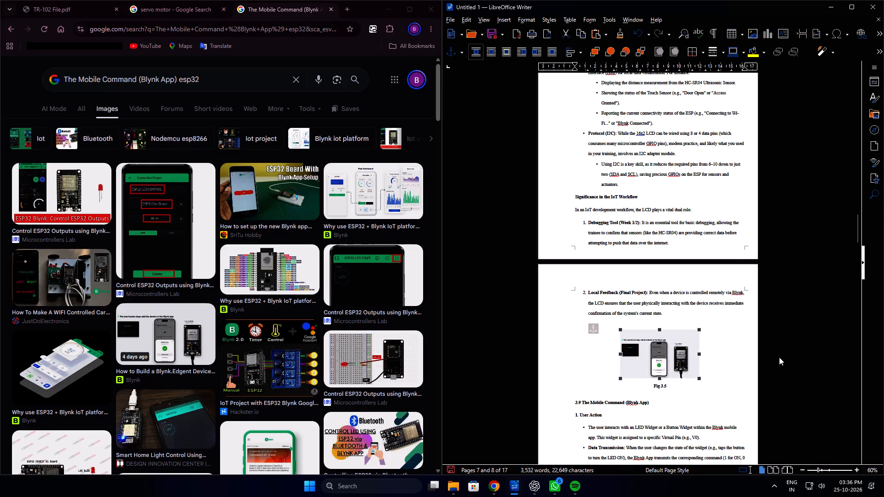
click(779, 357)
click(791, 360)
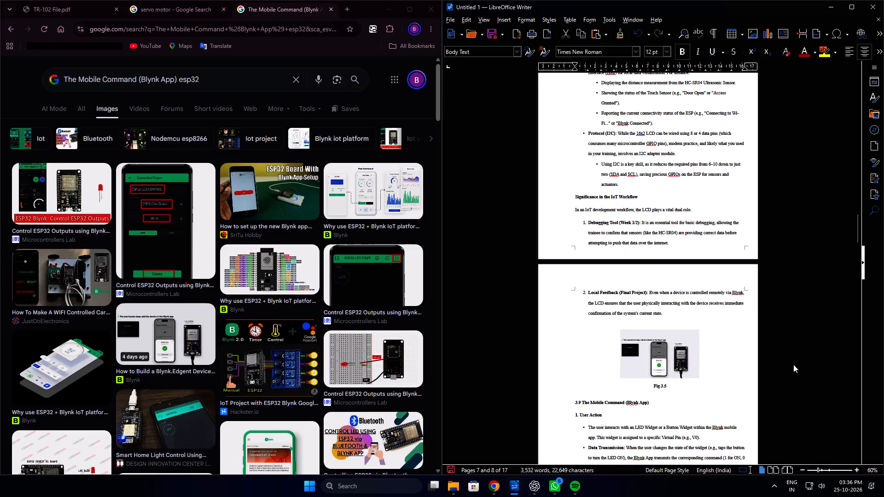
Examine the report around the Fig 3.6 caption and the reference PDF through section 3.10 to find the next figure needed.
scroll(715, 374, down, 17)
scroll(714, 374, down, 6)
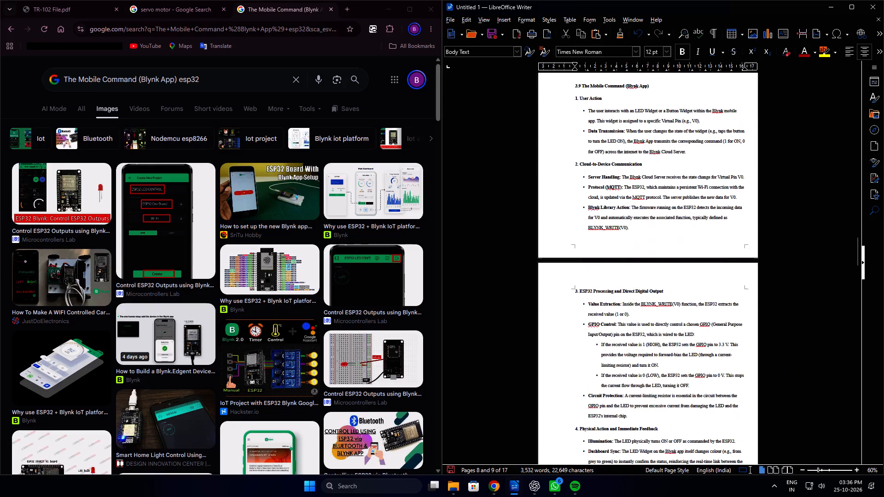
scroll(714, 374, down, 11)
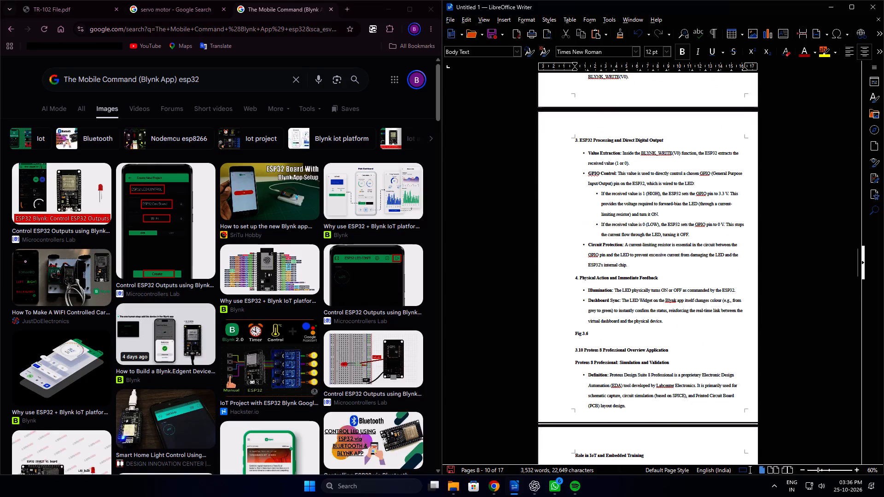
click(55, 6)
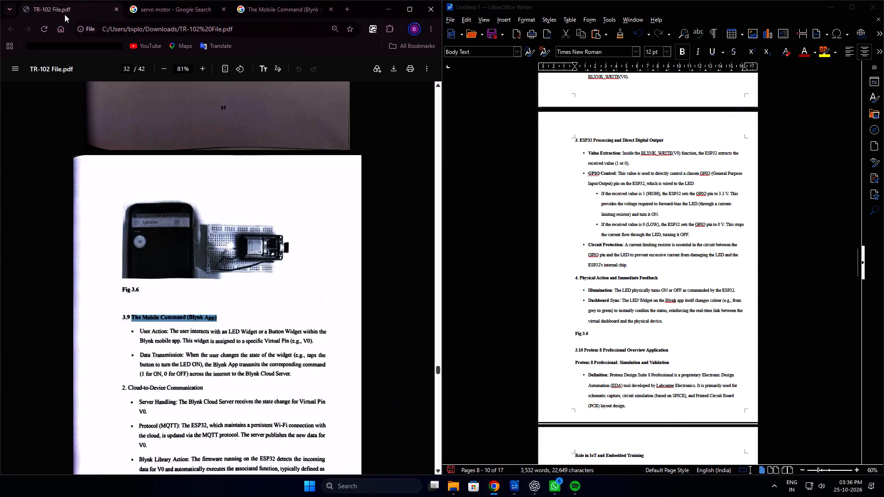
scroll(251, 266, down, 18)
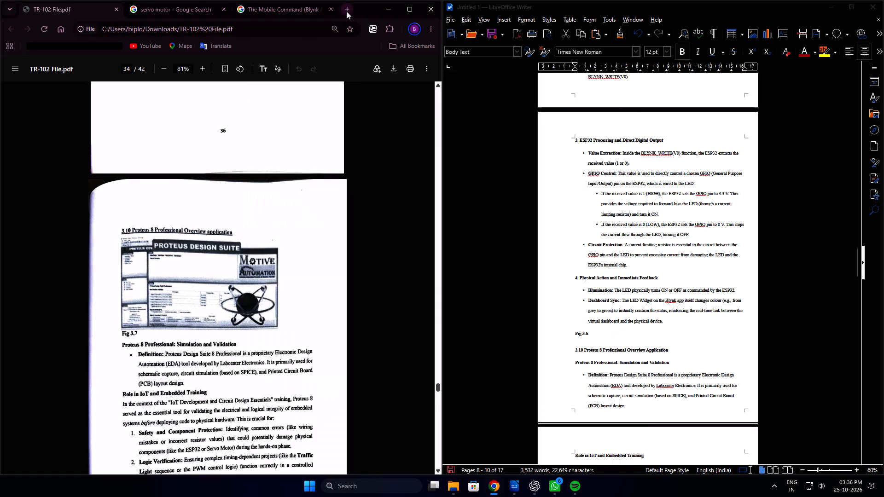
Search Google Images in a new browser tab for "proteus 8 professional" and look through the results for a suitable figure.
click(347, 8)
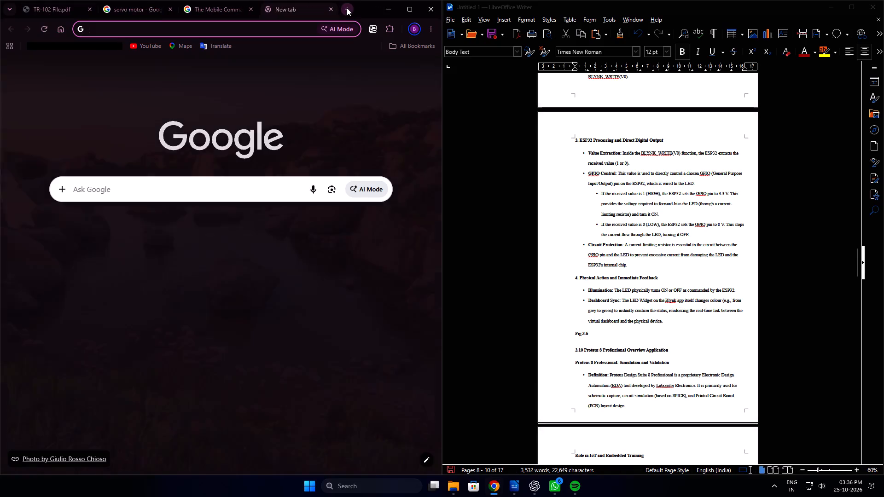
text(proteus)
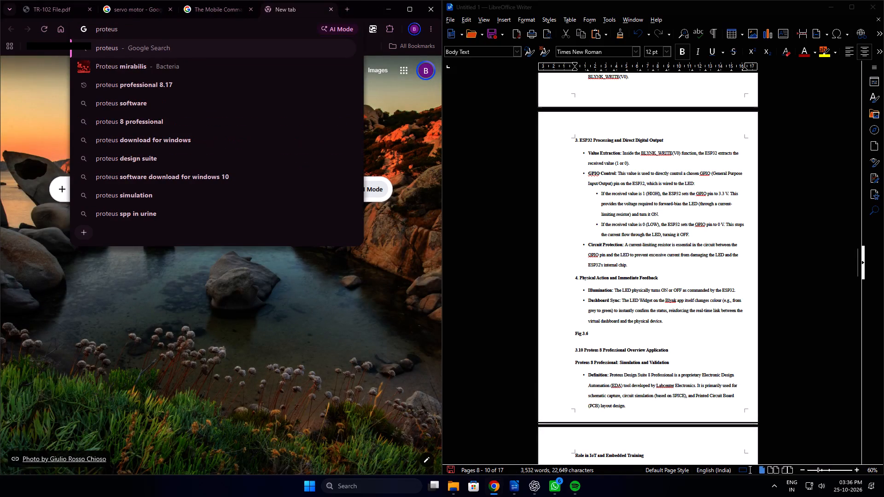
key(space)
text(8 prod)
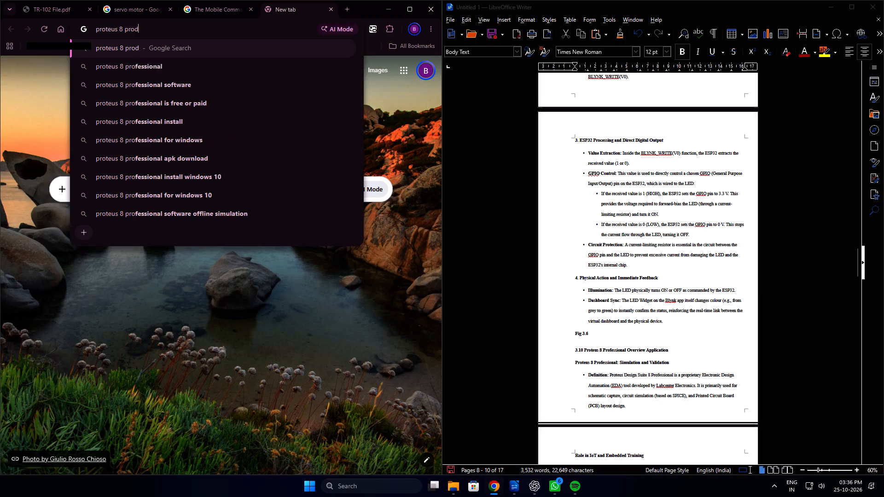
key(BackSpace)
text(fessional)
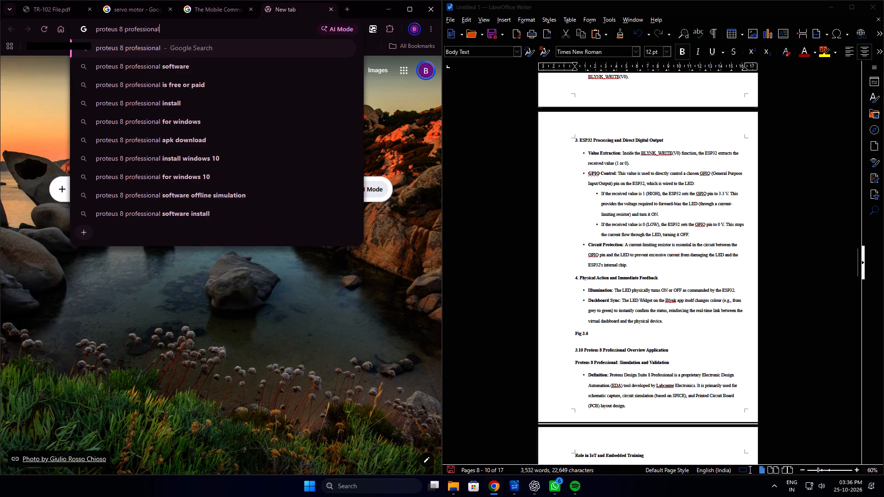
key(Return)
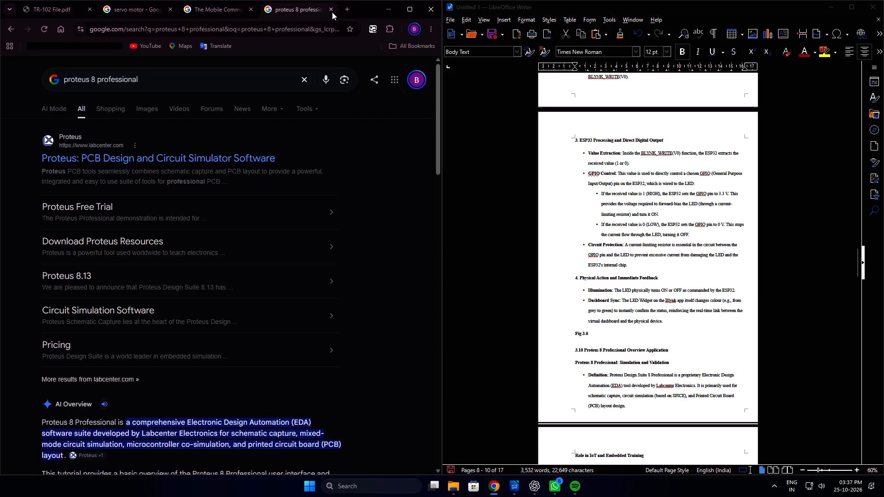
click(152, 110)
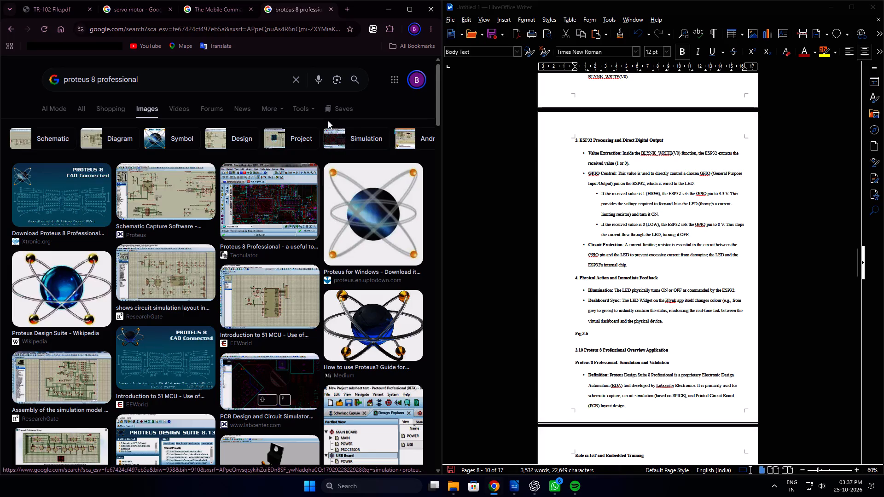
scroll(309, 155, down, 5)
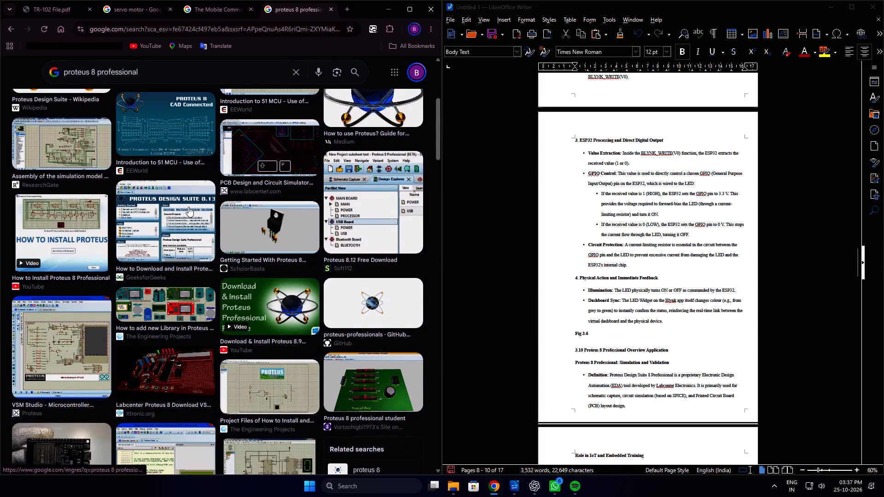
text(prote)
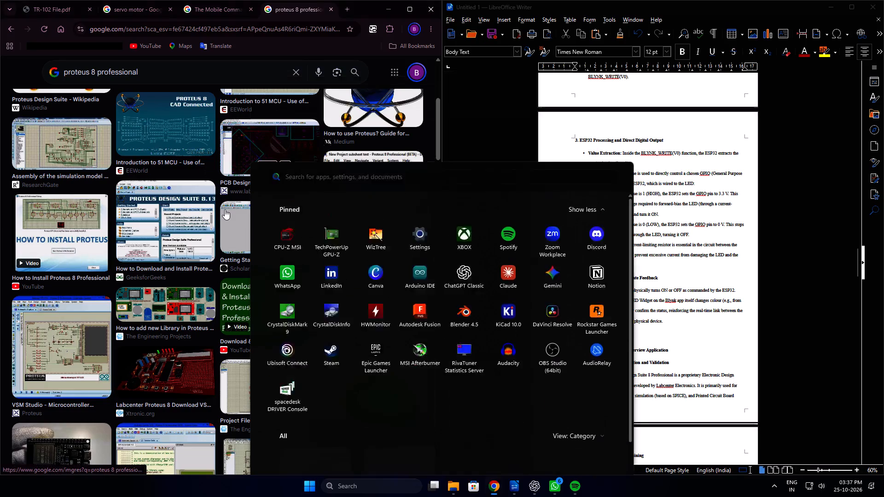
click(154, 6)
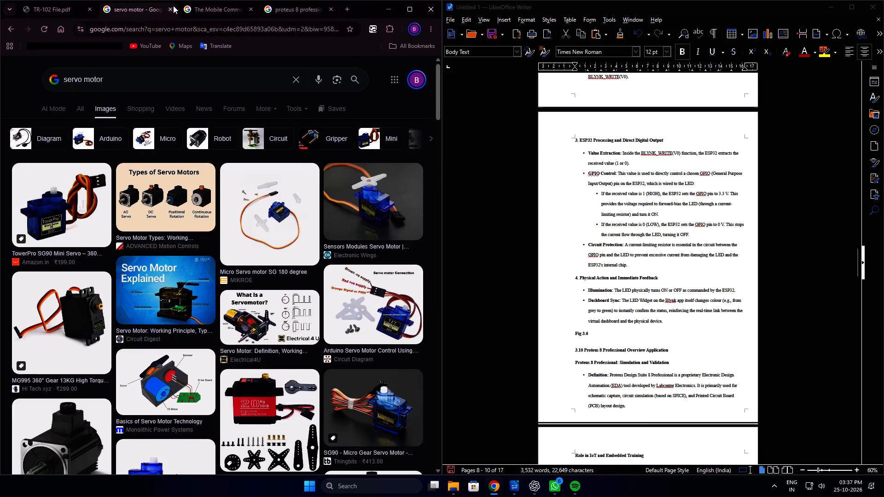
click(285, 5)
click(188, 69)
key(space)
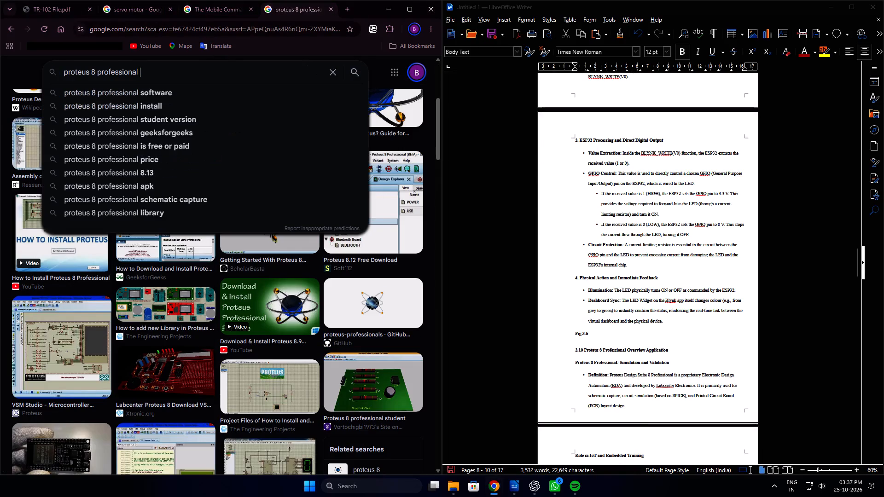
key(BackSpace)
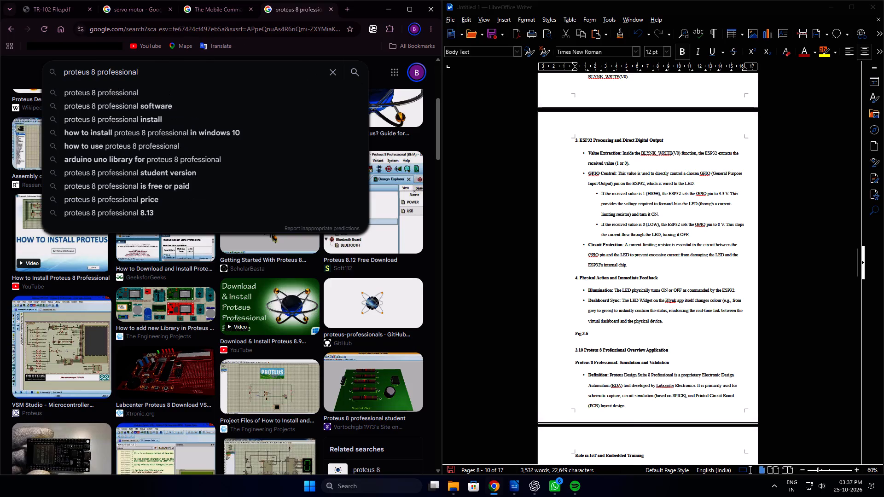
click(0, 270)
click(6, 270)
Copy the "Proteus 8 CAD Connected" image into a new unbulleted line above the Fig 3.6 caption and turn off its text wrapping.
scroll(81, 269, up, 6)
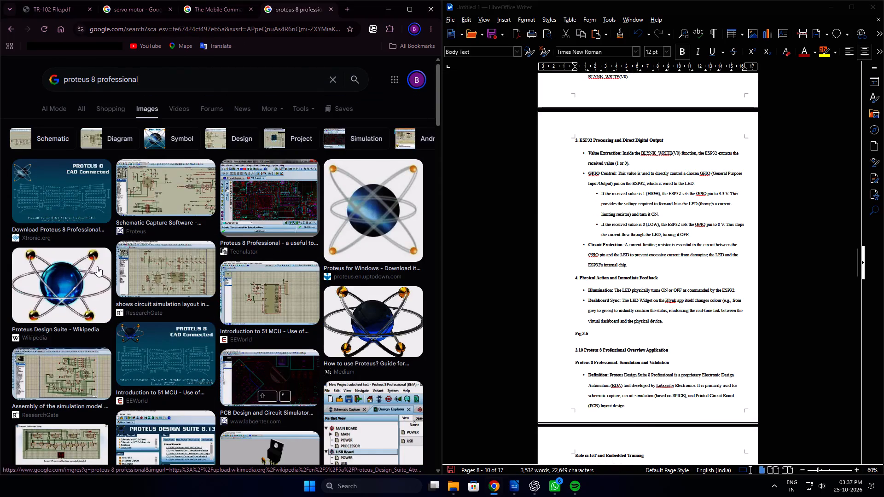
right_click(46, 192)
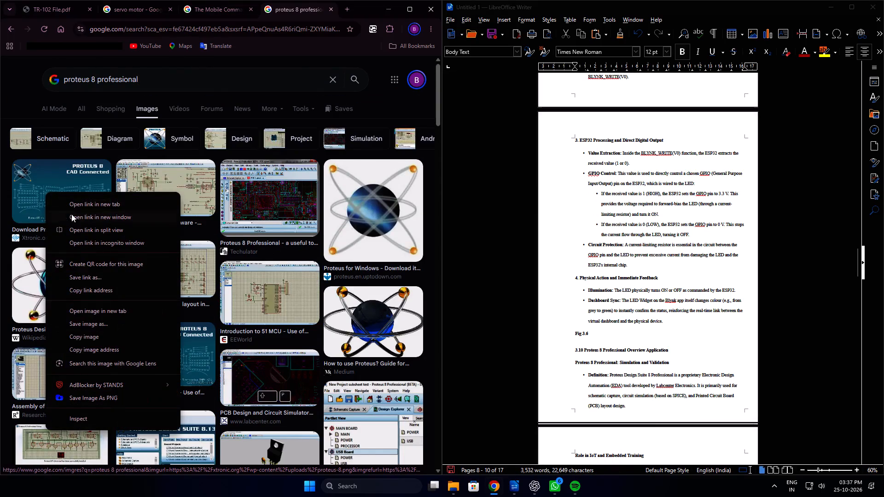
click(82, 338)
click(685, 320)
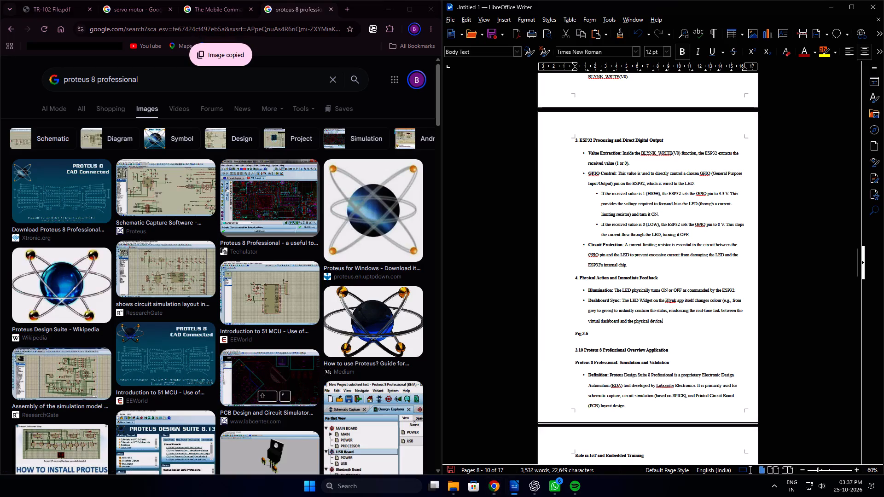
key(Return)
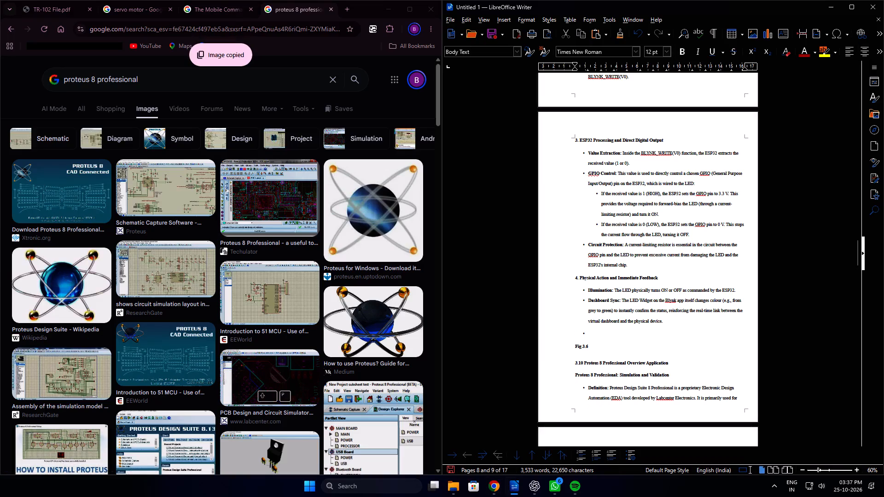
key(BackSpace)
key(ctrl+v)
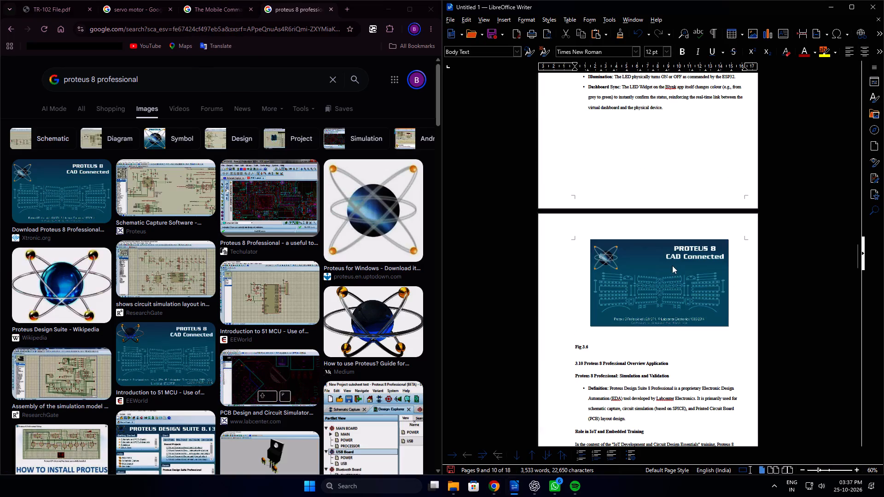
click(671, 292)
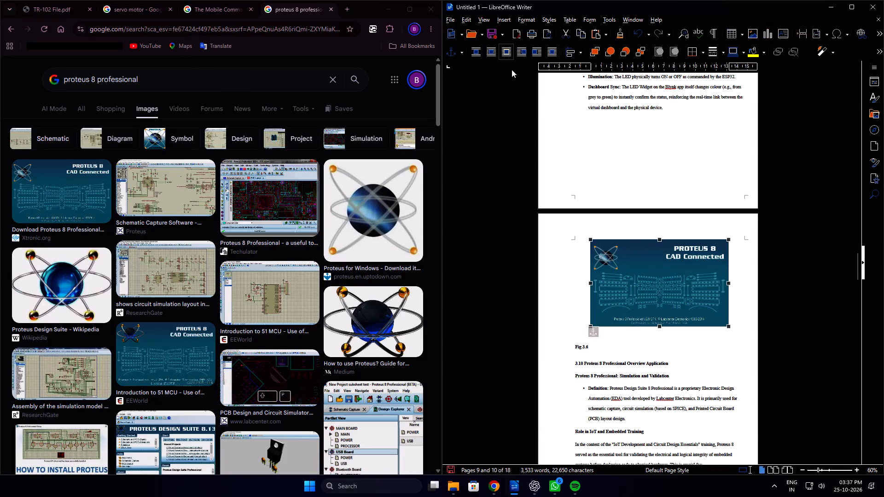
click(474, 55)
click(787, 298)
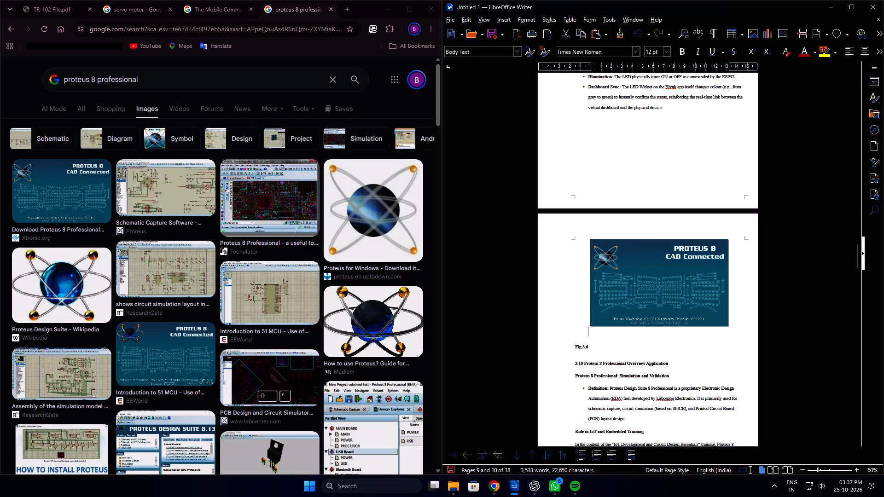
Remove the empty line between the Proteus image and the Fig 3.6 caption, and centre the caption.
click(575, 346)
key(BackSpace)
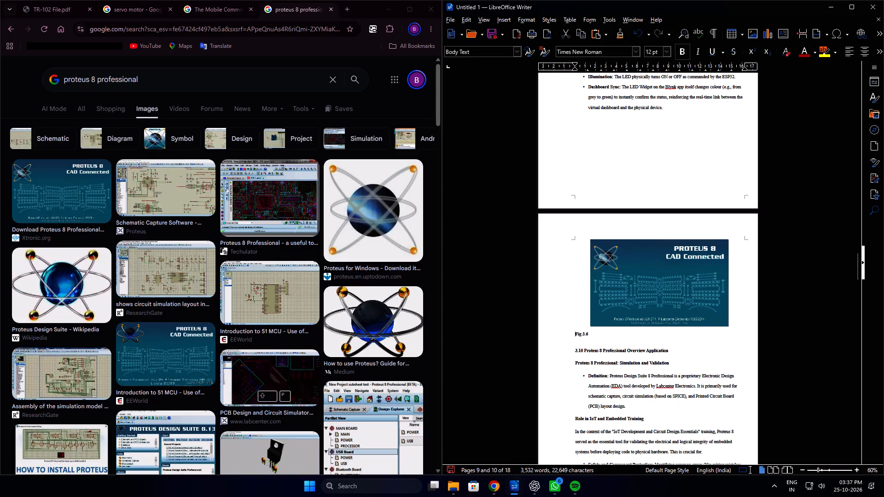
drag(593, 335, 552, 332)
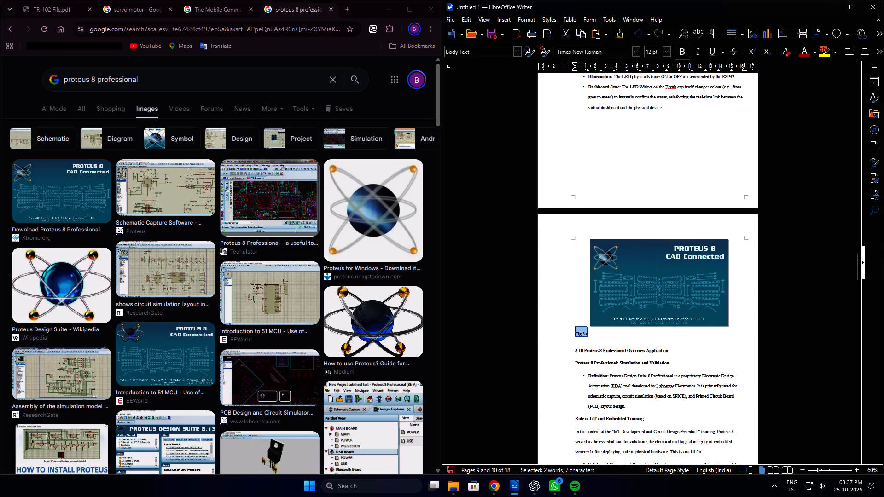
key(ctrl+e)
click(832, 321)
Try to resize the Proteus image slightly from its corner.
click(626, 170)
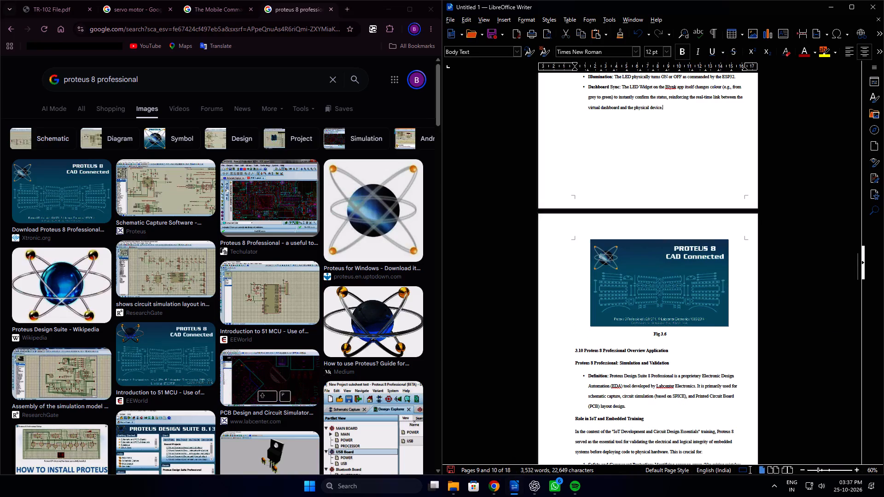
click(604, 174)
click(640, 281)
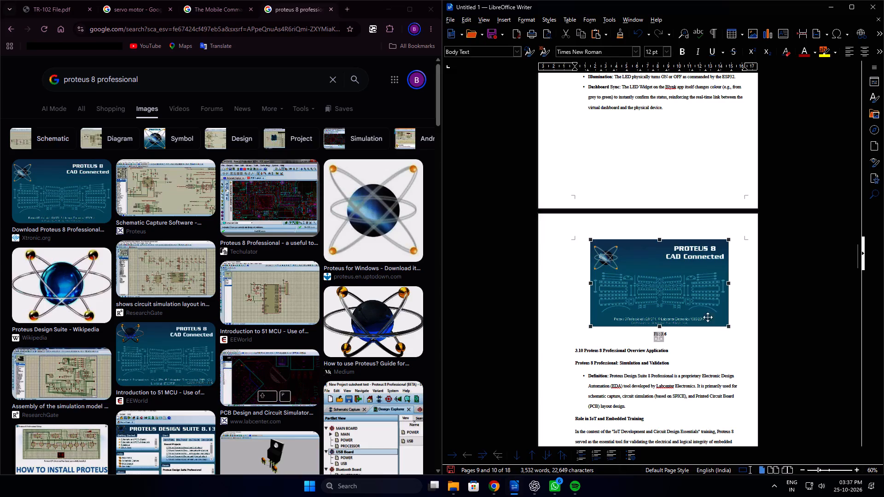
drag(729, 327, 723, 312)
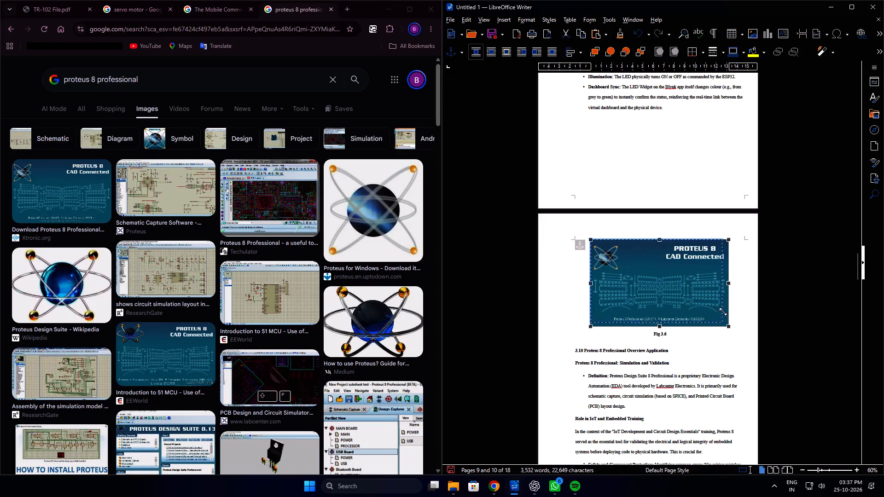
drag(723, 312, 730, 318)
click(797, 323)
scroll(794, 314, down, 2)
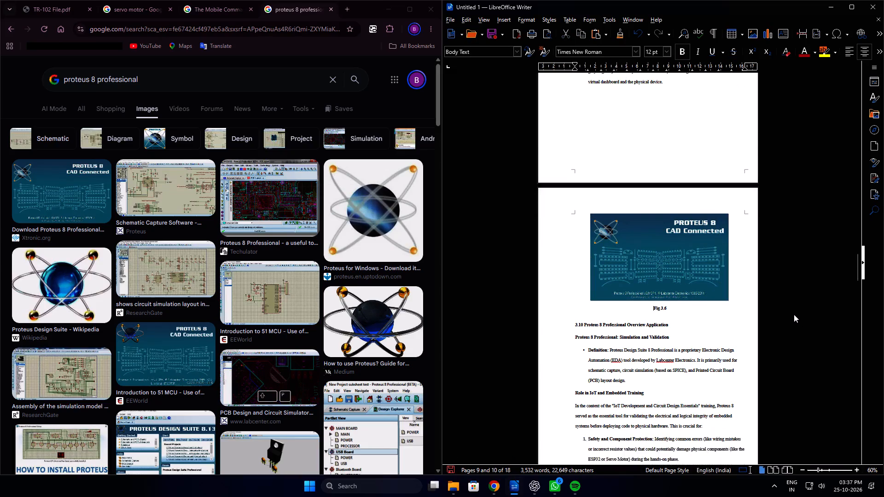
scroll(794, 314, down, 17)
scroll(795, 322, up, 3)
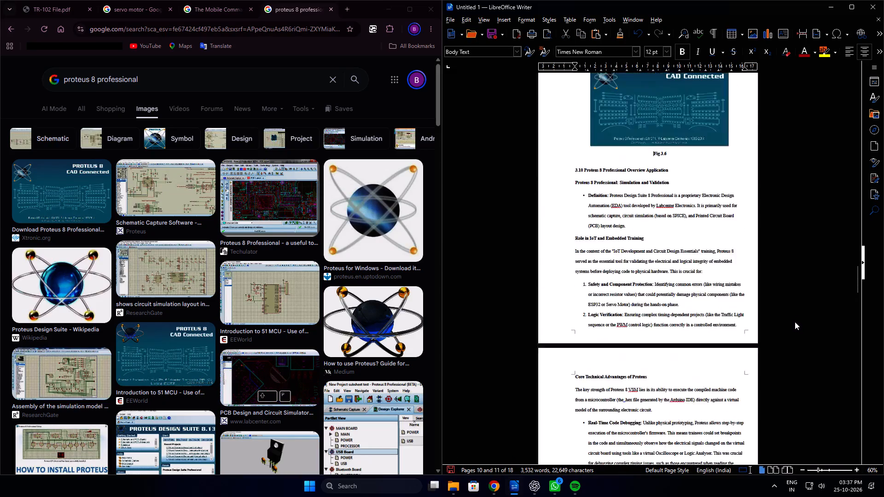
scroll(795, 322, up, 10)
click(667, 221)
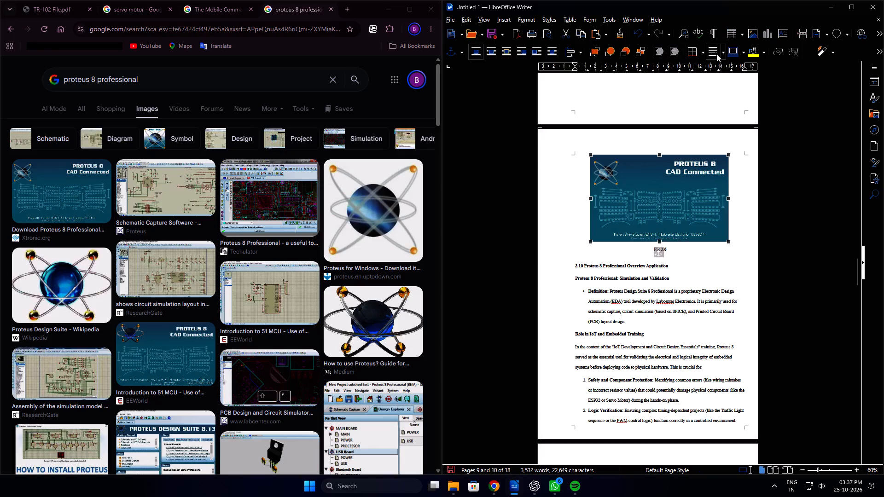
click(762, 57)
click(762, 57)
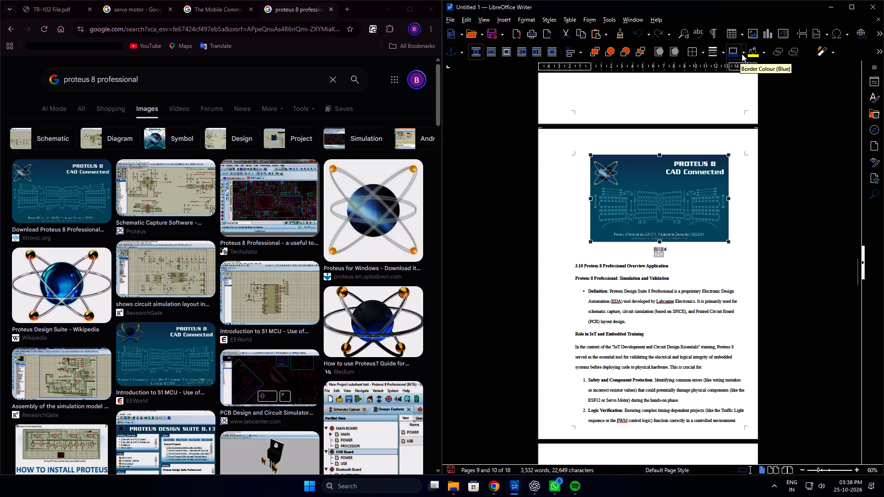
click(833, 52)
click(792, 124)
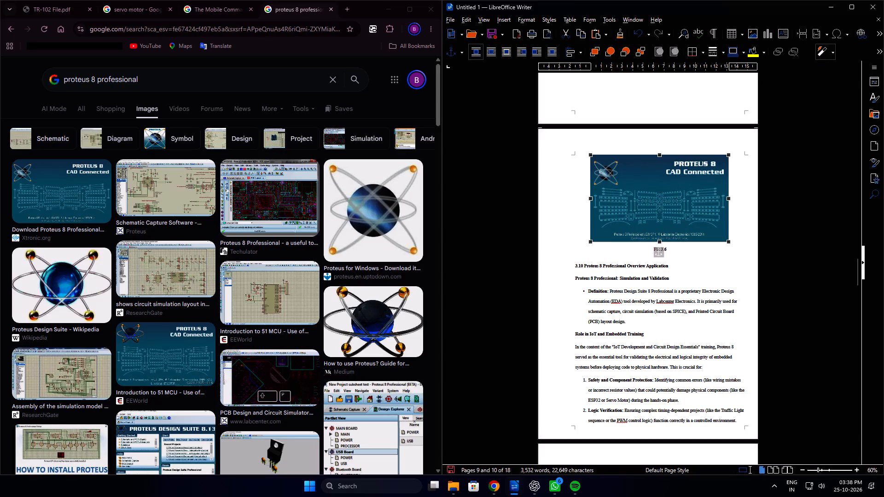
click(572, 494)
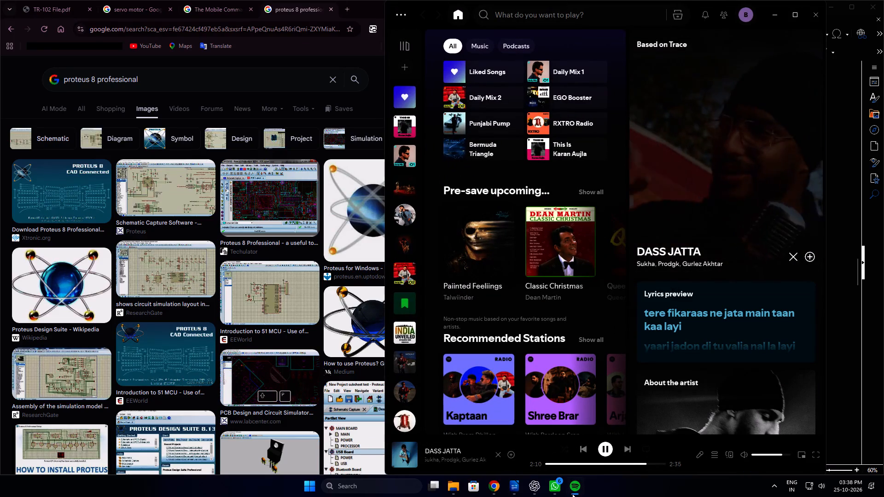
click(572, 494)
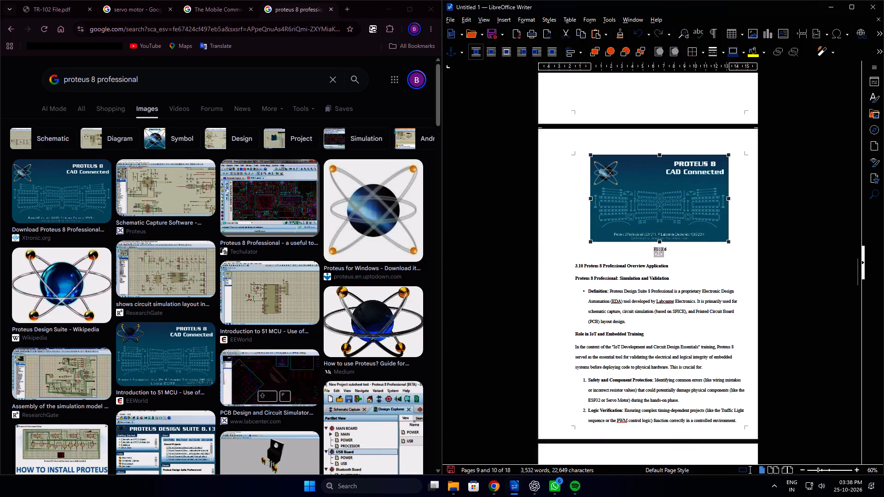
Examine the report from Fig 3.6 through the Fig 3.9 caption and section 3.10 of the reference PDF for the next figure needed.
click(790, 295)
scroll(804, 329, down, 5)
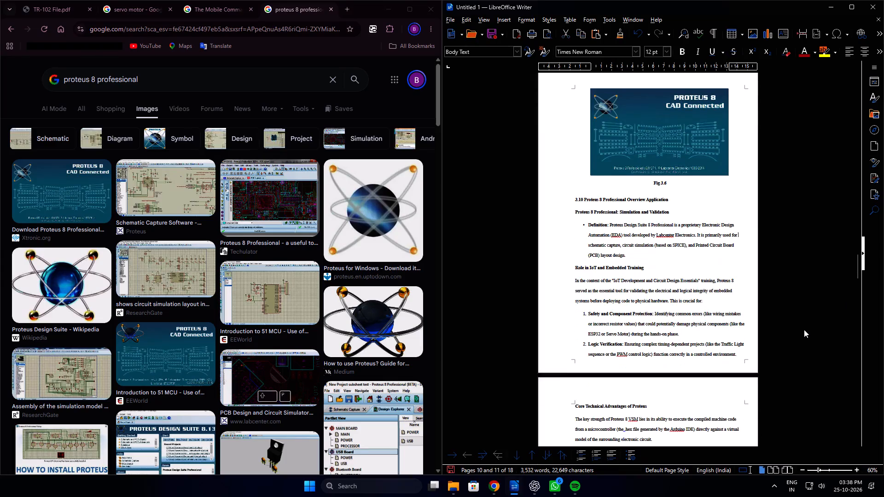
scroll(804, 329, down, 16)
scroll(803, 325, down, 11)
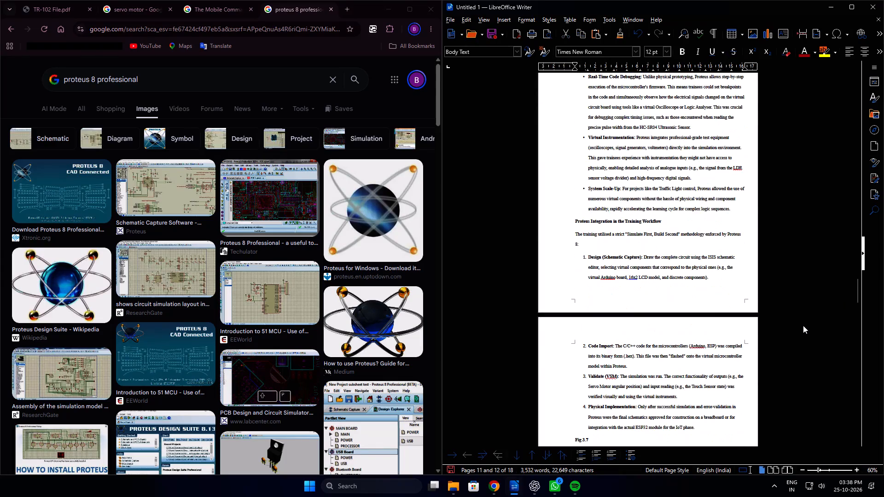
scroll(803, 324, down, 14)
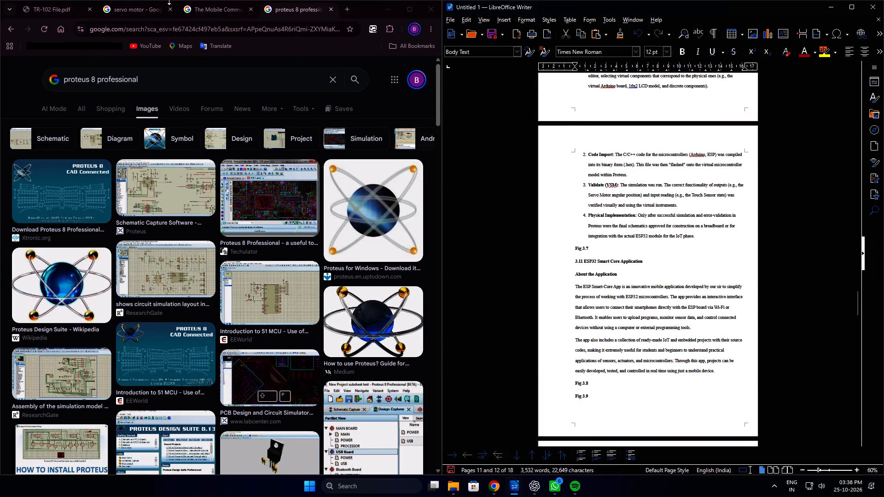
click(67, 7)
scroll(287, 277, down, 5)
scroll(287, 278, up, 5)
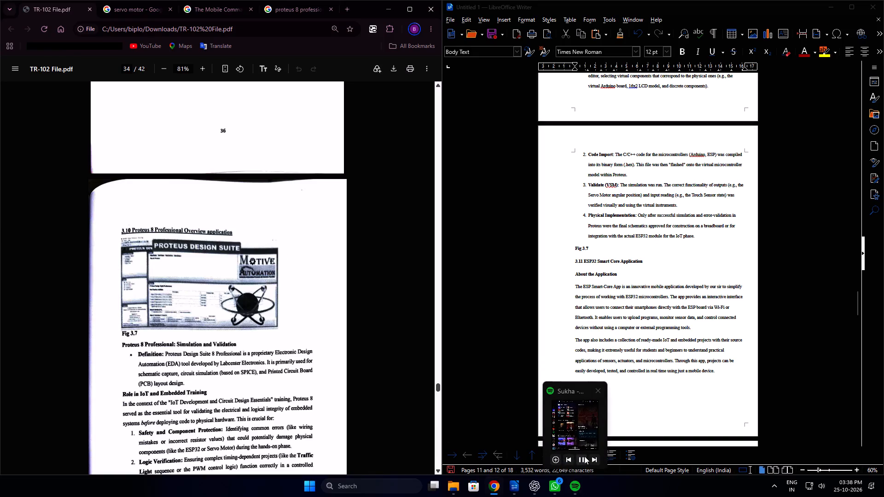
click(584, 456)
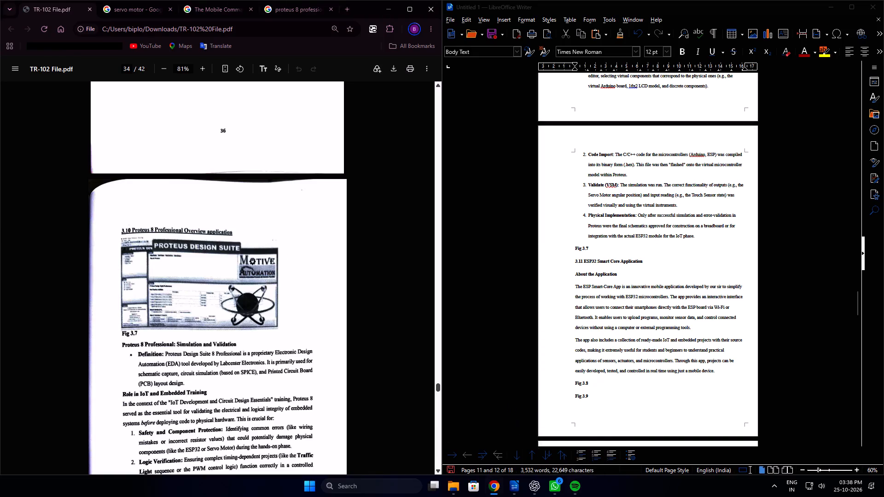
Switch to Spotify, adjust the playback volume and minimise its window.
click(583, 459)
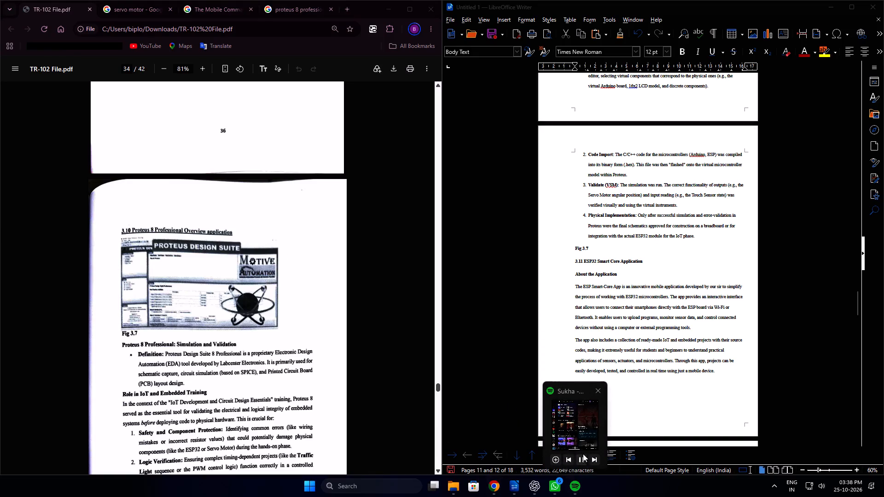
click(577, 429)
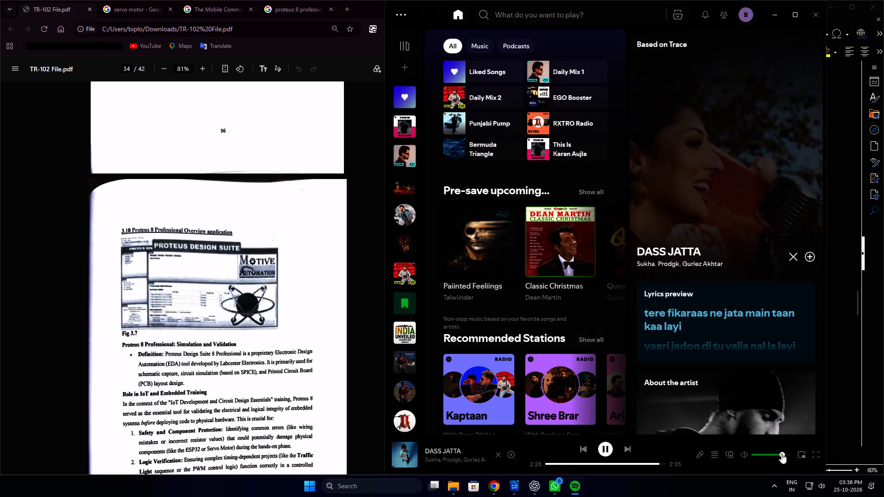
click(781, 453)
click(773, 18)
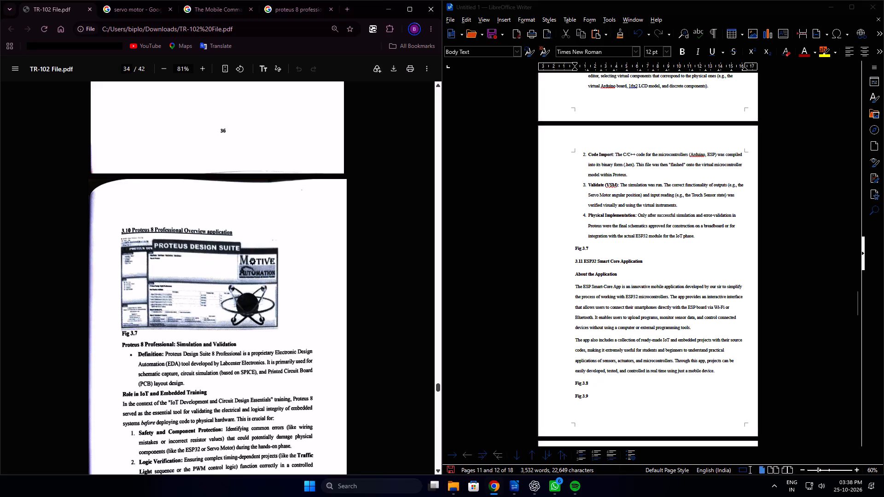
Search the web for "esp32 smartcore" in a new tab and open the ESP32 SmartCore app's Google Play page.
scroll(340, 300, down, 20)
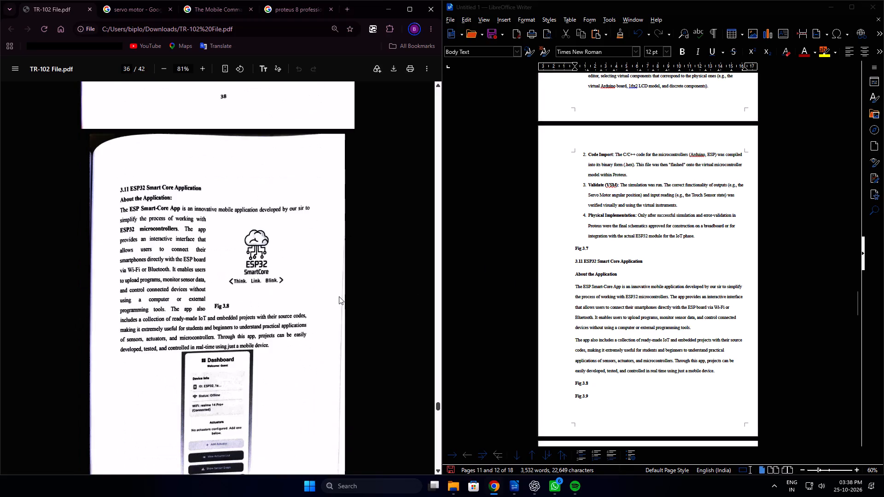
click(351, 6)
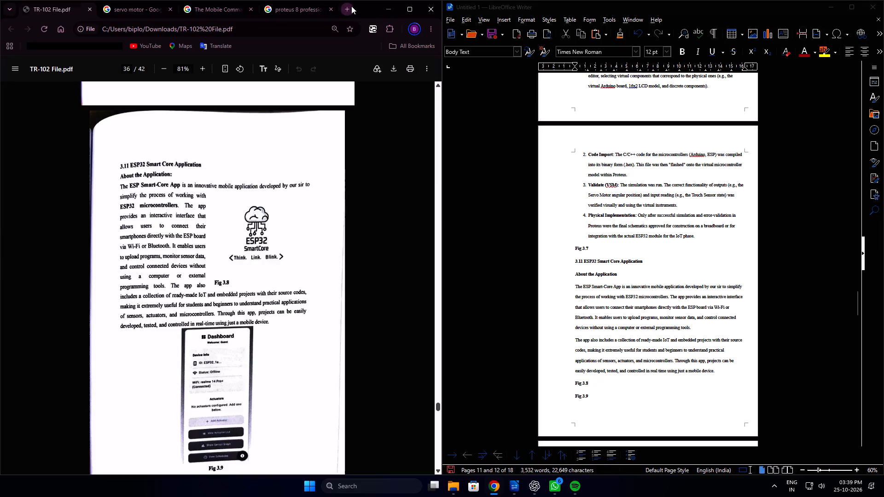
text(es)
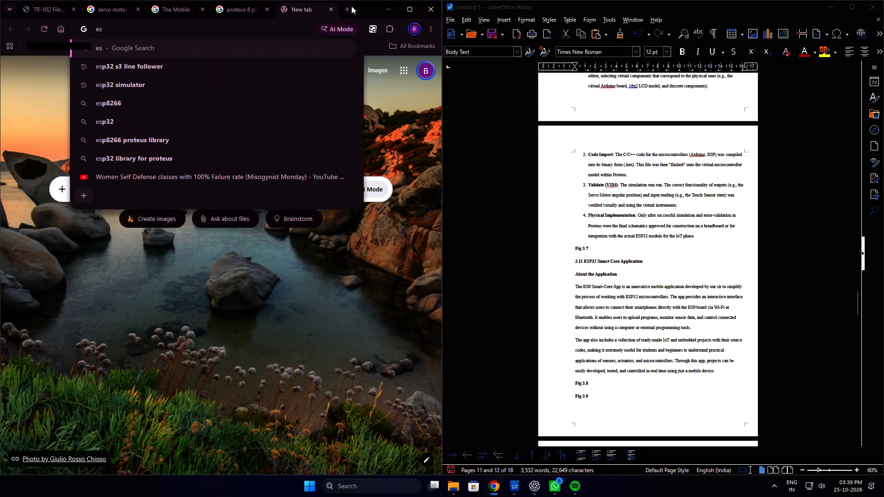
text(p32 smartcore)
key(Return)
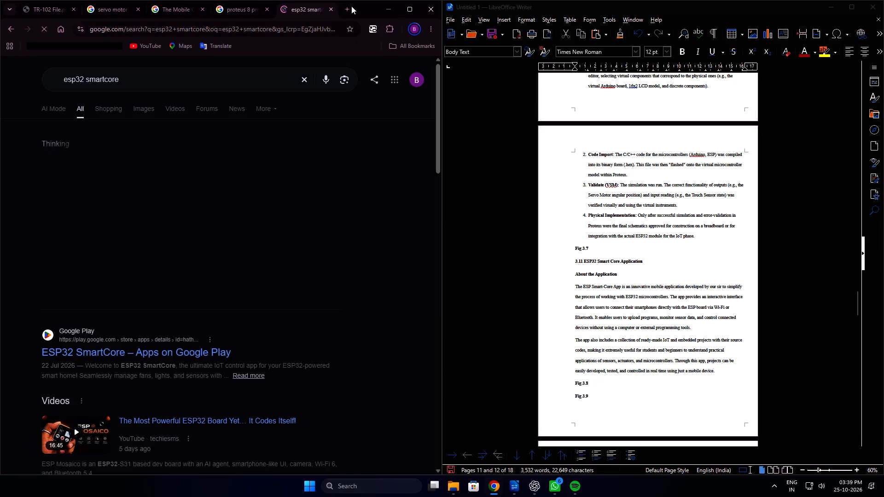
click(169, 348)
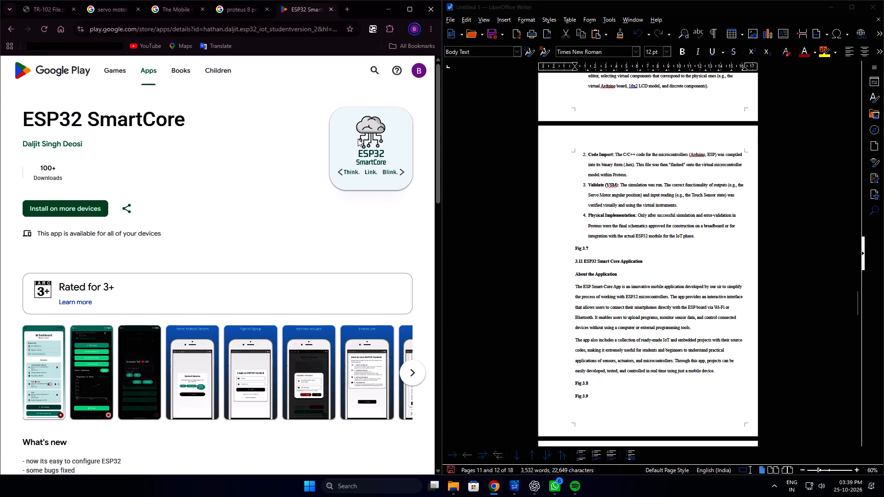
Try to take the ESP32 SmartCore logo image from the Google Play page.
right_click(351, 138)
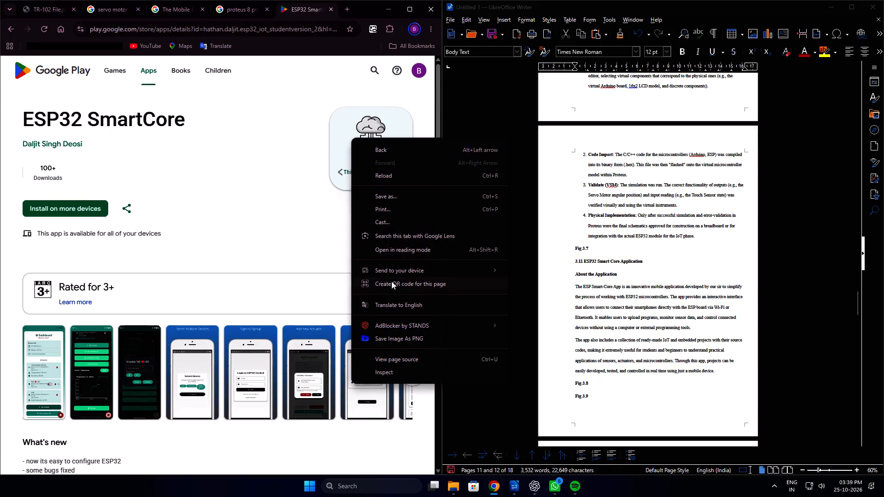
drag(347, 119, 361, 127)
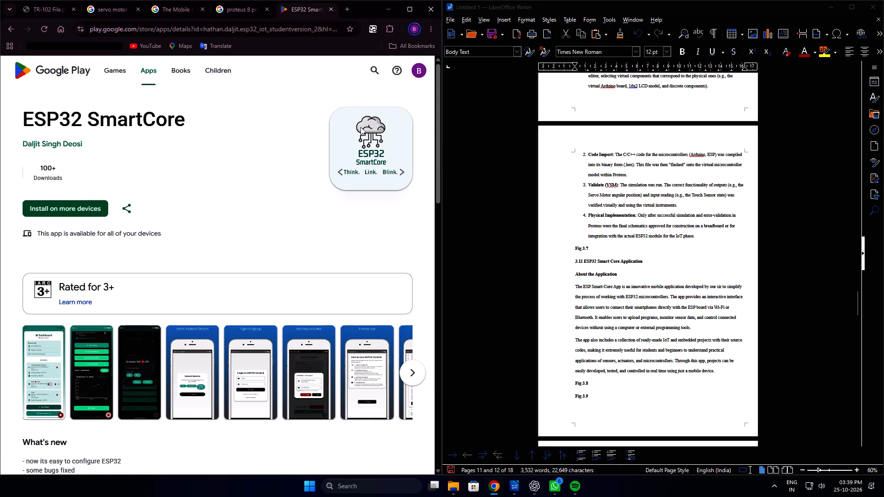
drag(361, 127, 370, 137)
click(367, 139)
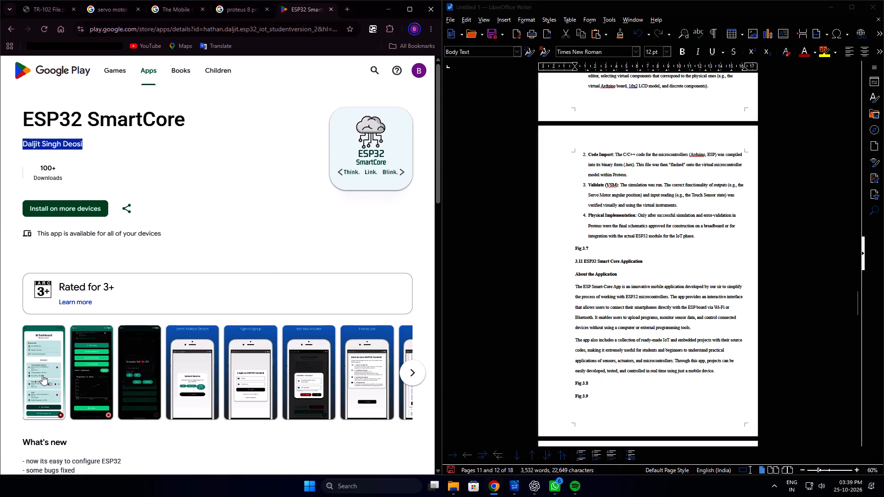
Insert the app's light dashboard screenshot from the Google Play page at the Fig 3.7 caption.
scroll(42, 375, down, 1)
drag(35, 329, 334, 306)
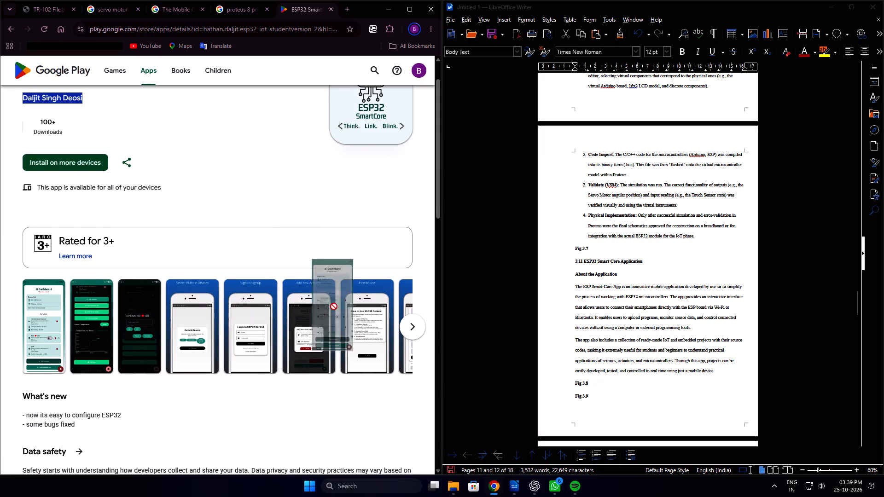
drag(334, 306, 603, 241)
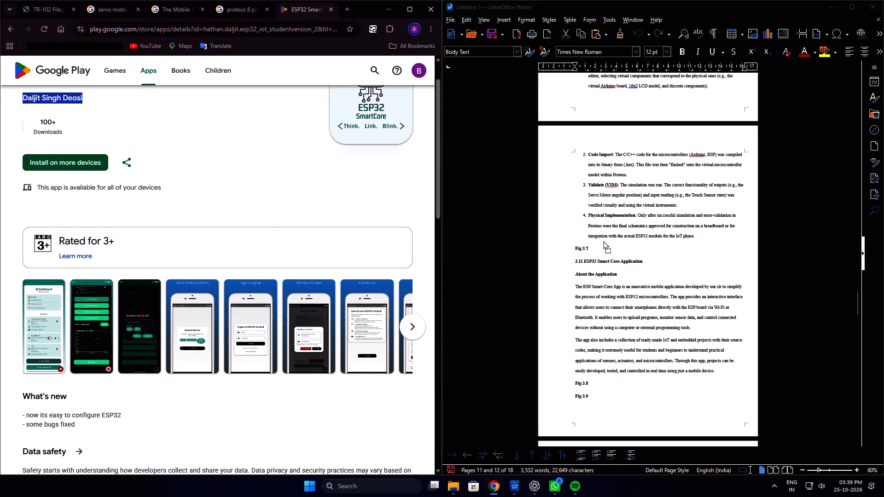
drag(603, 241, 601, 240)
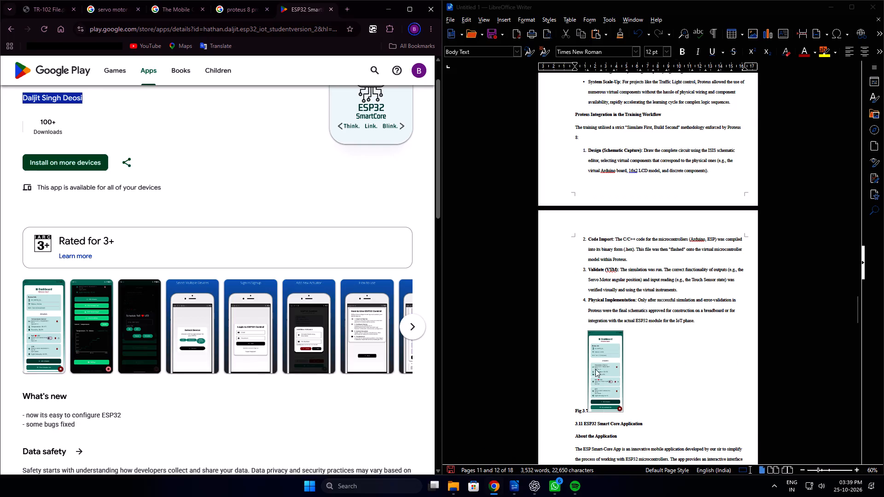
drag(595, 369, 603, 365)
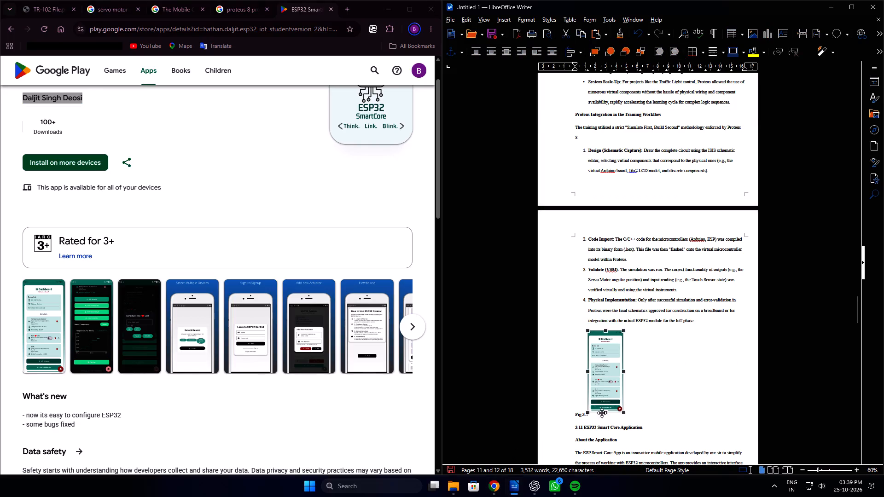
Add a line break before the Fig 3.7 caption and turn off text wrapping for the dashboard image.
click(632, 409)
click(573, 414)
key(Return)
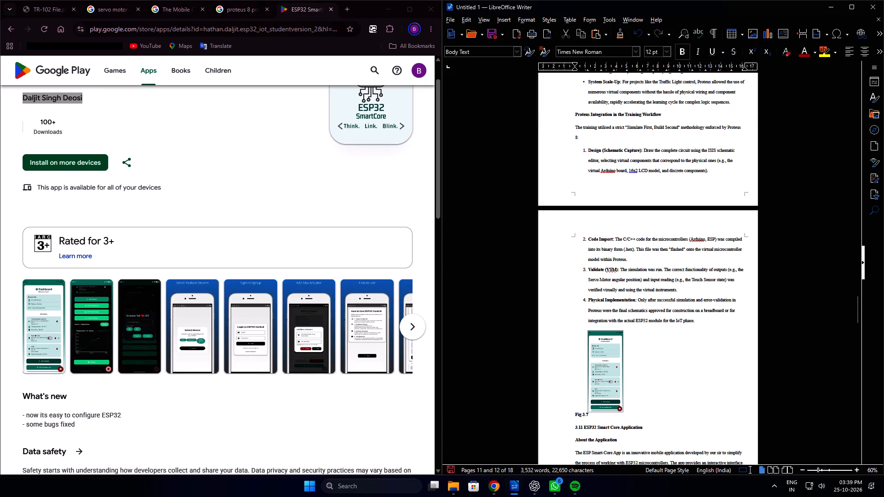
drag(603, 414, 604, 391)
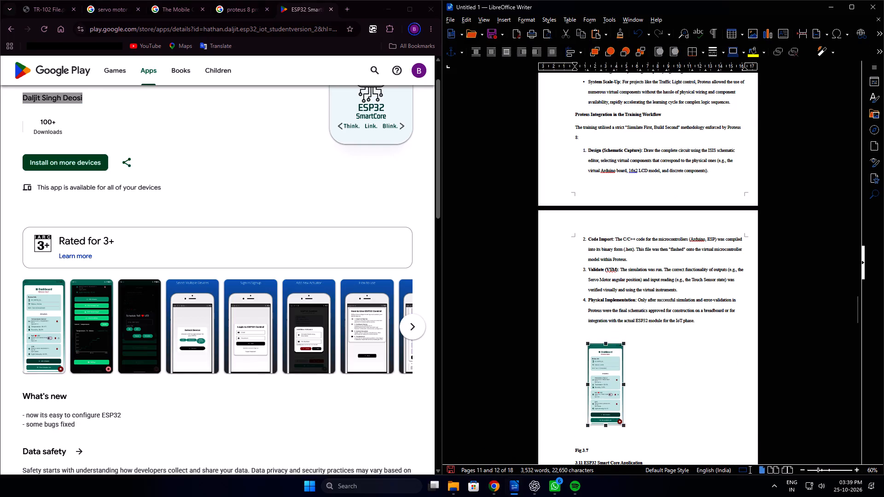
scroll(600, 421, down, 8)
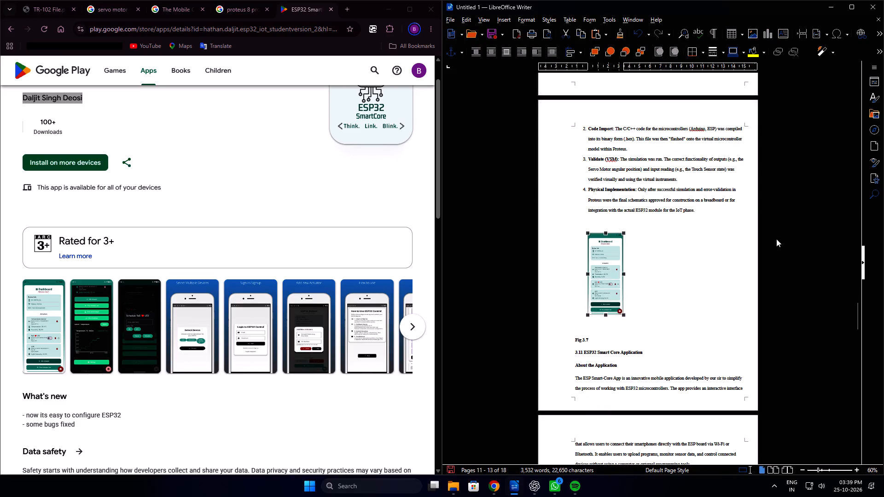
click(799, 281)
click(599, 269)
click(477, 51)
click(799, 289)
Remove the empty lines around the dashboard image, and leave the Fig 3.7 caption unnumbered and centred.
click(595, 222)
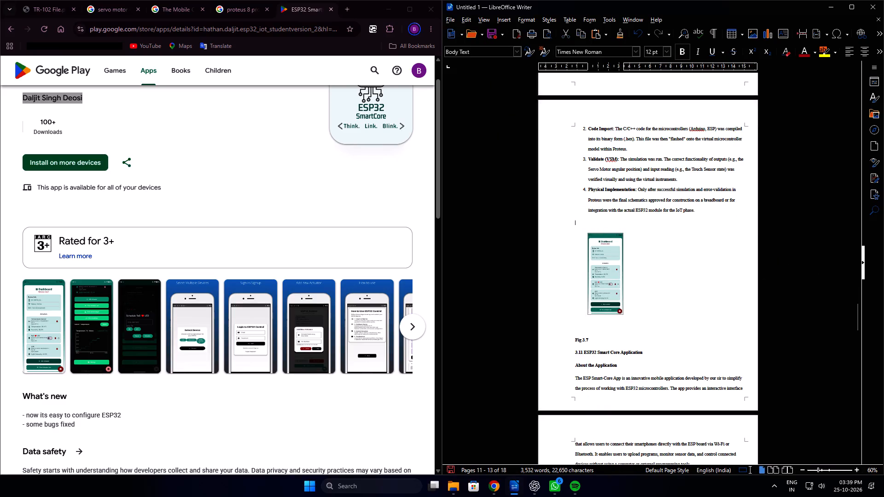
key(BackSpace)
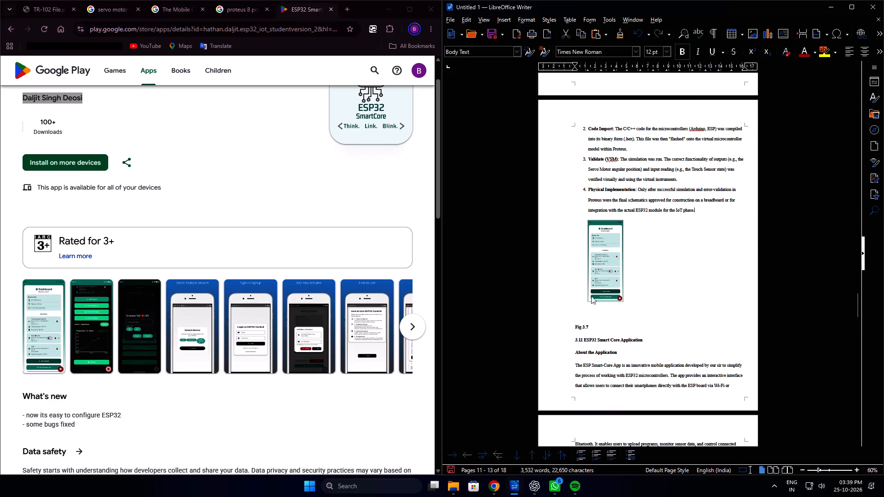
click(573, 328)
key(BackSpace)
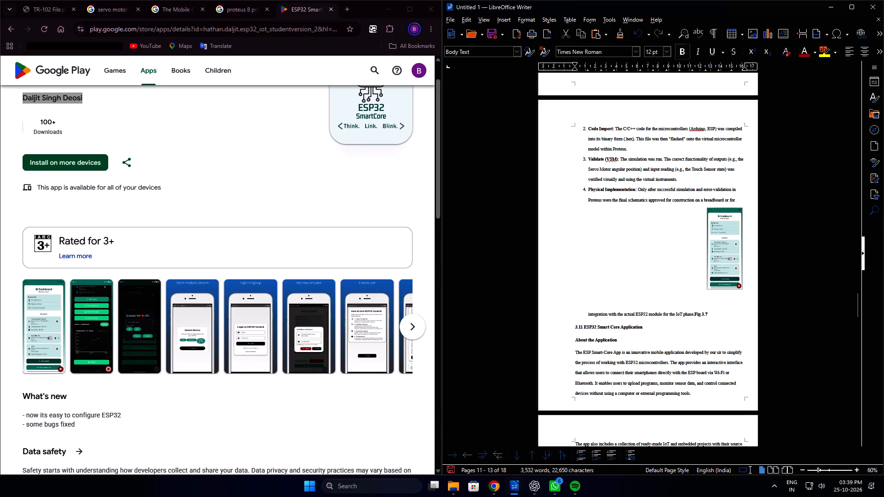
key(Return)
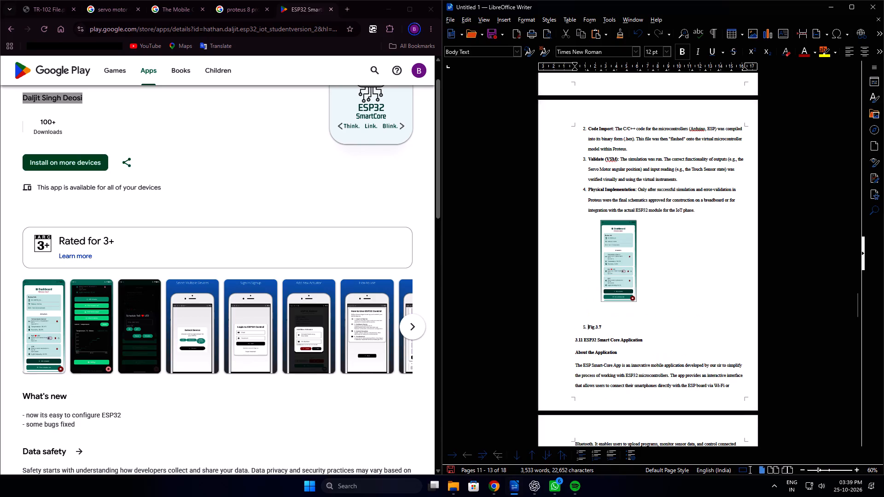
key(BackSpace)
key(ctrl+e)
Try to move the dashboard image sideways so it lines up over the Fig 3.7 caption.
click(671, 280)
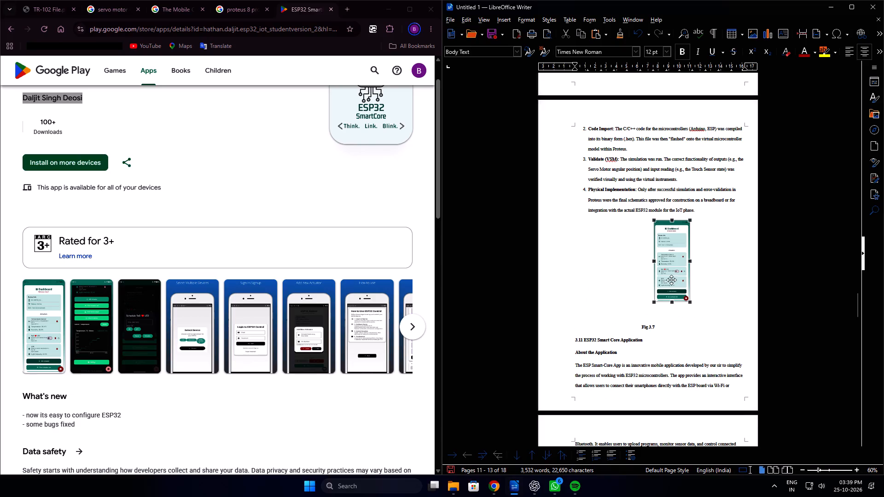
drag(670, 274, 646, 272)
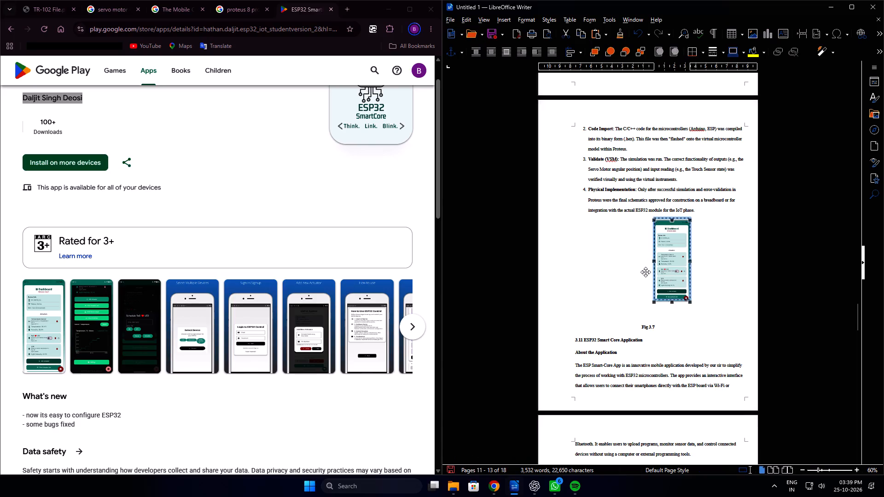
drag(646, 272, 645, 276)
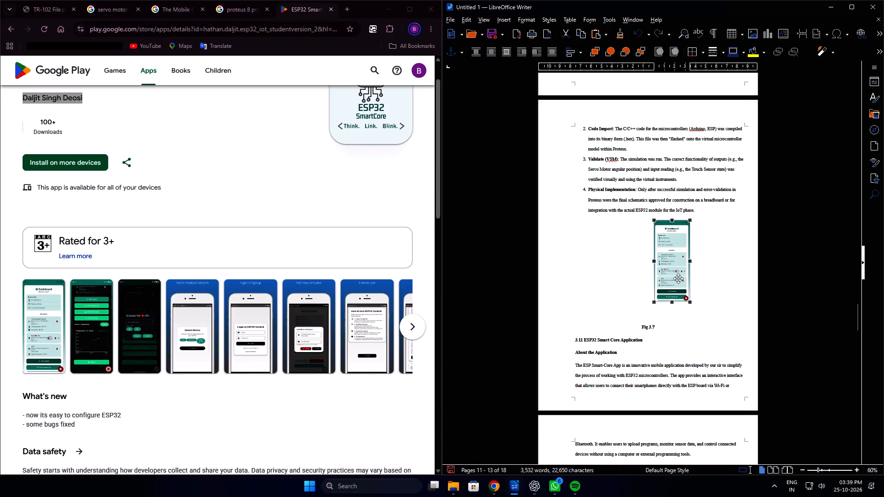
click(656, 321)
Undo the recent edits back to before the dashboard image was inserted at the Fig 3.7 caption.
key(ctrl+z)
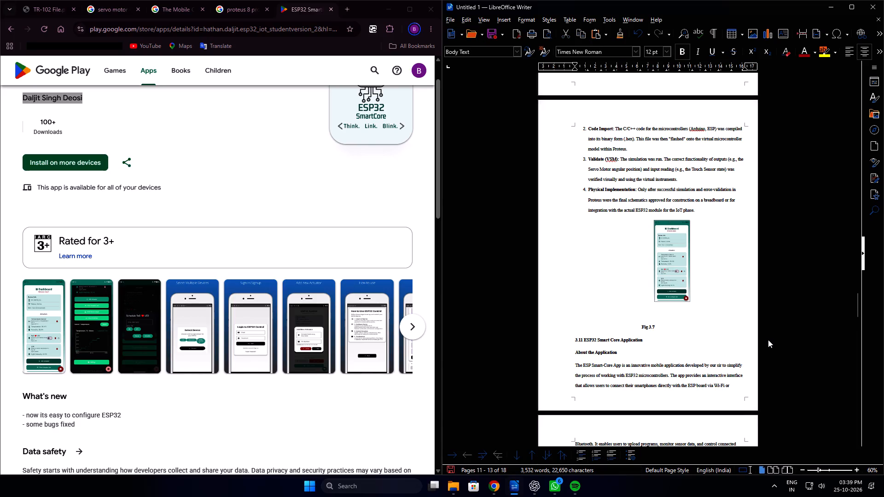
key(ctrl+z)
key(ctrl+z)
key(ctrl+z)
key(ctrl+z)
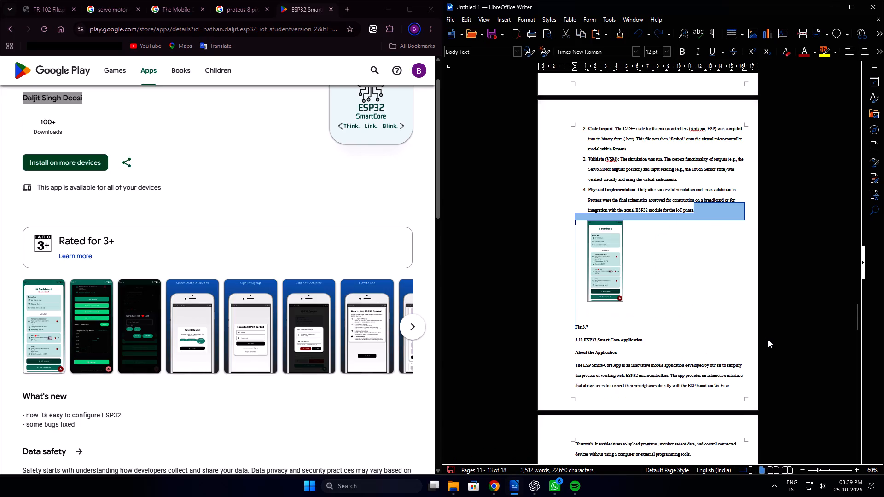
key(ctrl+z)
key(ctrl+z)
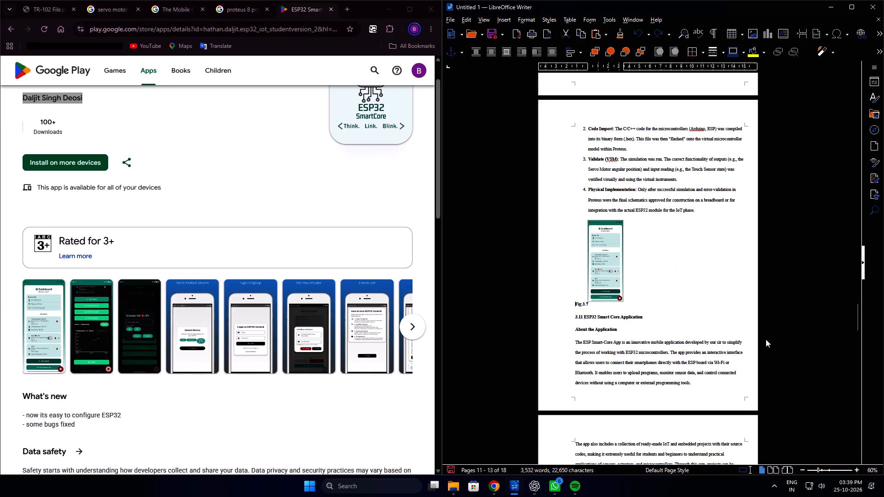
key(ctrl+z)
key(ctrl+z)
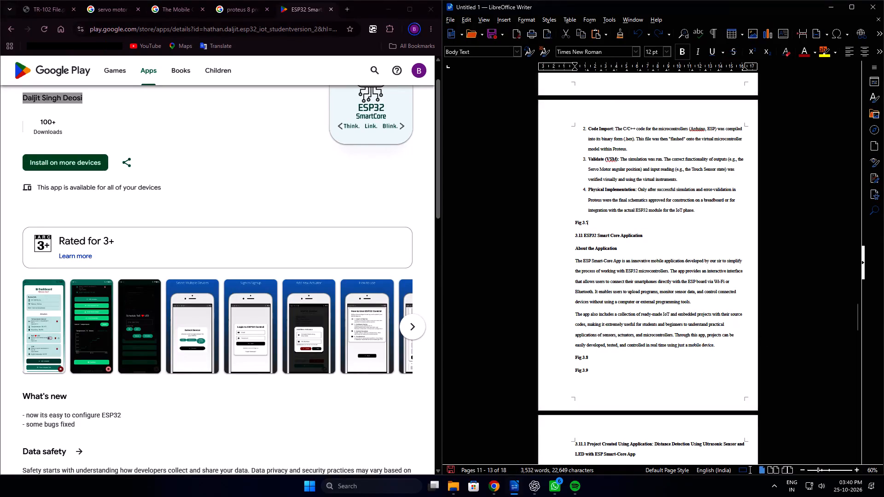
Add an unnumbered empty line after the Physical Implementation item, above the Fig 3.7 caption.
click(572, 221)
click(699, 212)
key(Return)
key(BackSpace)
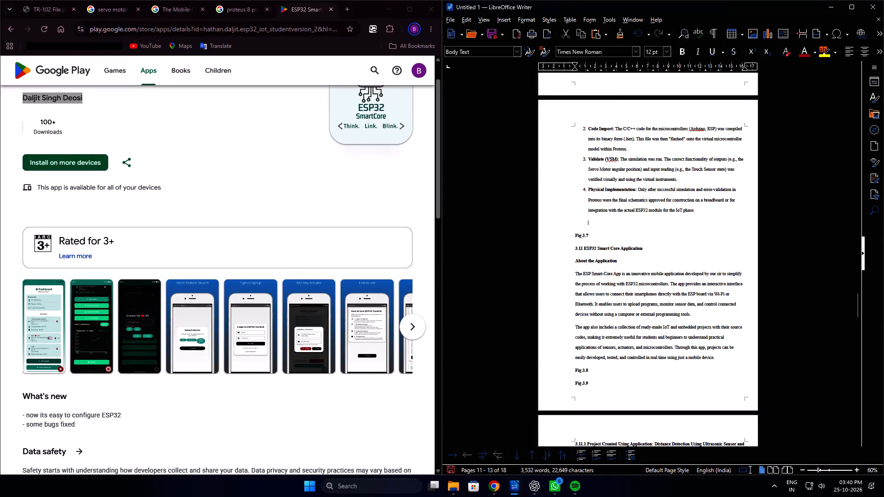
Copy the dashboard screenshot from the ESP32 SmartCore store page, paste it at the Fig 3.7 caption, and turn its text wrap off.
right_click(40, 323)
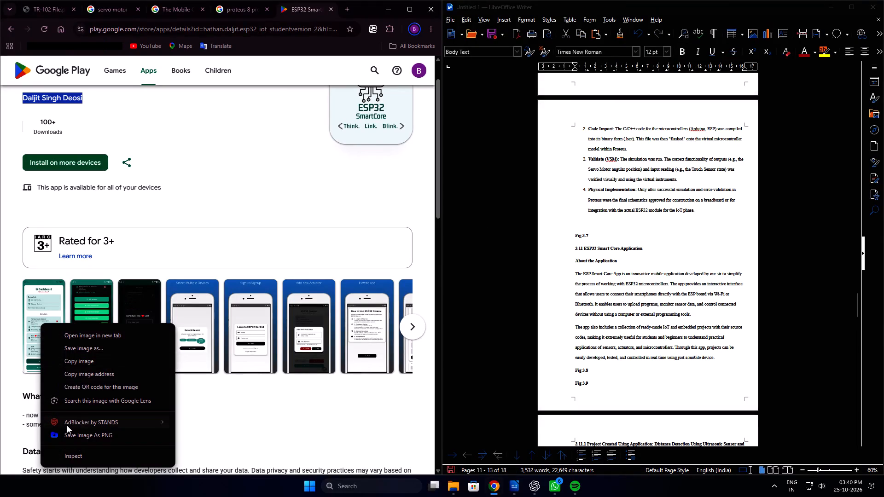
click(87, 355)
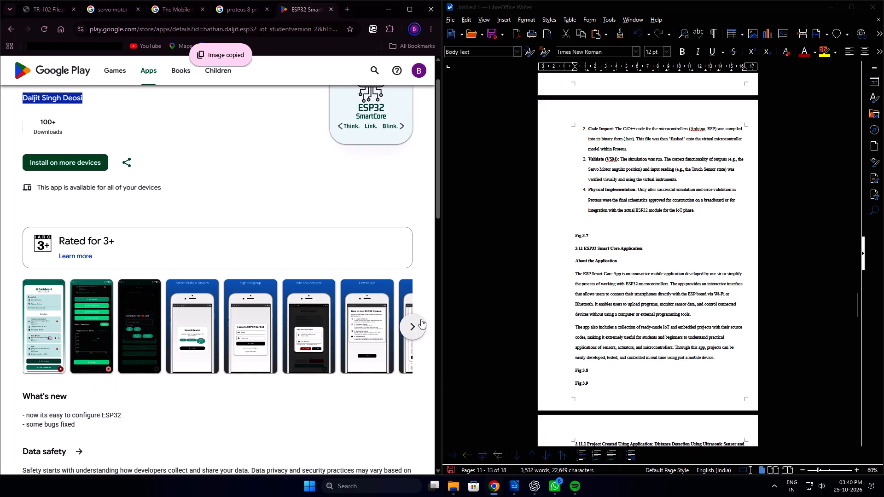
click(635, 226)
click(624, 221)
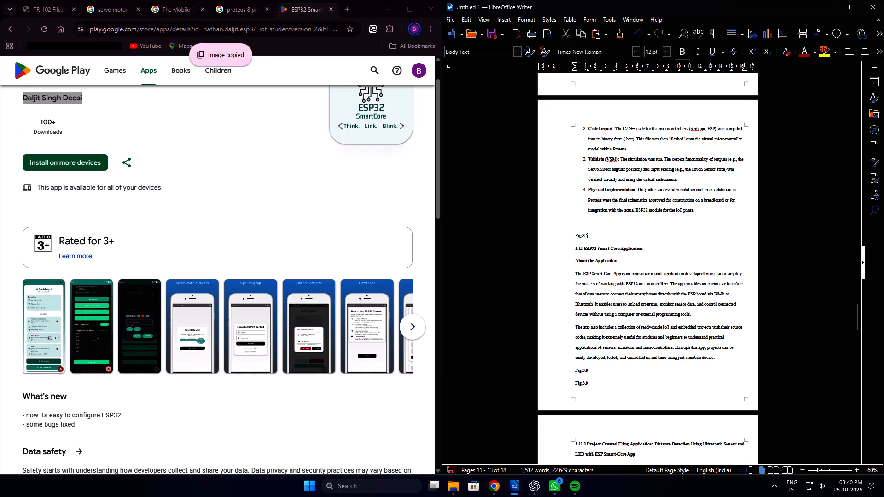
key(ctrl+v)
click(656, 243)
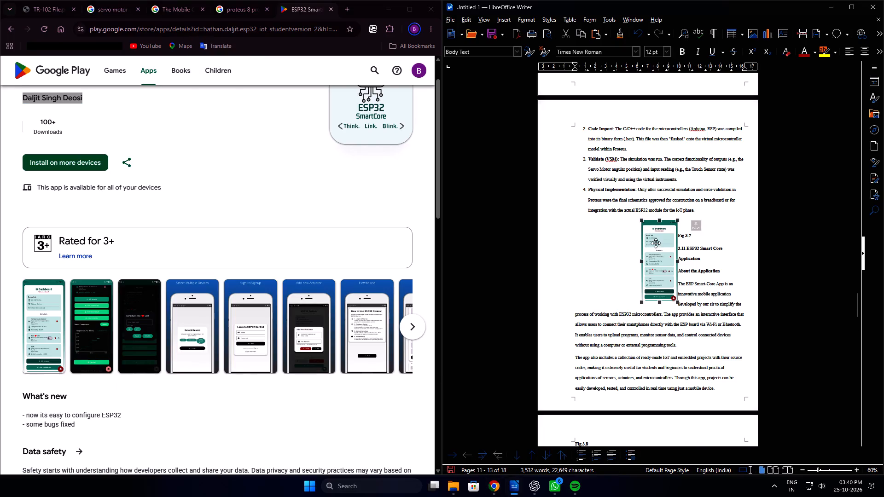
click(479, 48)
click(797, 296)
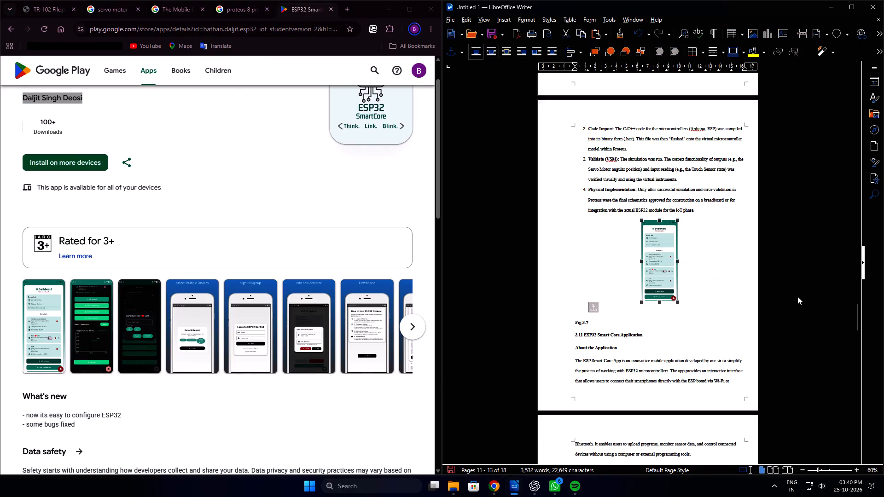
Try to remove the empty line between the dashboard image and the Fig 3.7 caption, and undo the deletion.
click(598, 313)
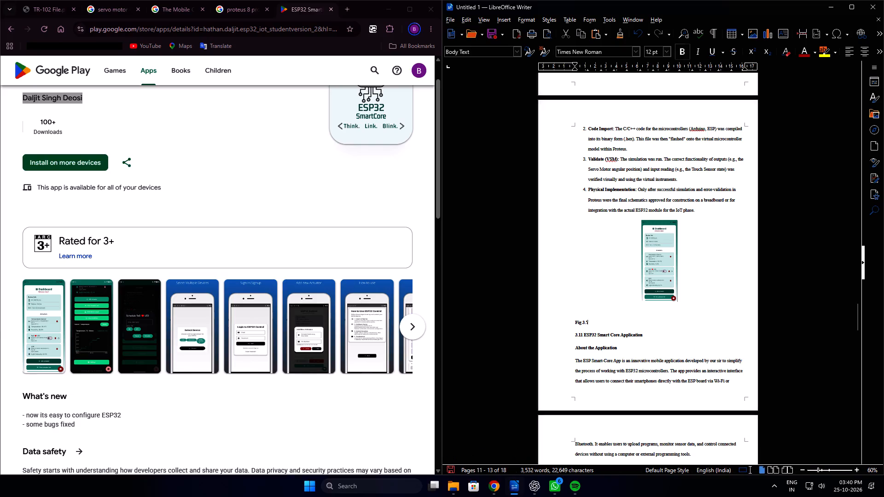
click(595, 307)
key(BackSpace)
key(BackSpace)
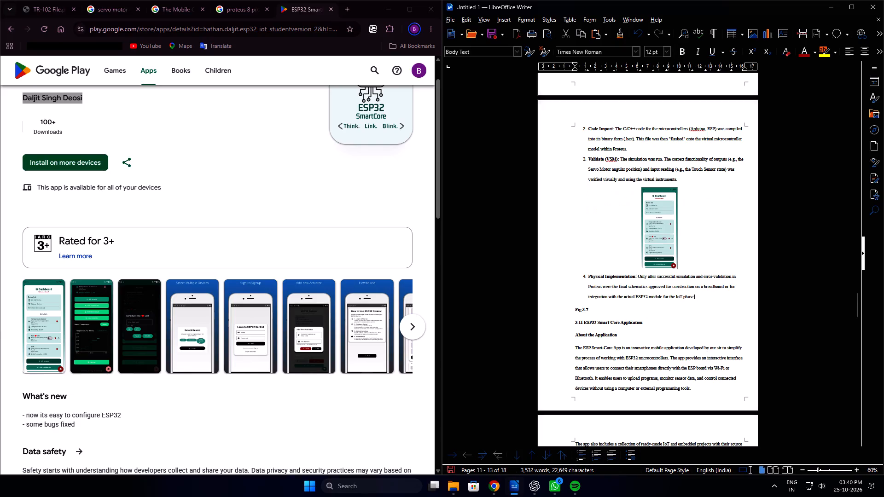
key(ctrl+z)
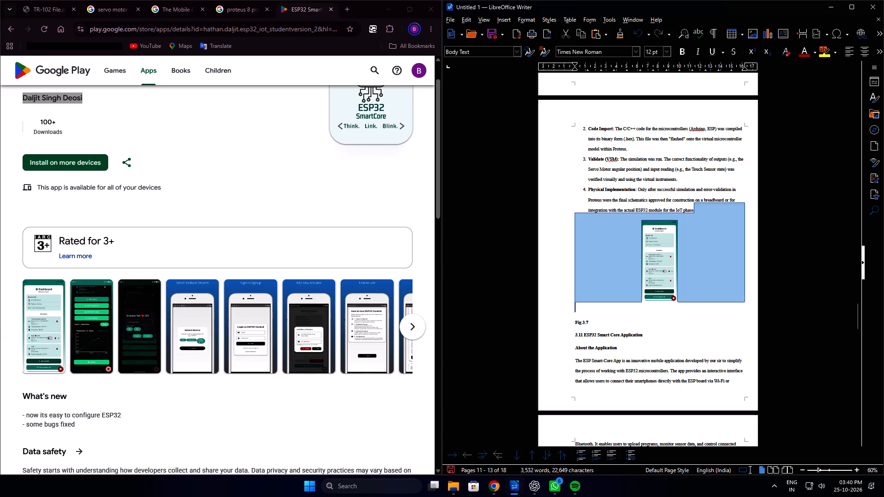
Delete the empty line above the Fig 3.7 caption and place the dashboard image between the Physical Implementation item and the caption.
click(628, 323)
drag(602, 325, 540, 323)
click(599, 324)
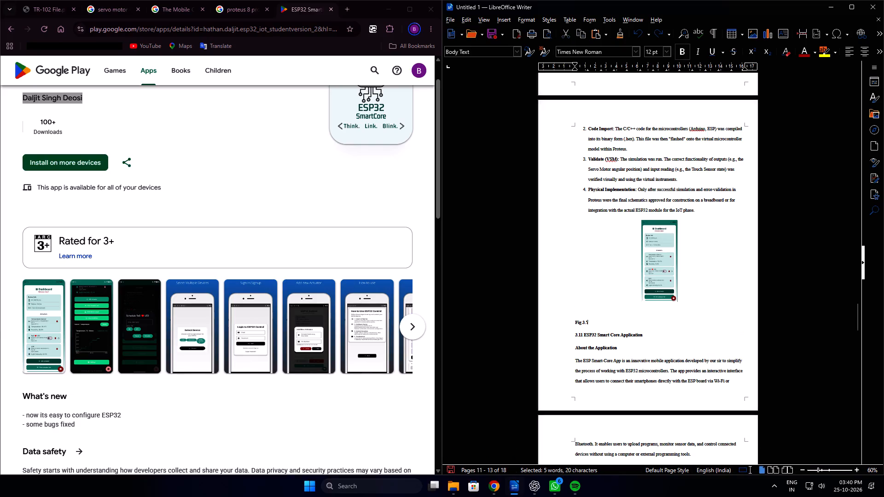
click(593, 308)
key(BackSpace)
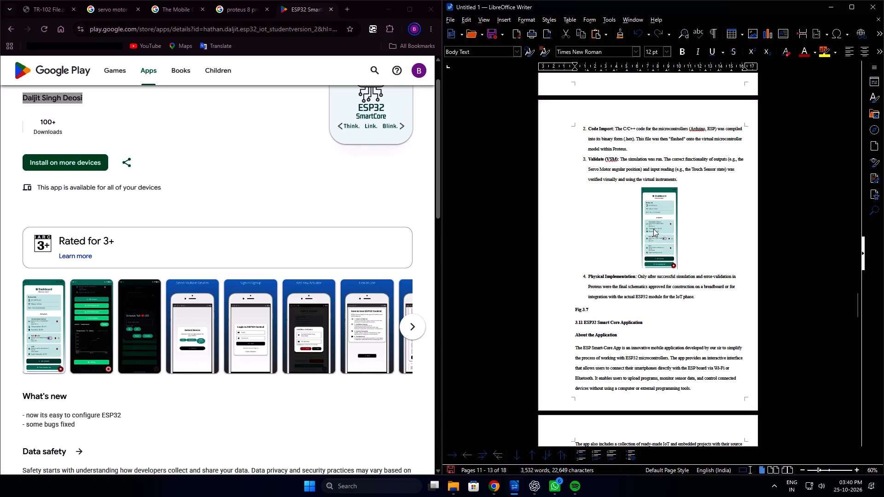
drag(654, 229, 649, 304)
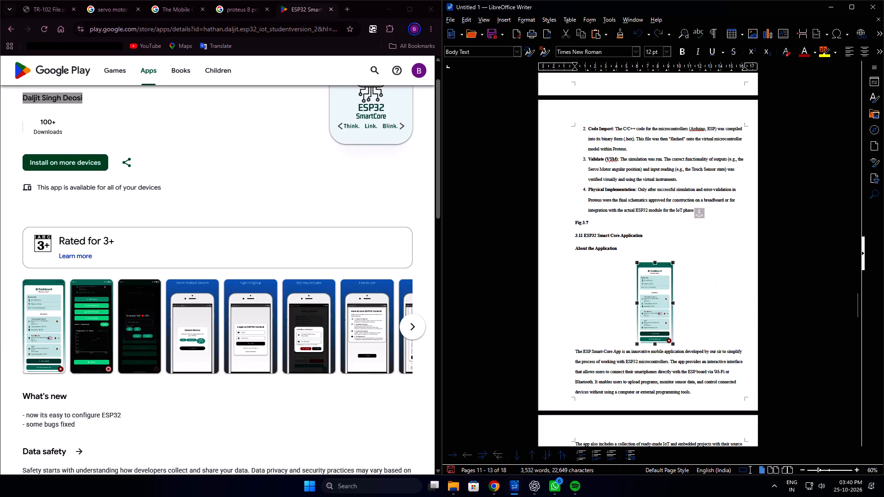
drag(649, 303, 649, 259)
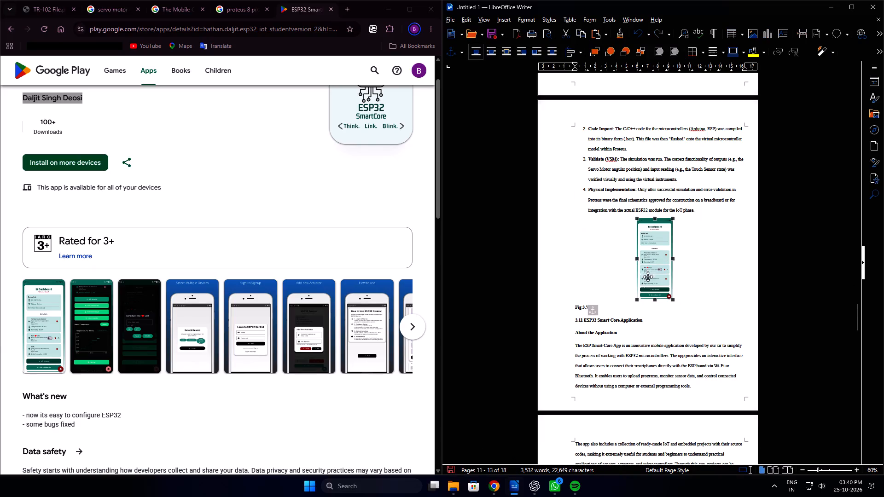
Centre the Fig 3.7 caption beneath the dashboard image.
click(585, 303)
drag(590, 306, 590, 306)
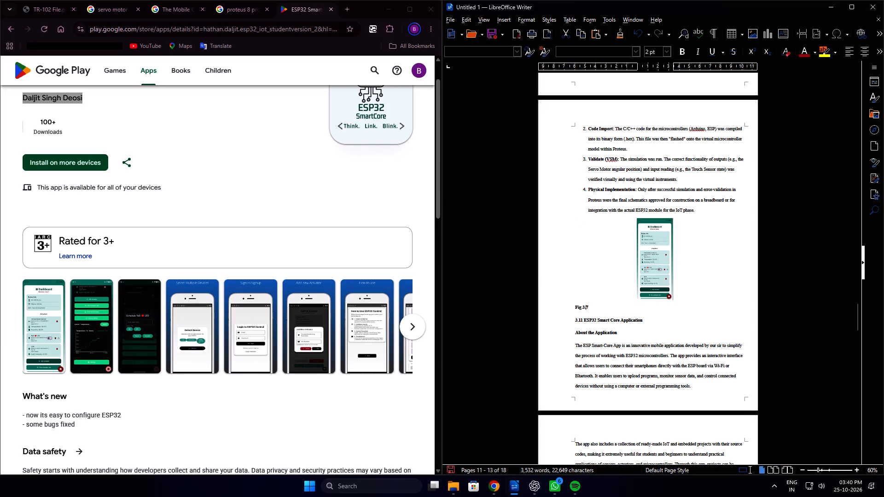
drag(590, 306, 563, 307)
key(ctrl+e)
click(800, 298)
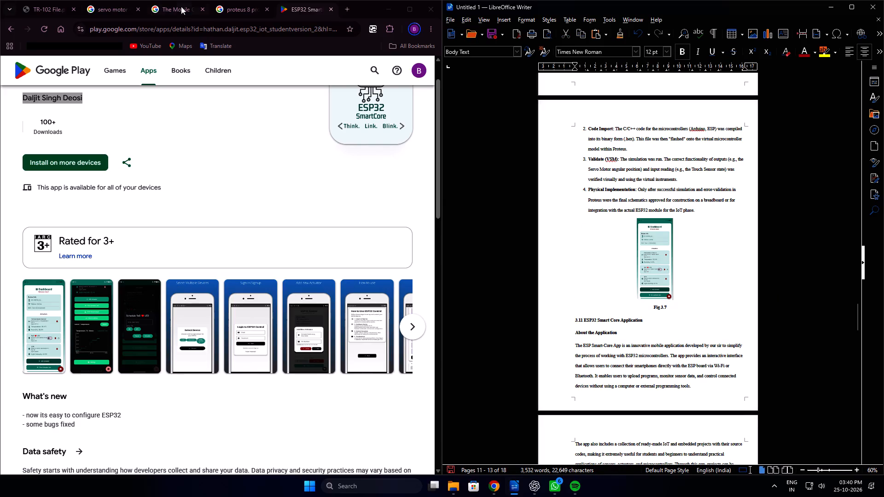
Compare sections 3.11.1 and 3.12 of the reference TR-102 File PDF with the report's pages around the Fig 3.8 and Fig 3.9 captions.
click(223, 9)
click(128, 12)
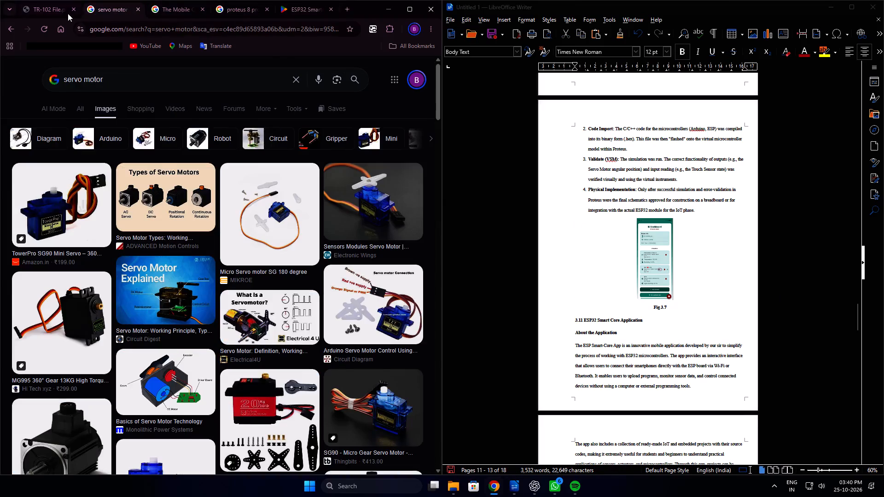
click(64, 13)
scroll(177, 359, down, 11)
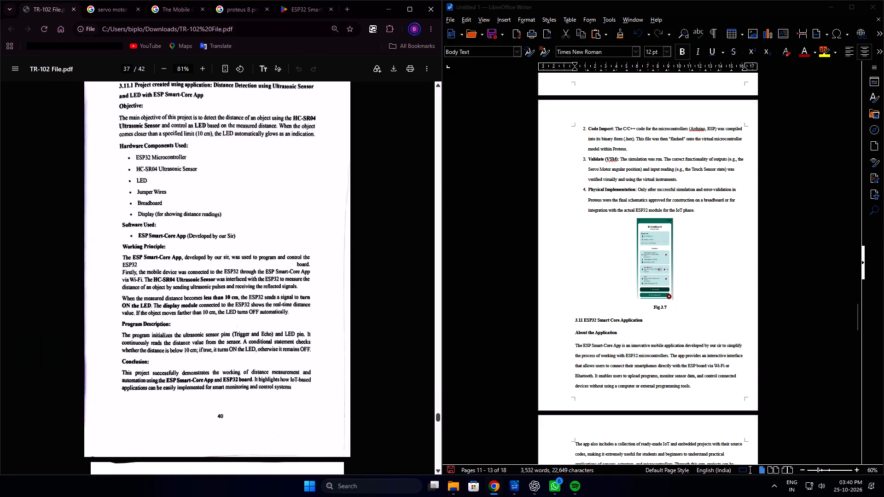
scroll(173, 358, up, 4)
scroll(173, 358, down, 5)
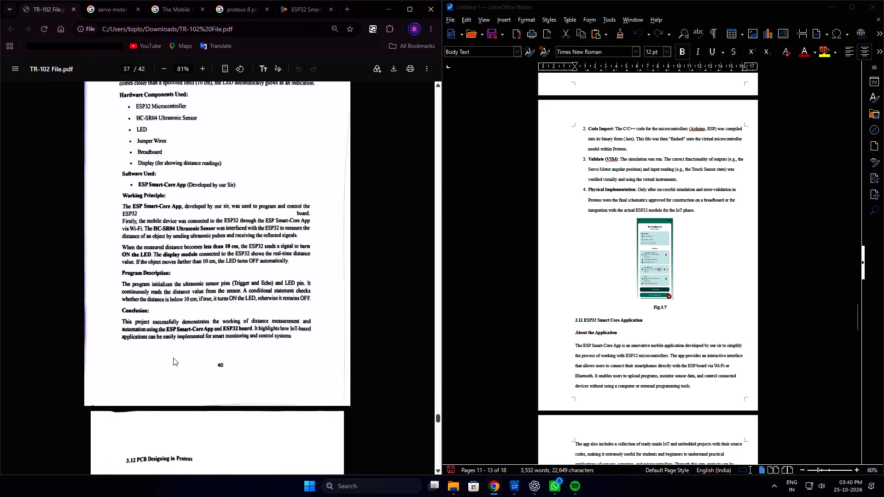
scroll(173, 358, down, 9)
scroll(173, 358, up, 4)
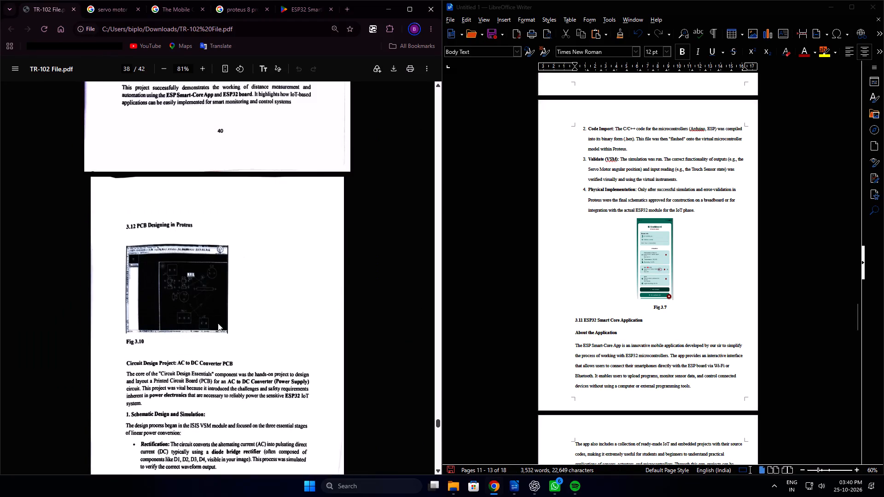
scroll(538, 354, down, 5)
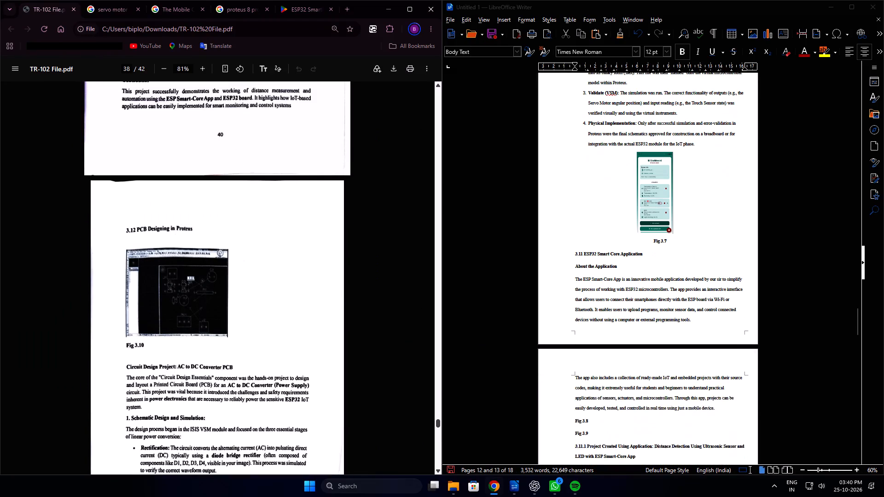
scroll(539, 347, down, 9)
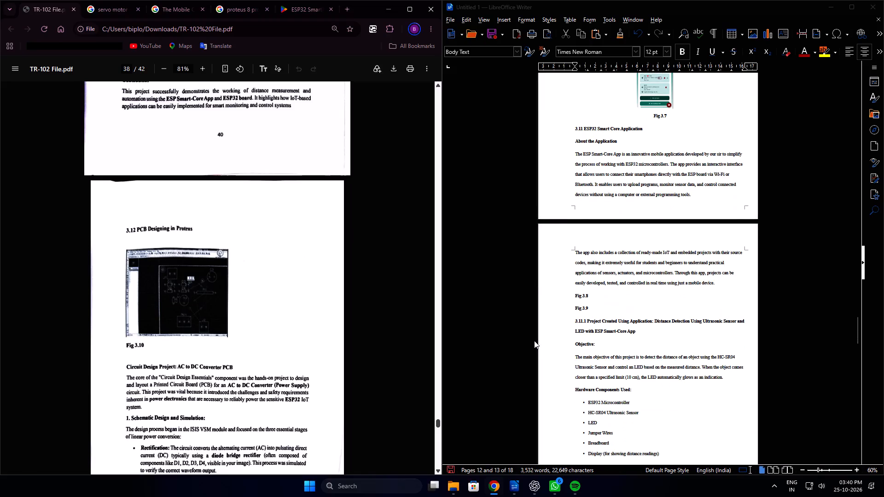
scroll(204, 315, up, 9)
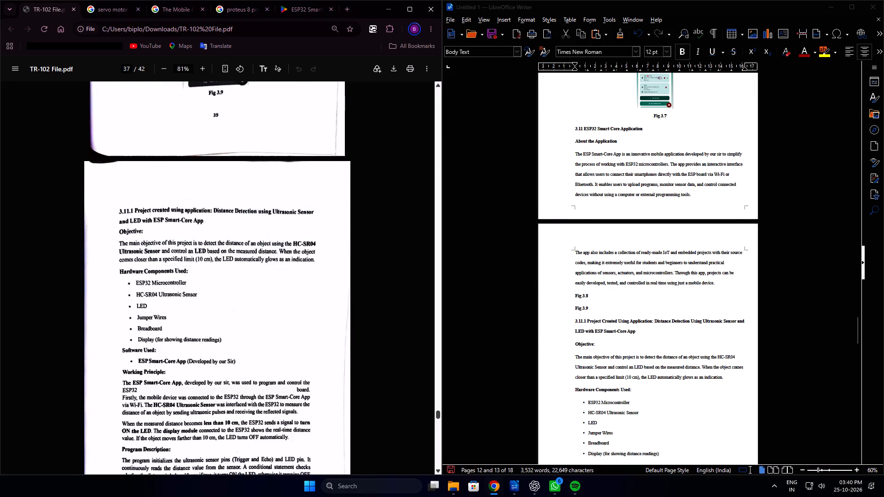
scroll(201, 321, up, 4)
scroll(201, 321, down, 10)
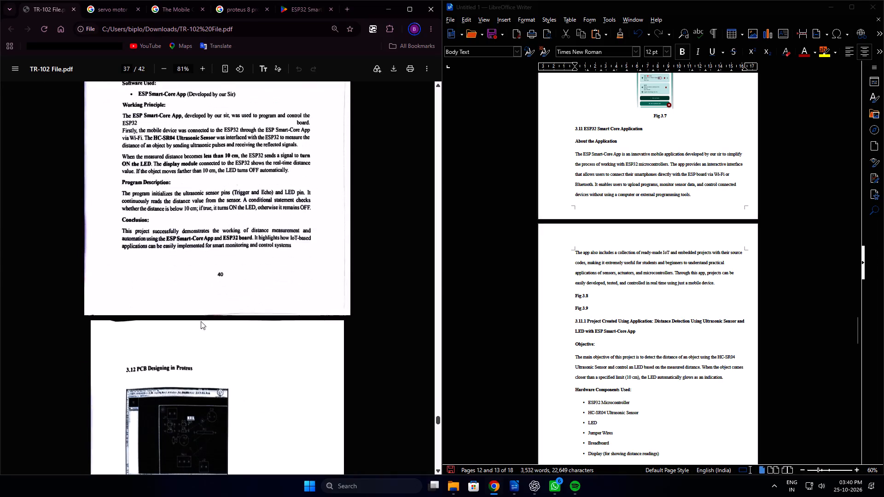
click(578, 459)
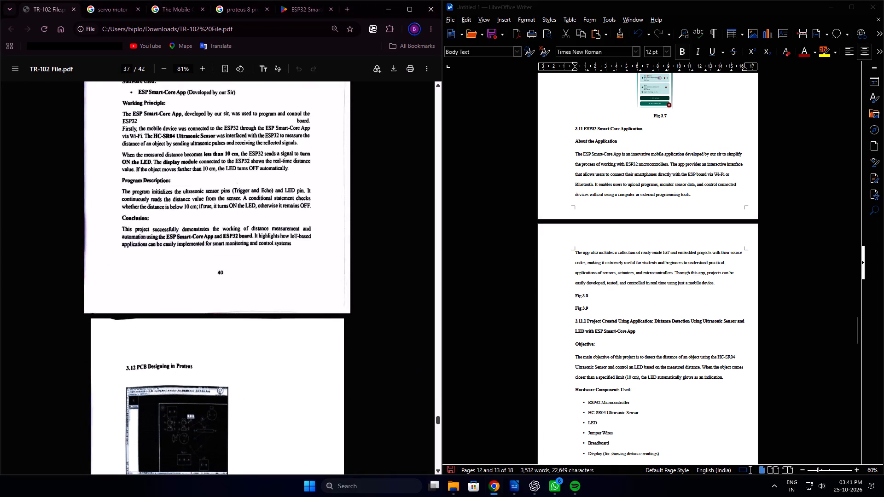
scroll(633, 410, down, 6)
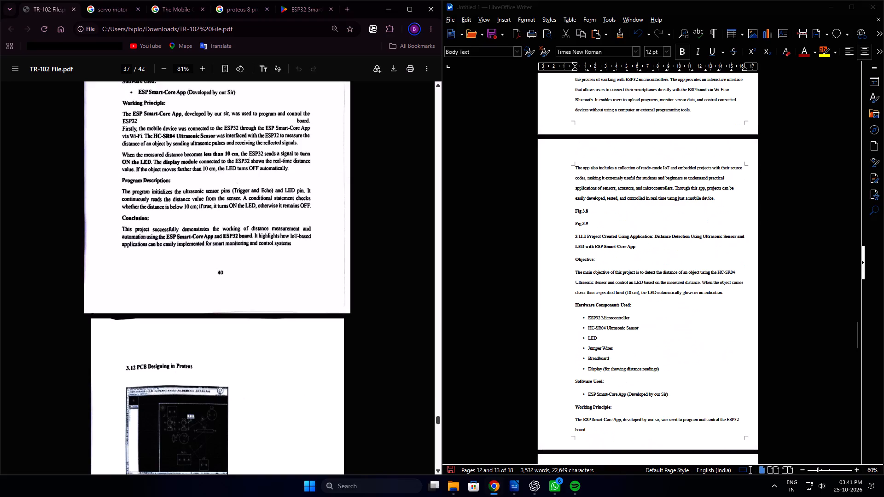
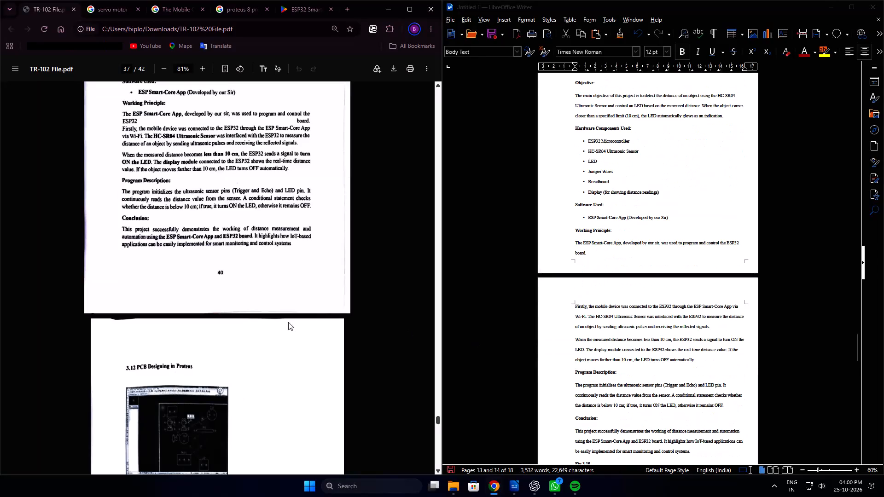
Examine sections 3.11 to 3.12 of the reference PDF for the Fig 3.8, 3.9 and 3.10 images and compare with the report.
scroll(633, 374, up, 10)
scroll(291, 306, down, 6)
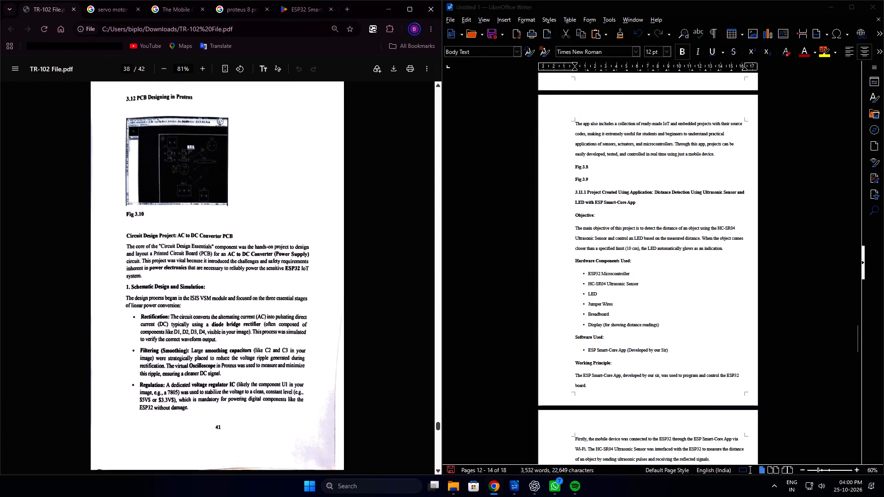
scroll(291, 305, up, 5)
scroll(291, 305, down, 1)
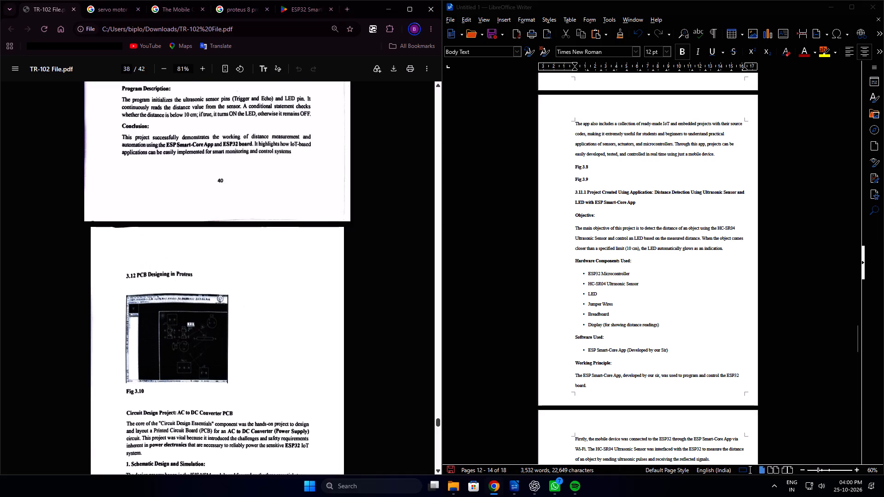
scroll(198, 319, up, 6)
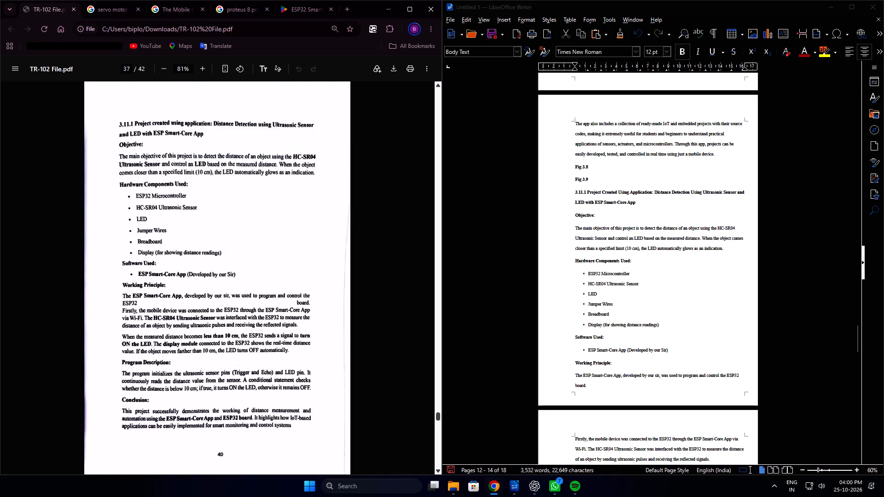
scroll(202, 318, up, 7)
scroll(606, 322, up, 5)
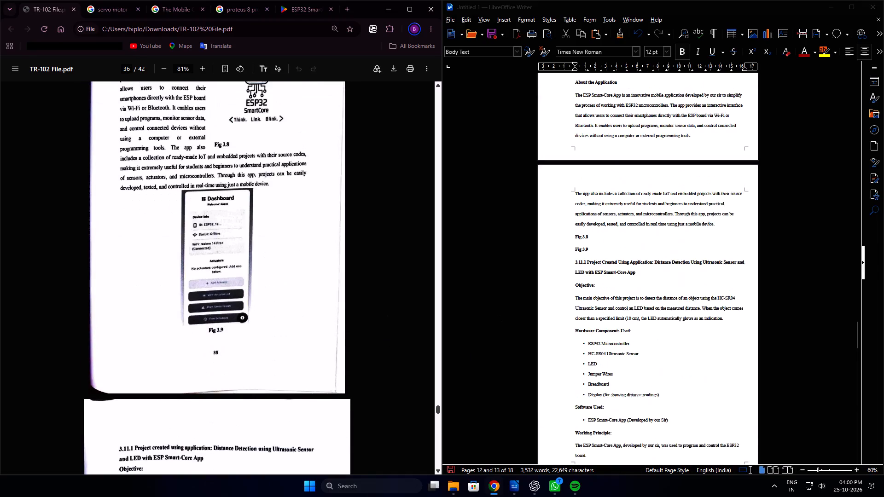
scroll(606, 322, up, 4)
scroll(260, 303, down, 4)
scroll(260, 303, up, 7)
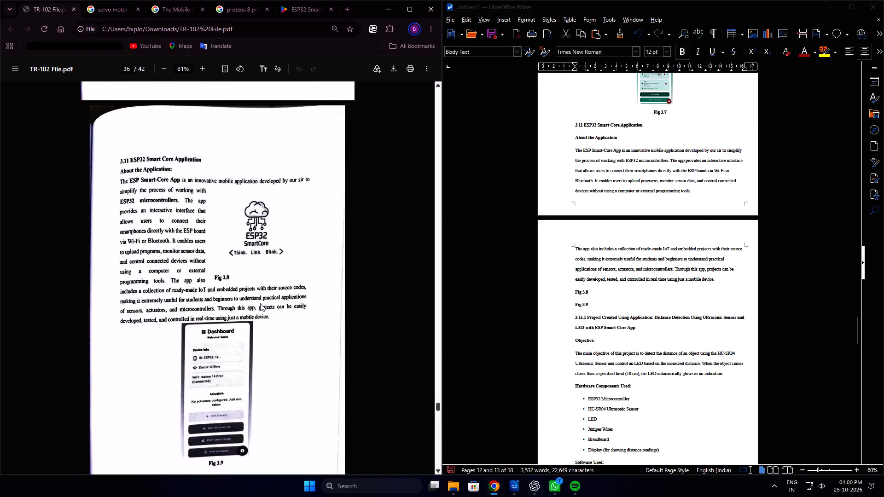
scroll(260, 303, down, 1)
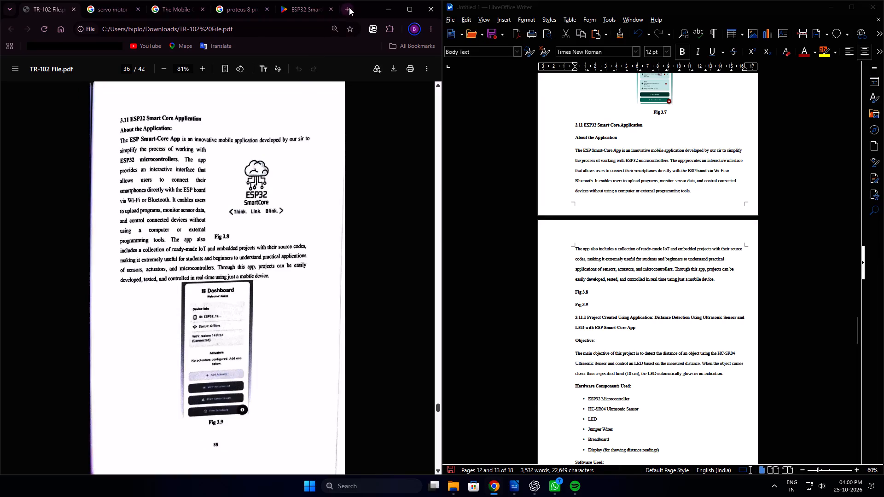
Switch to the ESP32 SmartCore page on Google Play and capture a snip of the app logo.
click(302, 6)
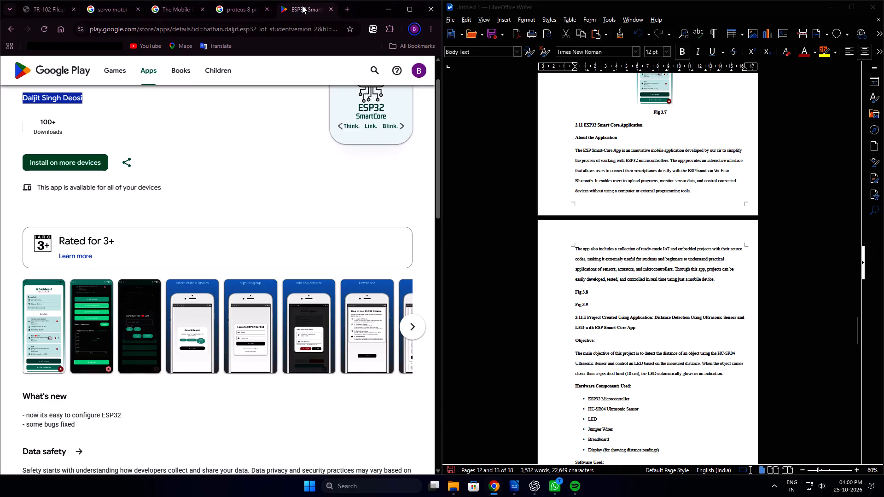
scroll(317, 195, up, 5)
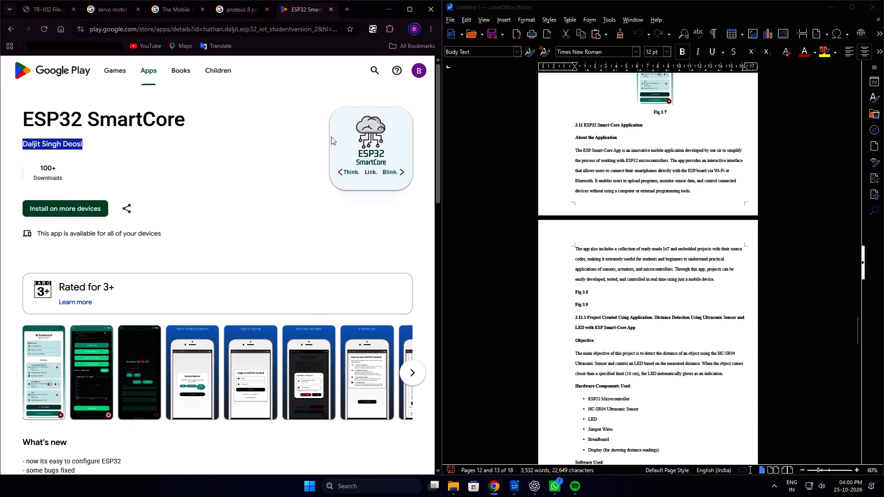
key(Print)
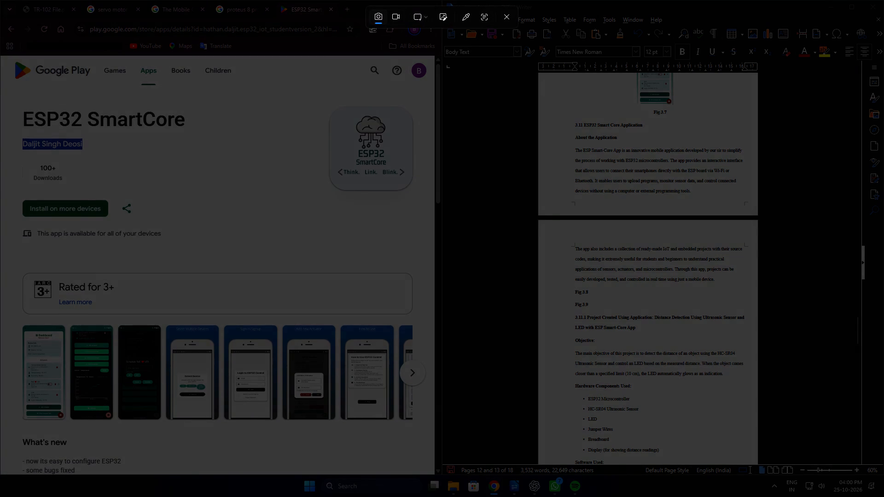
drag(329, 107, 413, 190)
Insert an empty line above the Fig 3.8 caption, after the paragraph ending "using just a mobile device".
scroll(736, 238, up, 6)
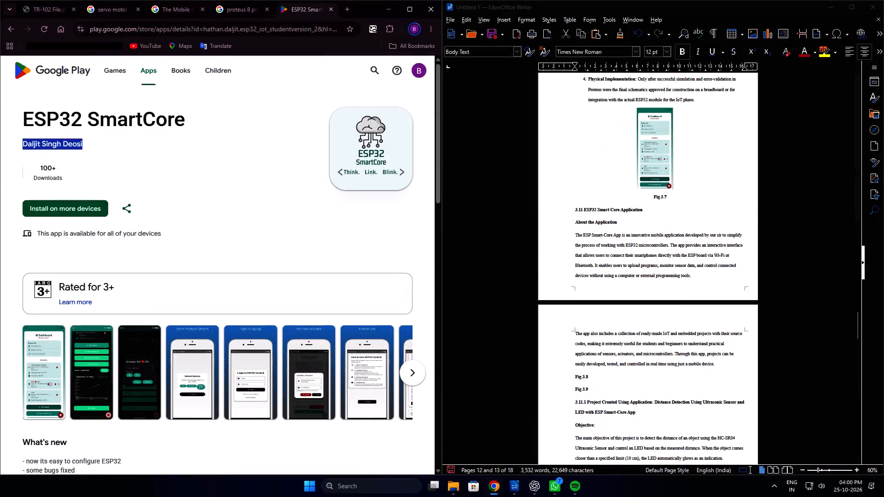
scroll(703, 274, up, 11)
scroll(695, 279, down, 7)
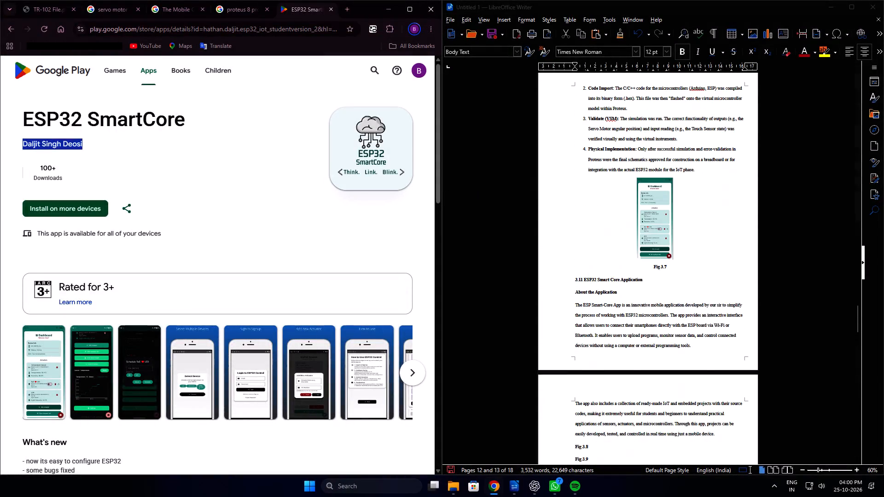
scroll(693, 281, down, 4)
scroll(657, 344, down, 2)
click(723, 338)
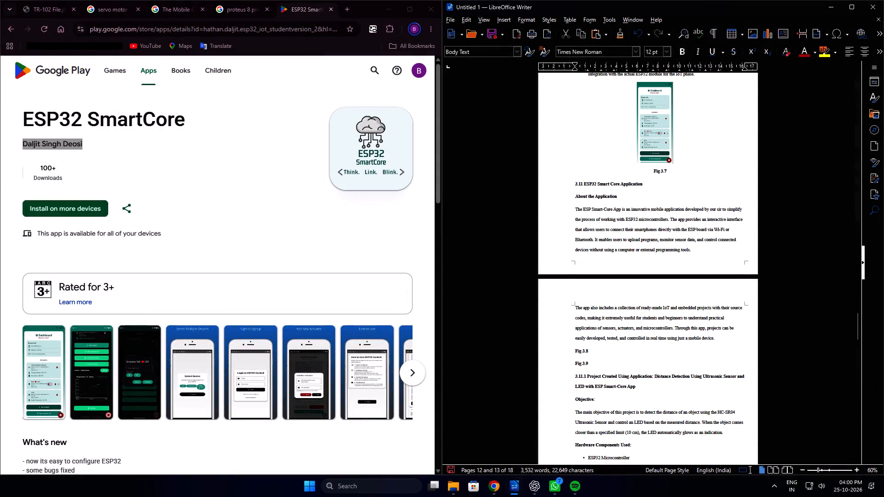
key(Return)
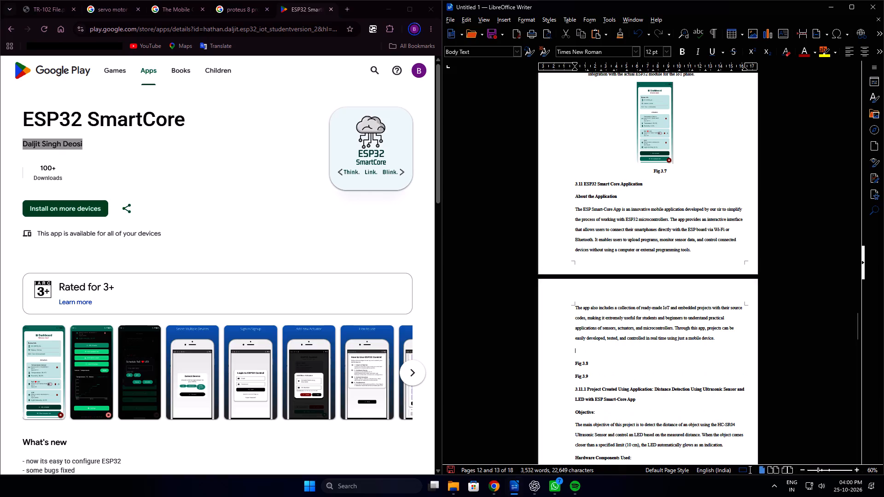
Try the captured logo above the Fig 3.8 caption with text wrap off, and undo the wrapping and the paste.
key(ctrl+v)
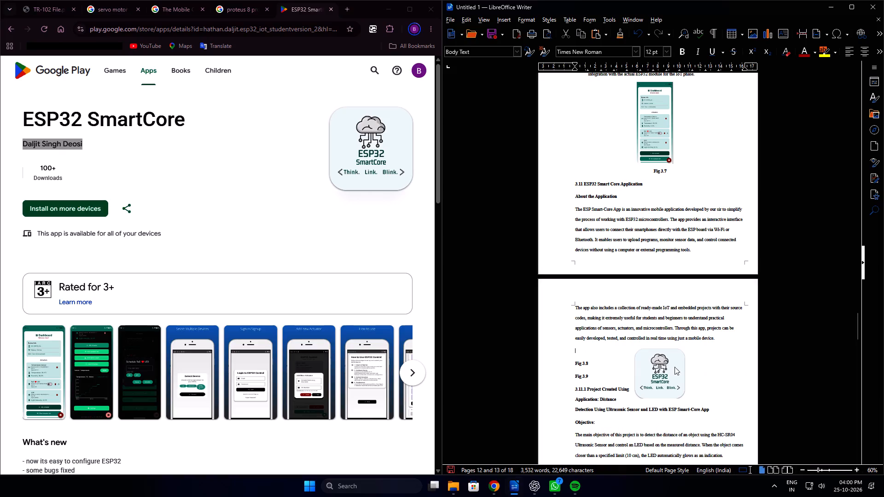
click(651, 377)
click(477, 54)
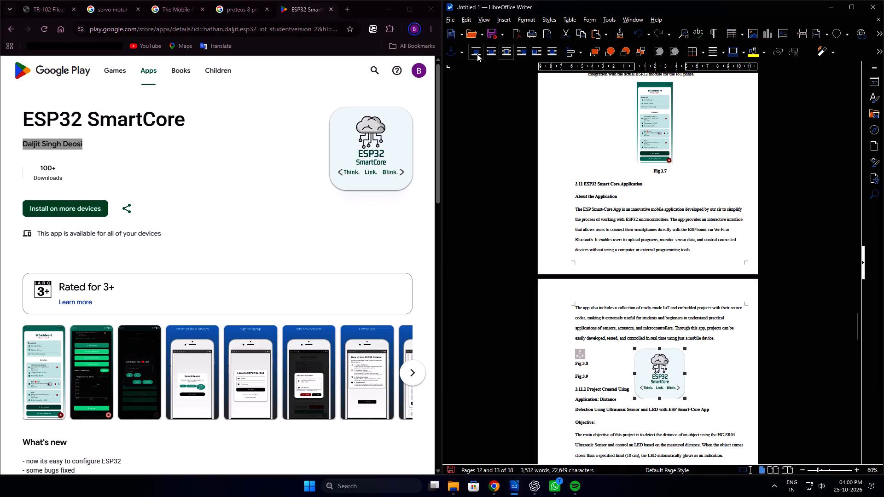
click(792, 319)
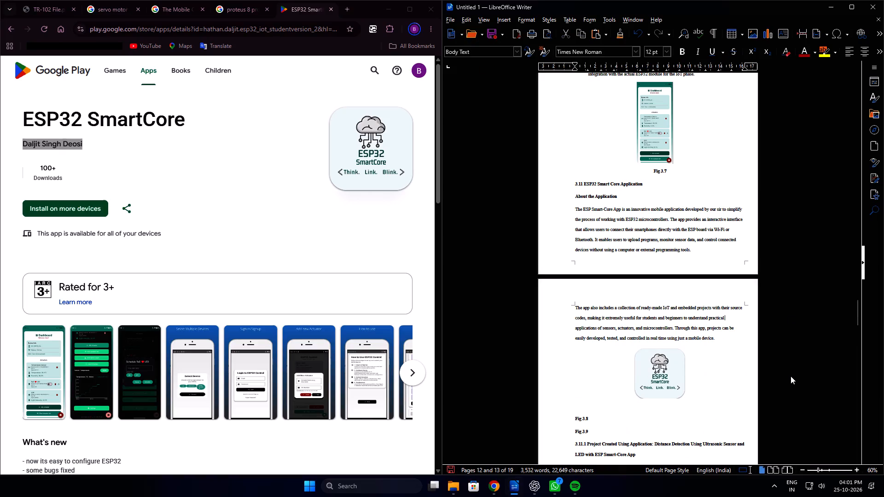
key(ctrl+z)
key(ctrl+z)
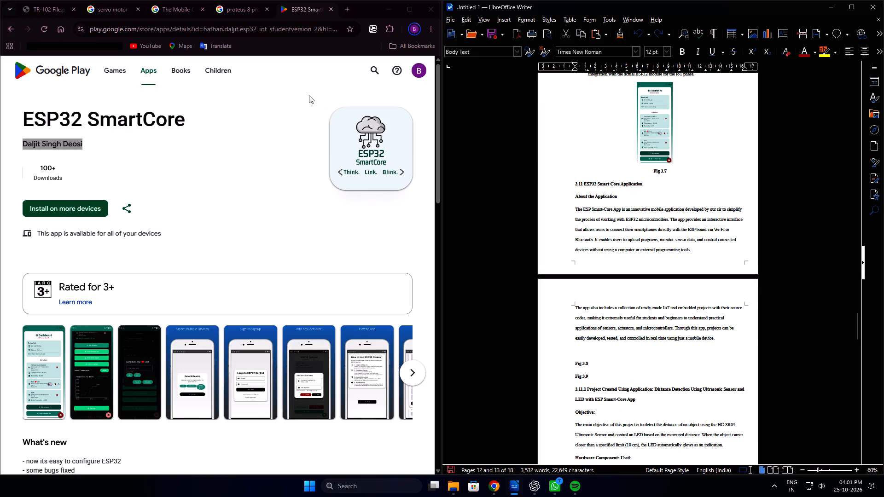
Recapture the ESP32 SmartCore logo from the Google Play page with a small margin around its edges.
key(Print)
drag(326, 102, 423, 190)
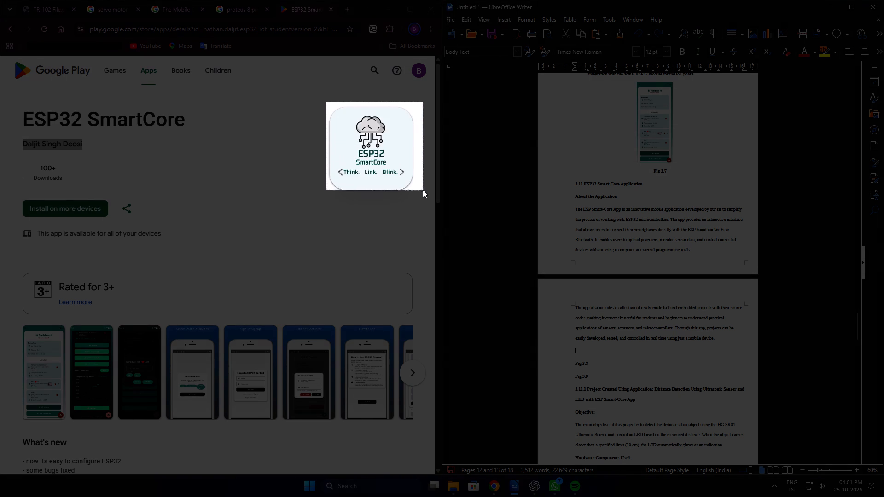
drag(423, 190, 415, 193)
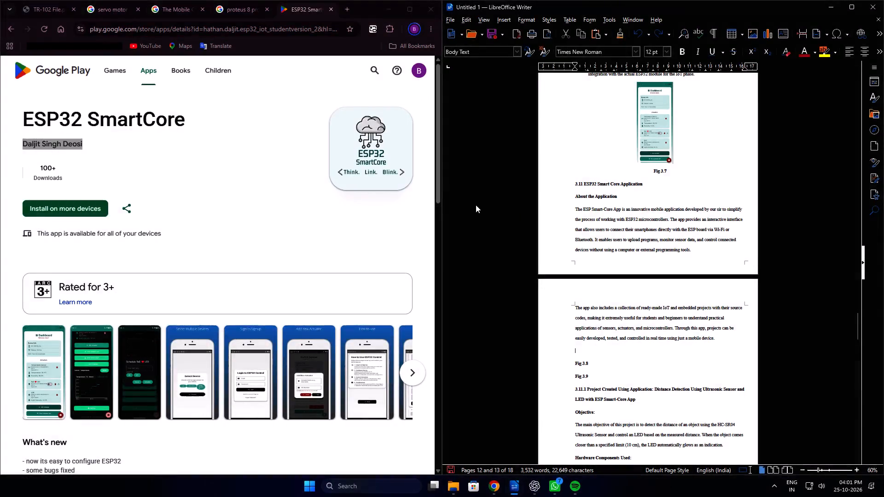
Paste the new logo snip into the empty line above the Fig 3.8 caption and set its text wrap to none.
click(609, 351)
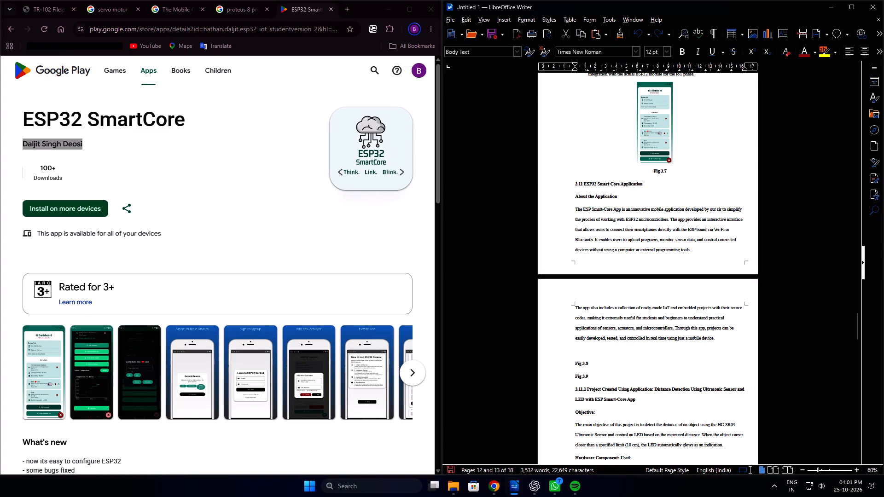
key(ctrl+v)
click(660, 362)
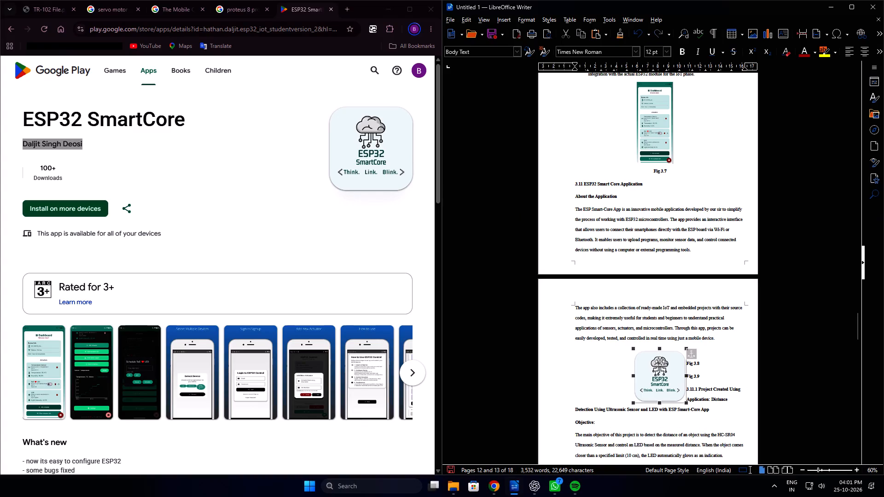
click(480, 53)
click(805, 300)
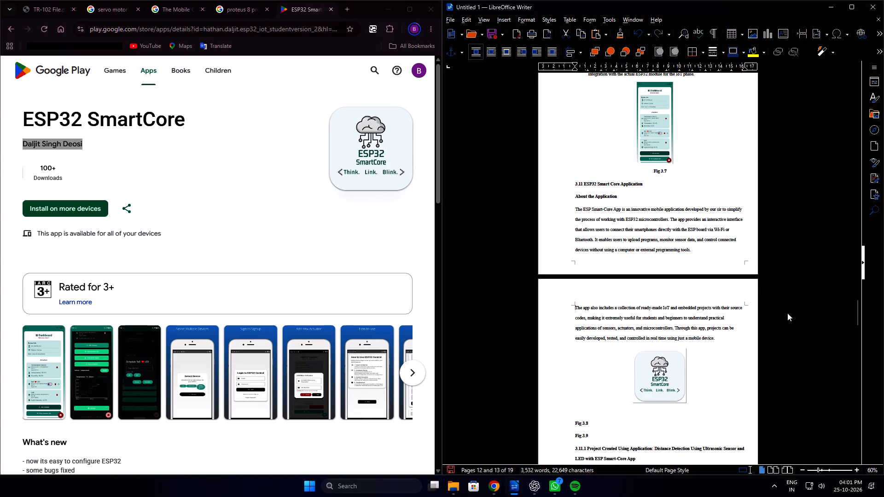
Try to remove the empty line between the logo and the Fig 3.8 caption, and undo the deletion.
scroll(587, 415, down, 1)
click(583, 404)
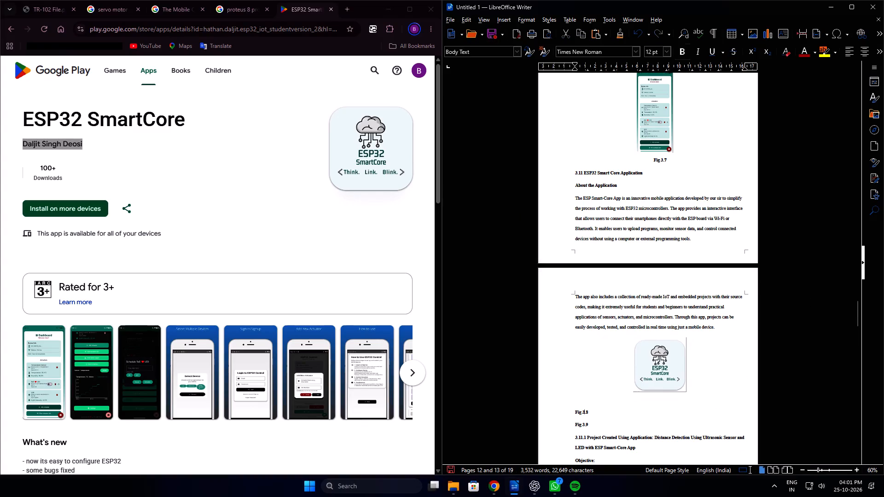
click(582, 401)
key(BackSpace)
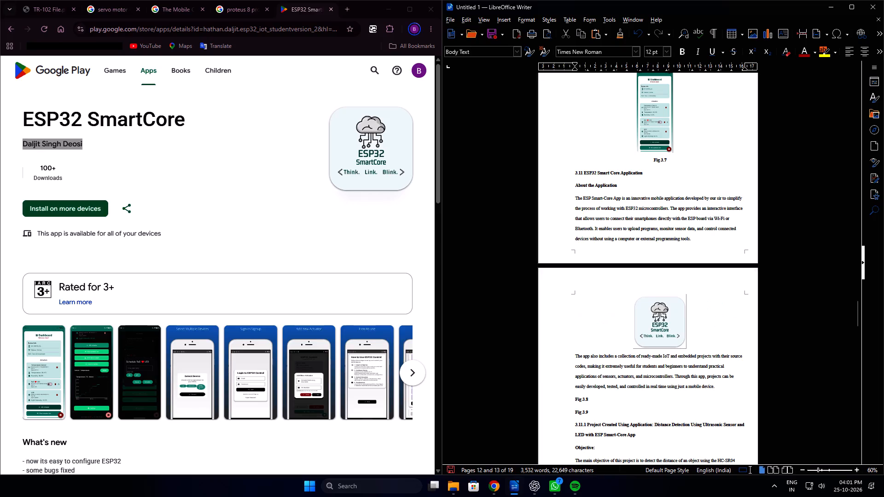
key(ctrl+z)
Centre the Fig 3.8 caption beneath the ESP32 SmartCore logo.
click(538, 396)
drag(595, 412, 552, 411)
key(ctrl+e)
click(786, 410)
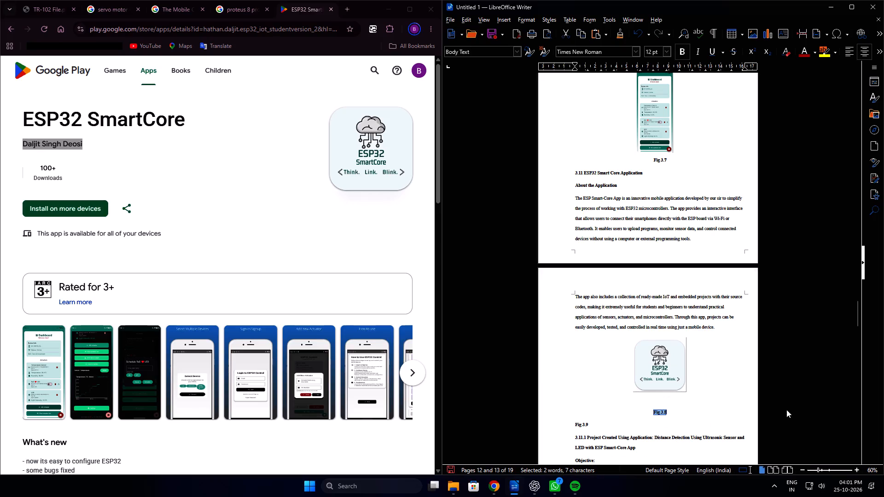
Check the report around the Fig 3.9 caption and return to the reference TR-102 File PDF.
scroll(766, 412, down, 7)
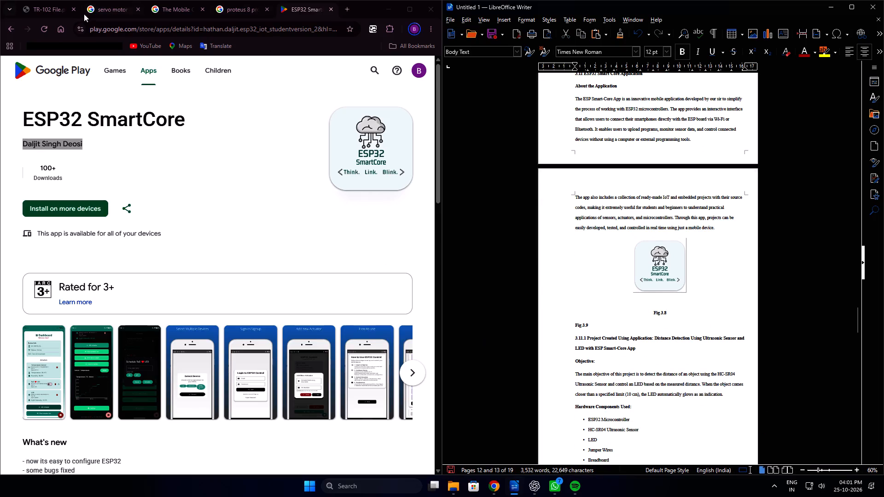
click(44, 10)
Switch to Spotify, resume playback of the current song, and hide its window again.
click(577, 485)
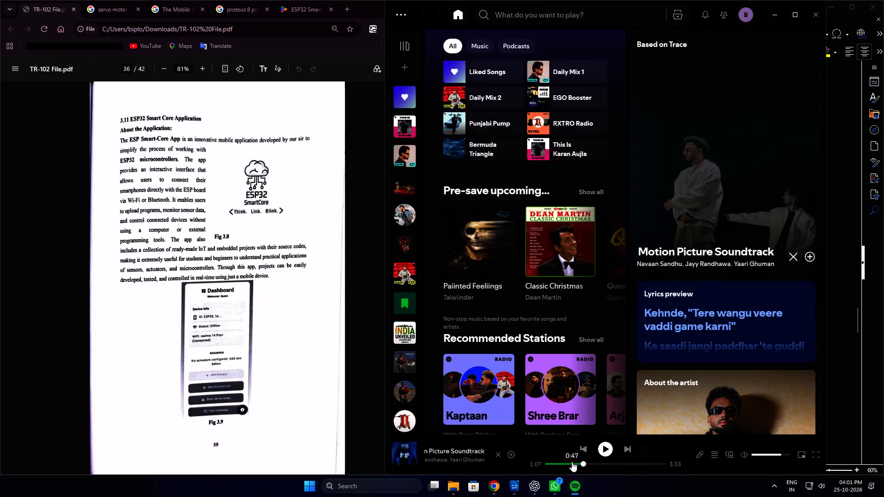
click(608, 449)
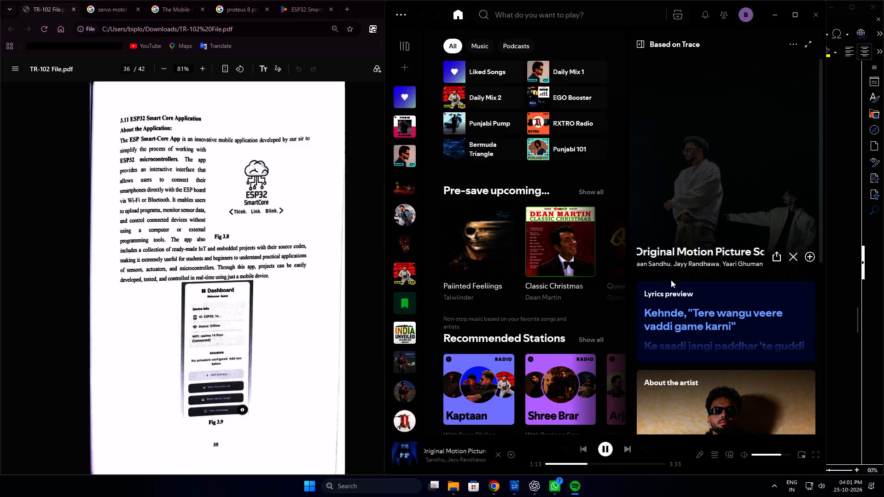
click(580, 488)
click(576, 490)
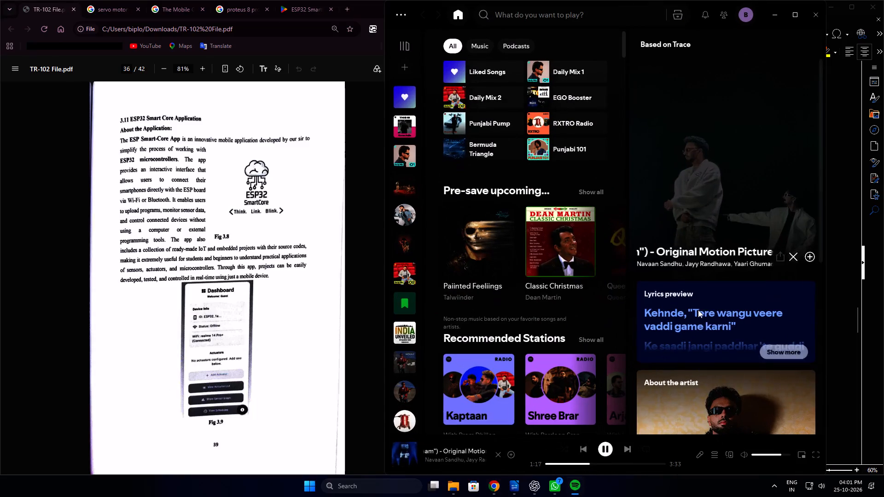
scroll(698, 312, down, 5)
scroll(699, 319, up, 4)
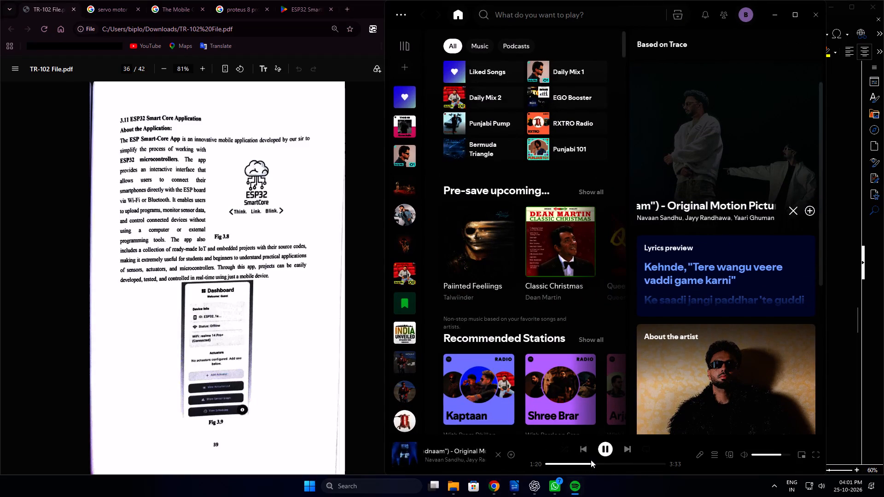
click(575, 490)
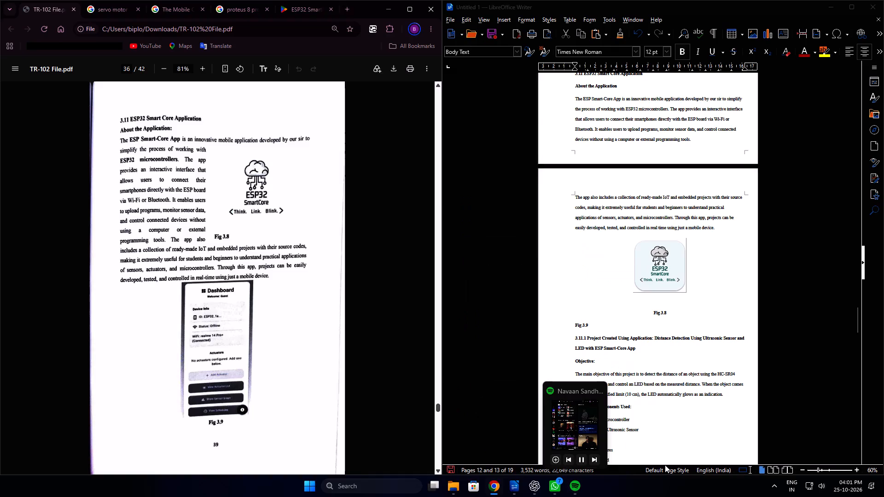
Compare the reference PDF's section 3.11 page with the report's layout around the Fig 3.8 and Fig 3.9 captions.
click(800, 401)
scroll(306, 373, down, 5)
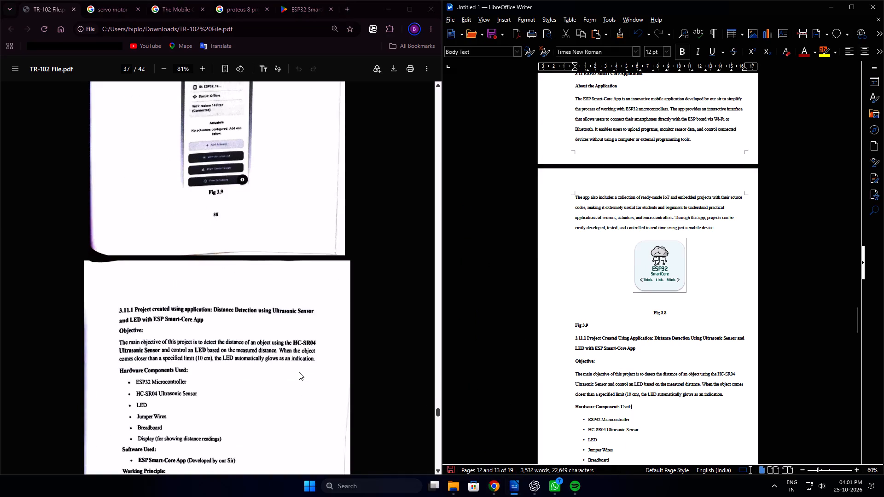
scroll(299, 371, up, 12)
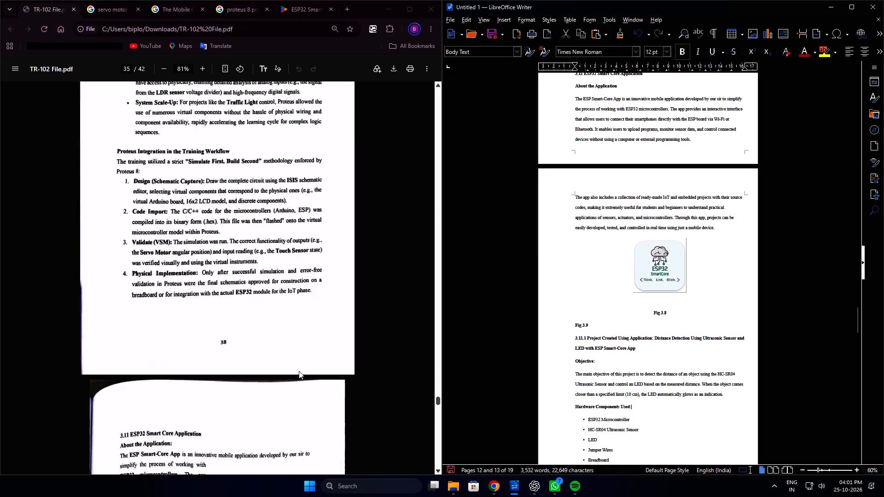
scroll(299, 371, down, 7)
scroll(685, 393, up, 4)
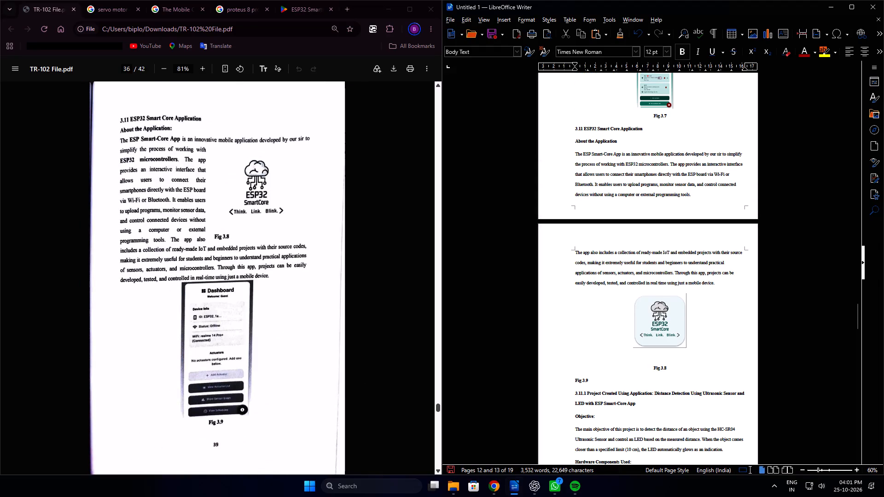
scroll(660, 373, up, 1)
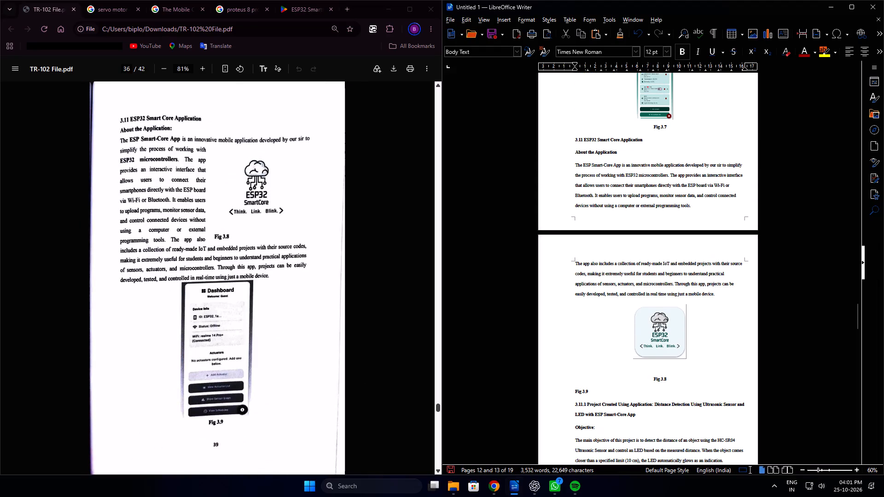
Compare the reference PDF's pages around section 3.11 with the figure placement around Fig 3.7 in the report.
scroll(346, 329, up, 4)
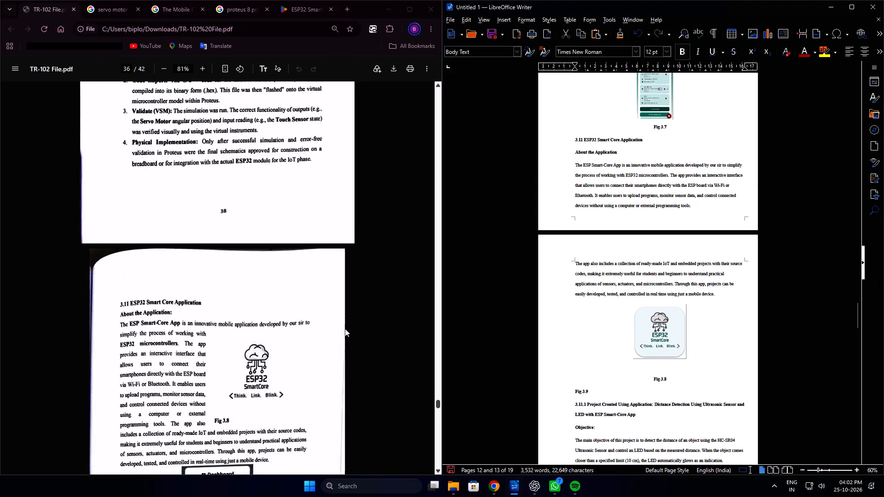
scroll(345, 329, up, 5)
scroll(345, 329, down, 5)
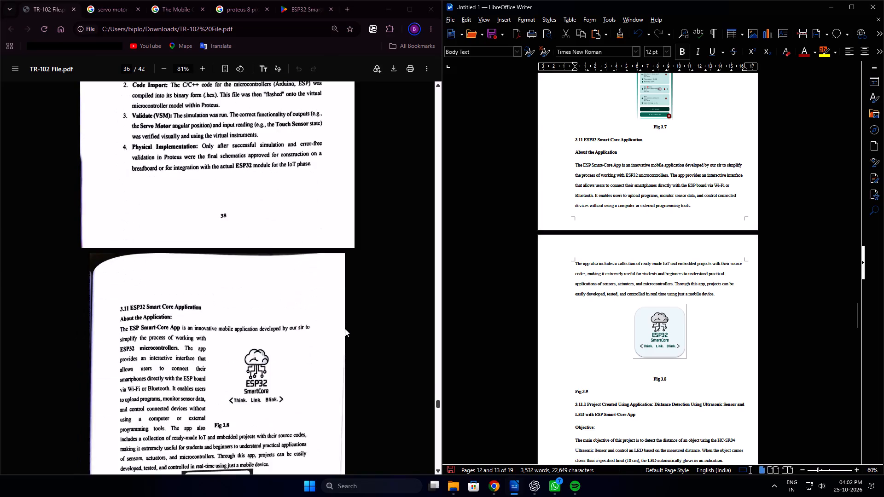
scroll(345, 329, down, 3)
scroll(345, 329, up, 5)
scroll(690, 353, up, 5)
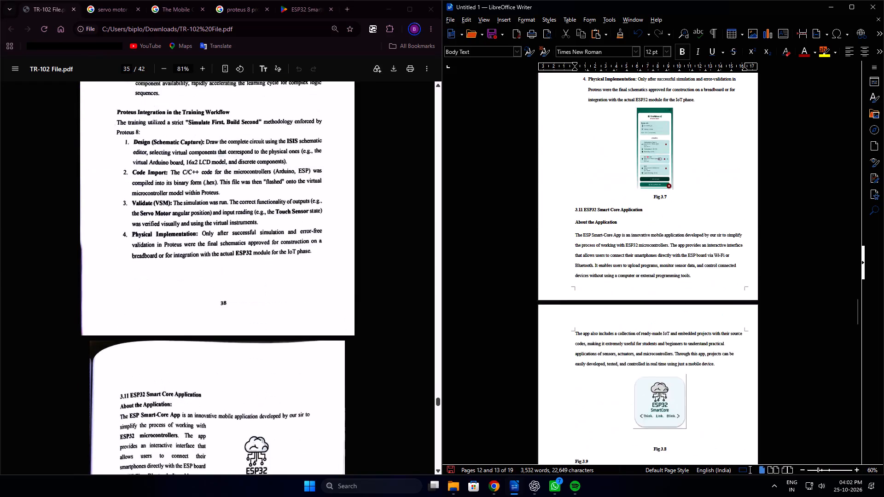
scroll(690, 353, up, 9)
scroll(690, 354, down, 4)
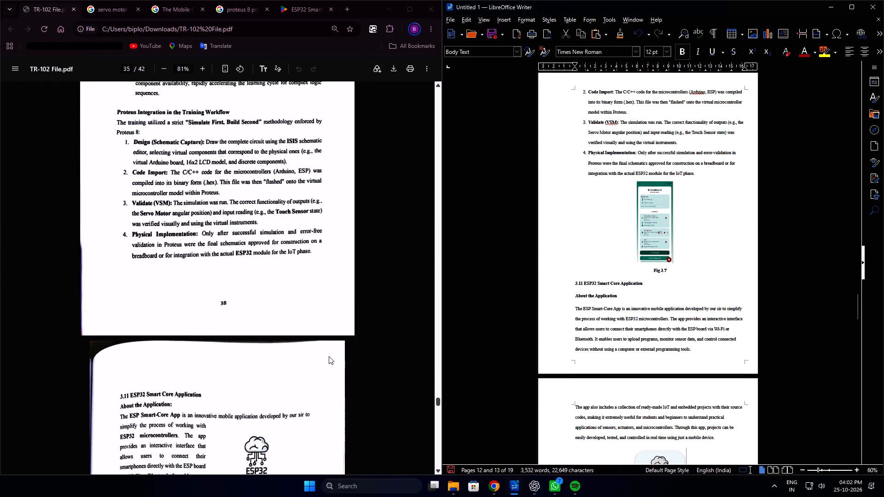
scroll(659, 318, up, 4)
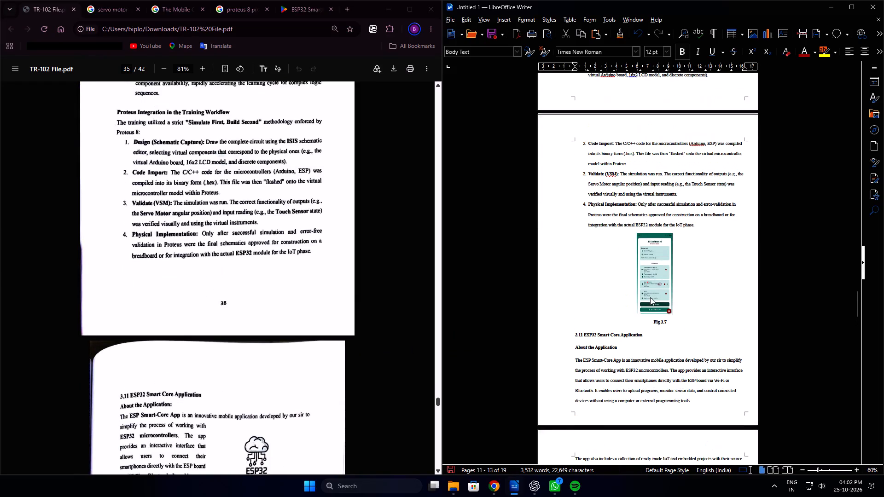
click(652, 282)
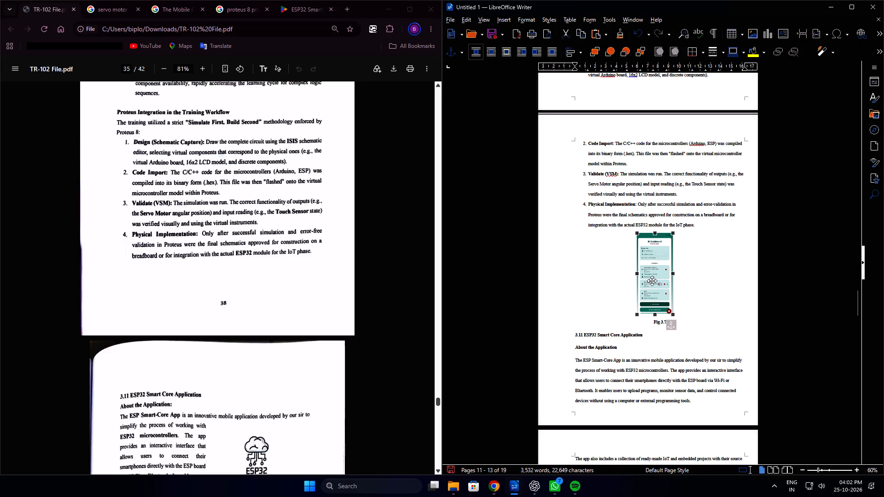
scroll(652, 282, down, 5)
scroll(250, 379, down, 5)
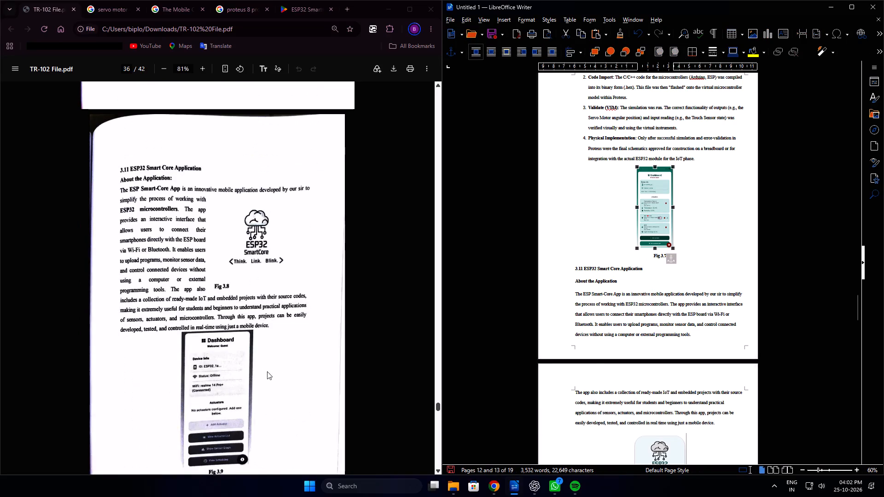
Undo the recent edits until the Fig 3.8 logo, the Fig 3.7 screenshot and the blank line added for it are removed.
key(ctrl+z)
key(ctrl+z)
key(ctrl+z)
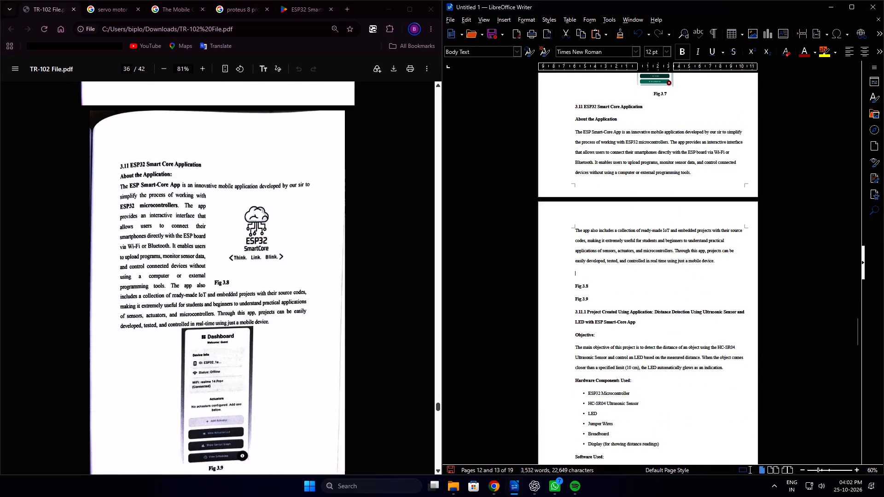
key(ctrl+z)
key(ctrl+z)
key(ctrl+z)
key(ctrl+z)
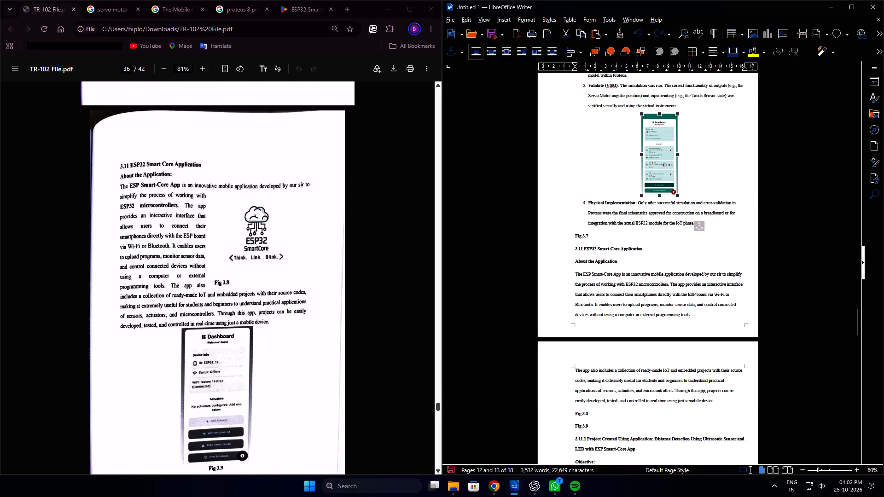
key(ctrl+z)
key(ctrl+z)
key(ctrl+z)
key(ctrl+z)
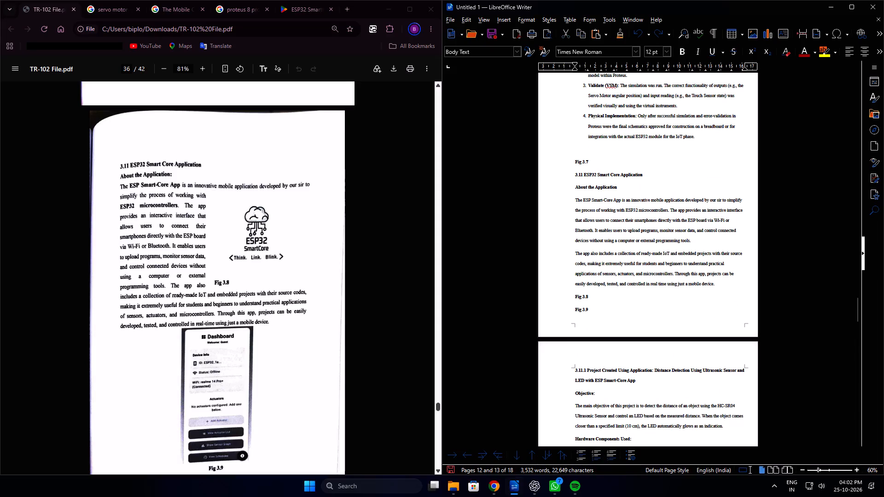
key(ctrl+z)
key(ctrl+z)
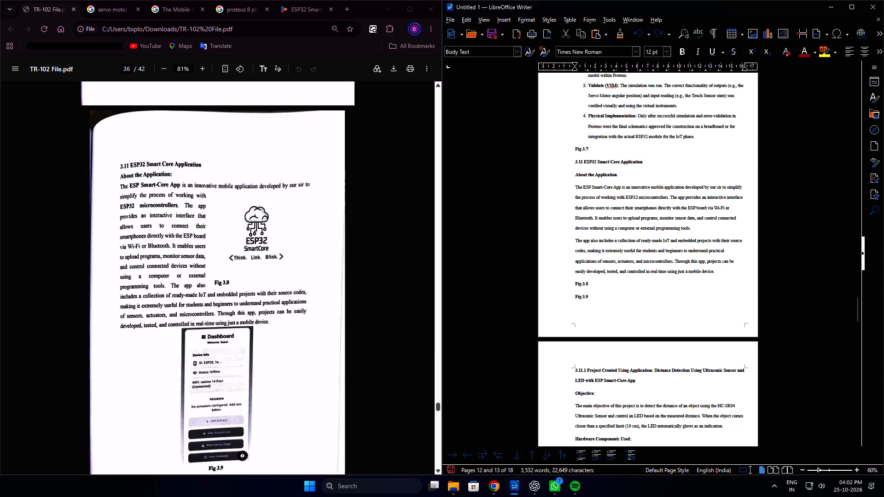
Delete the Fig 3.7 caption and its line above the 3.11 ESP32 Smart Core Application heading.
drag(599, 148, 586, 149)
drag(586, 149, 563, 149)
key(BackSpace)
key(BackSpace)
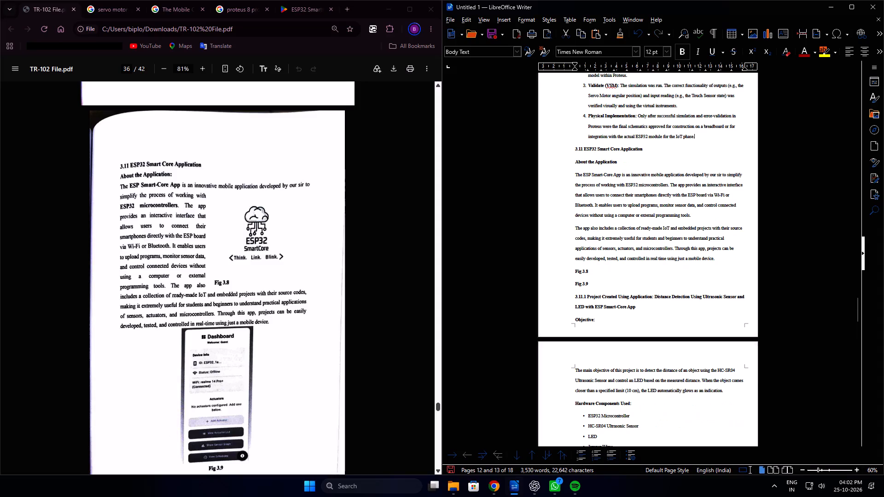
Add the caption "Fig 3.7" on a new line after the first paragraph of About the Application.
click(706, 215)
key(Return)
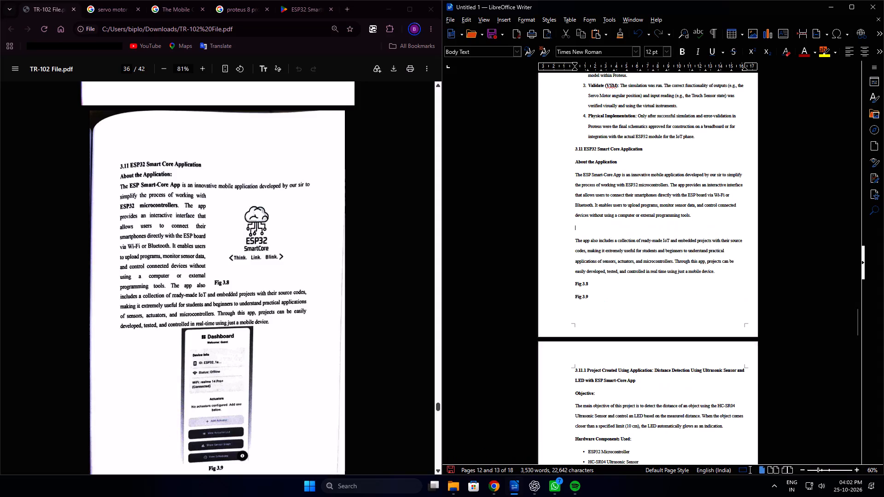
text(Fig)
key(space)
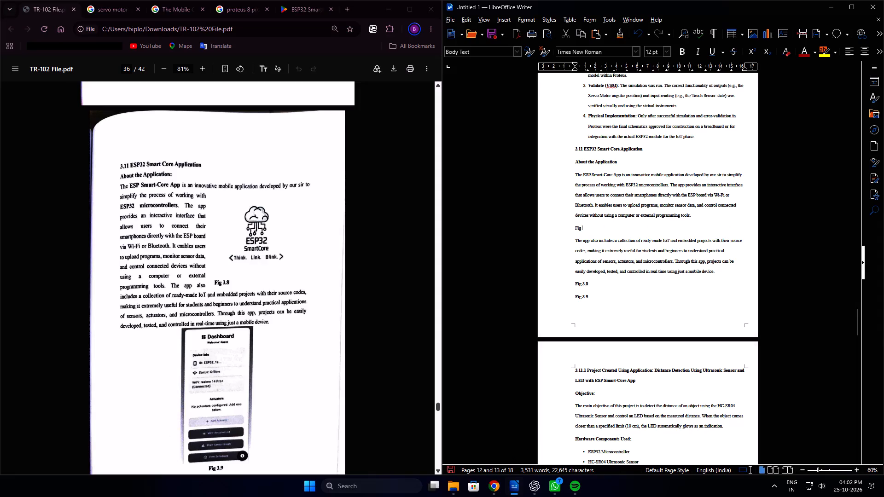
text(3.7)
Make the new Fig 3.7 caption bold.
key(Left)
key(Right)
key(Left)
key(Left)
key(Left)
key(Right)
key(Right)
key(Right)
key(shift+Left)
key(shift+Left)
key(shift+Left)
key(shift+Left)
key(shift+Left)
key(shift+Left)
key(shift+Left)
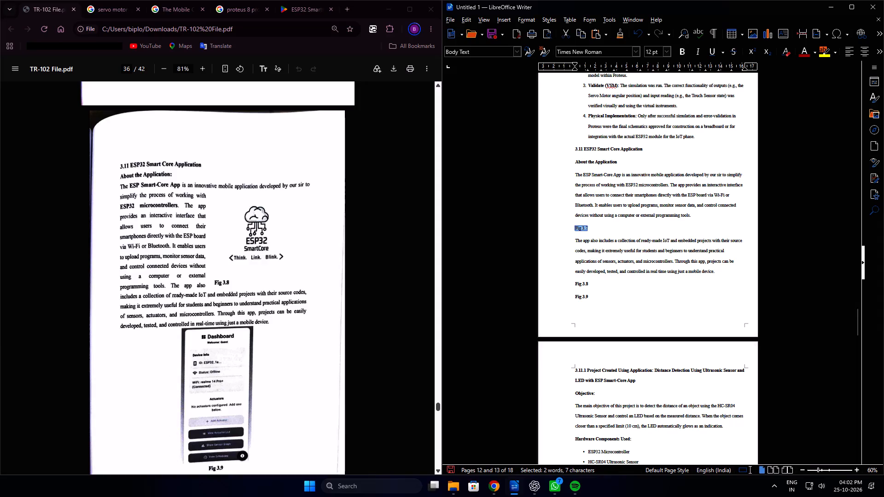
key(ctrl+b)
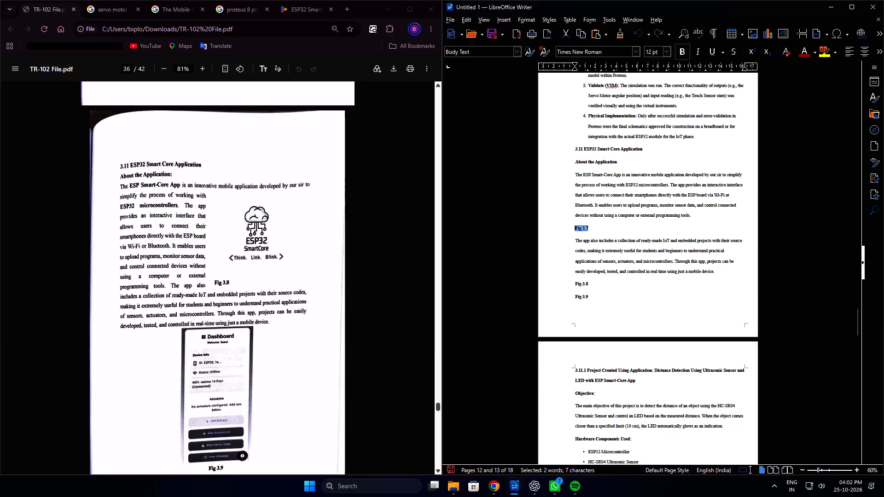
Paste the copied ESP32 SmartCore logo into a new blank line above the Fig 3.7 caption.
click(703, 214)
key(Return)
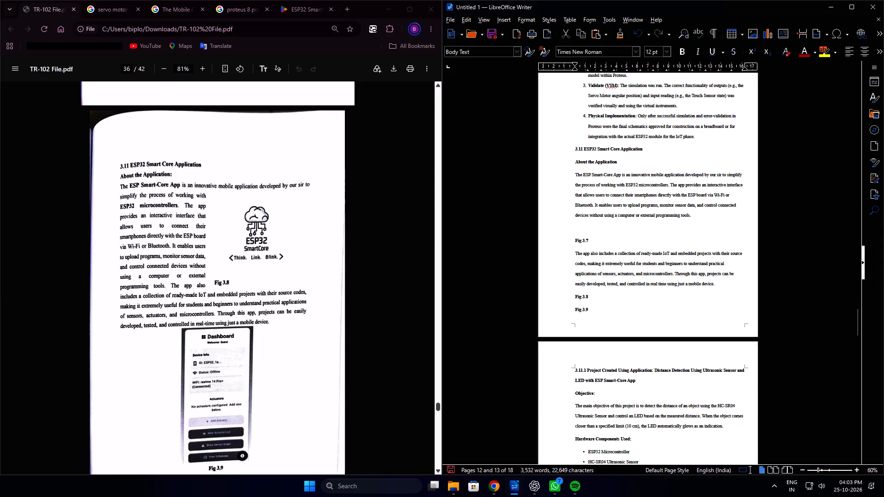
click(302, 6)
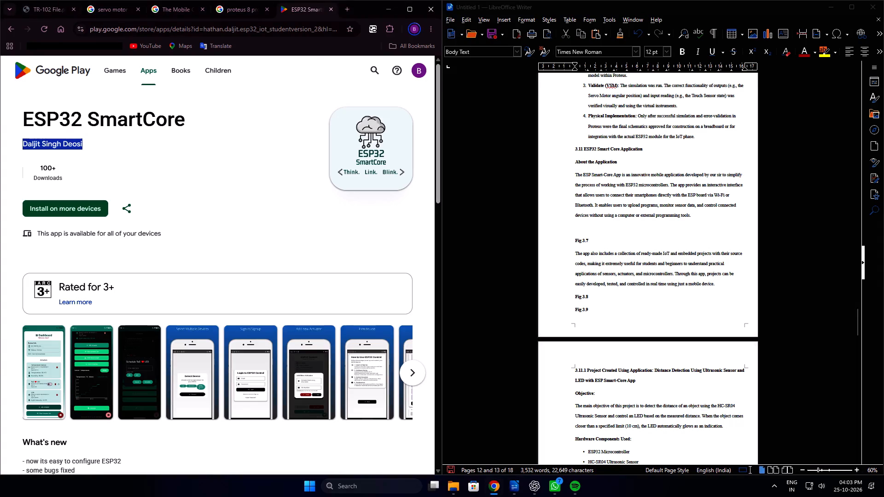
click(592, 230)
key(ctrl+v)
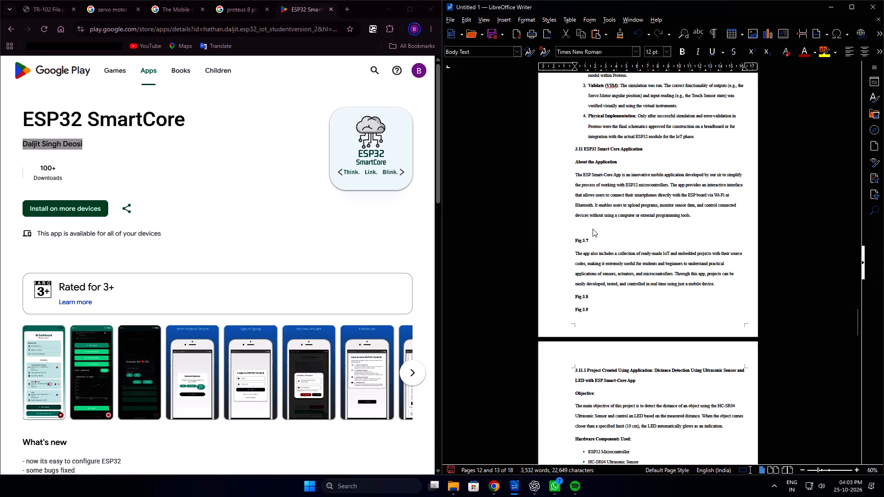
Turn off text wrapping around the ESP32 SmartCore logo so the caption and paragraph sit below it.
click(516, 52)
click(516, 52)
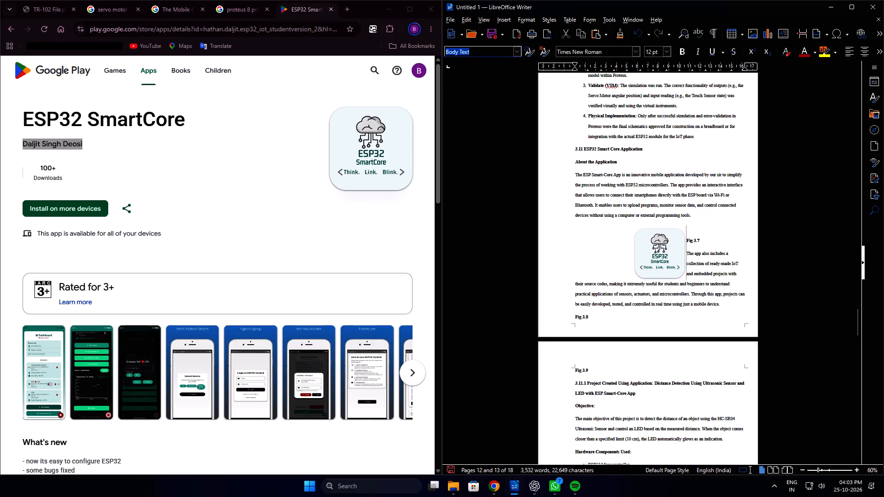
click(661, 255)
click(479, 51)
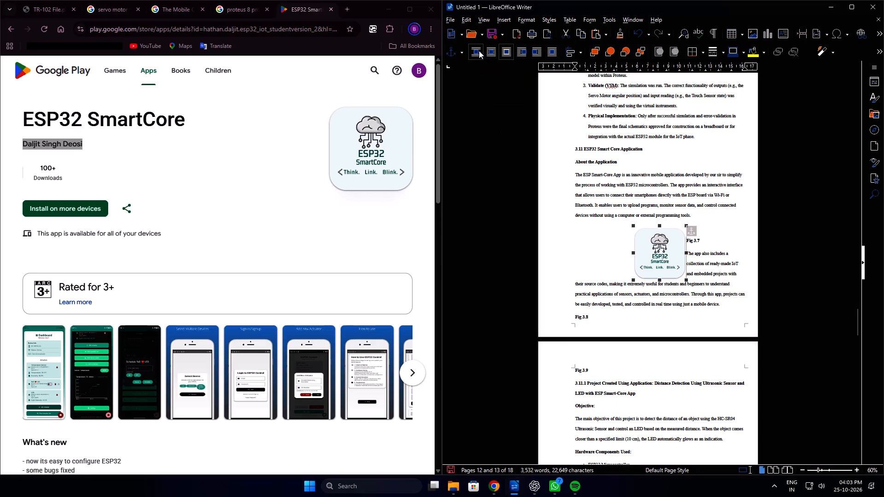
click(816, 283)
Centre the Fig 3.7 caption beneath the ESP32 SmartCore logo.
drag(608, 301, 541, 302)
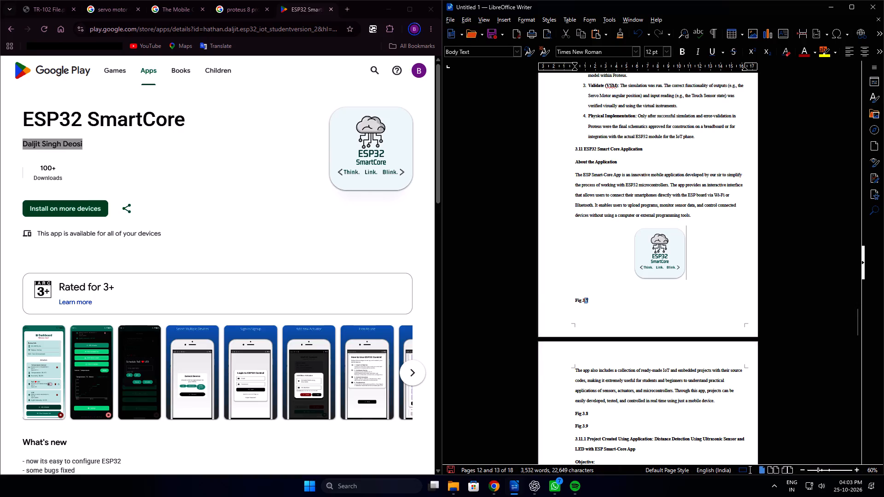
key(ctrl+e)
click(858, 346)
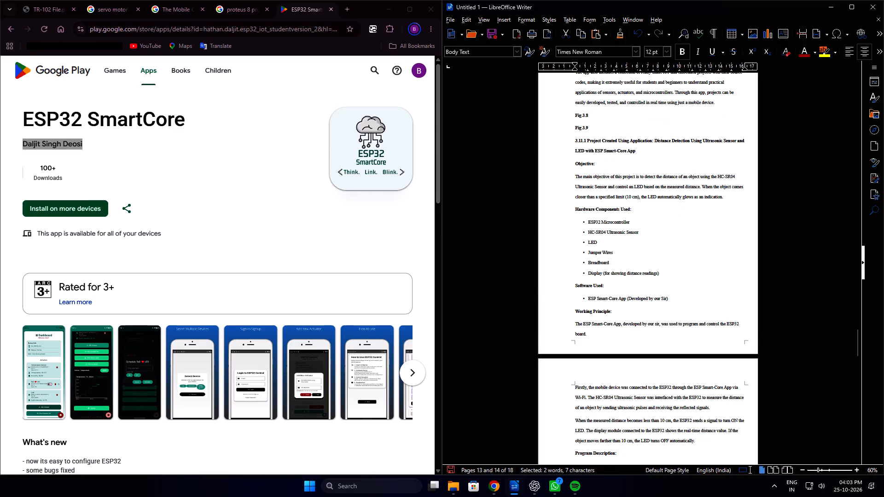
Check the report around the Fig 3.7 to Fig 3.9 captions against the figure layout of section 3.11 in the reference PDF.
scroll(715, 343, down, 5)
scroll(715, 343, up, 20)
scroll(715, 343, up, 3)
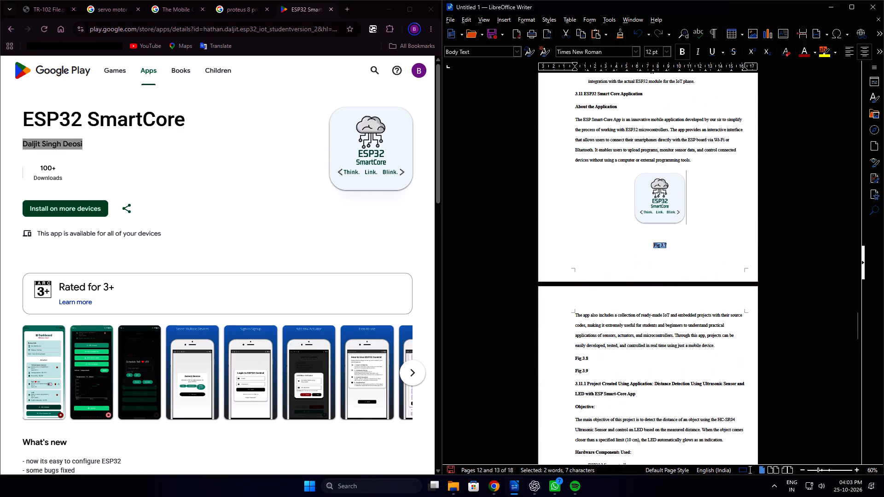
click(776, 362)
scroll(663, 341, down, 5)
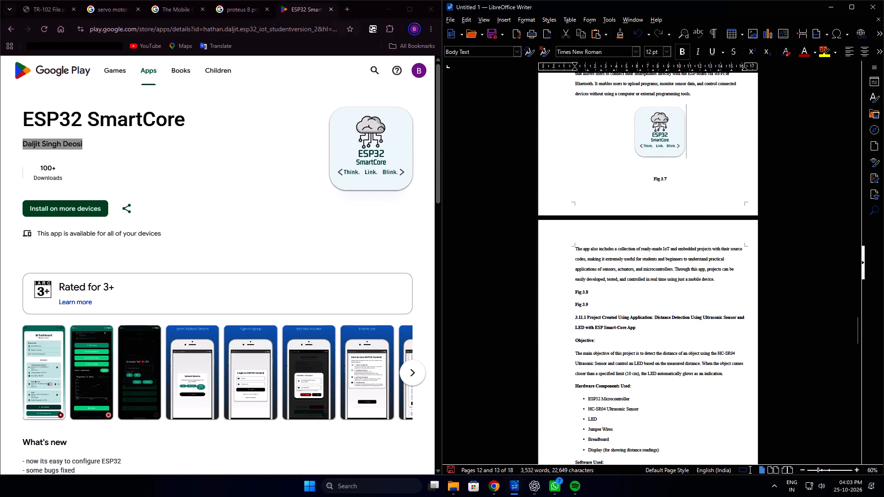
click(59, 8)
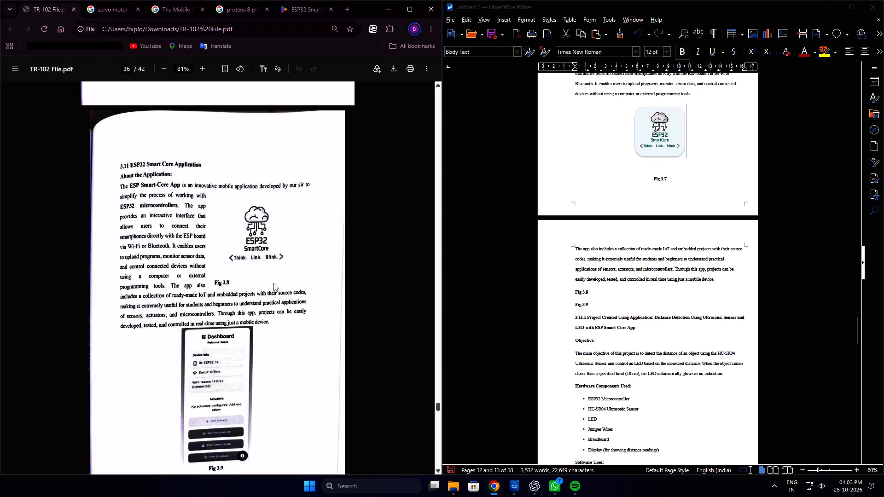
scroll(306, 290, down, 5)
scroll(306, 290, up, 3)
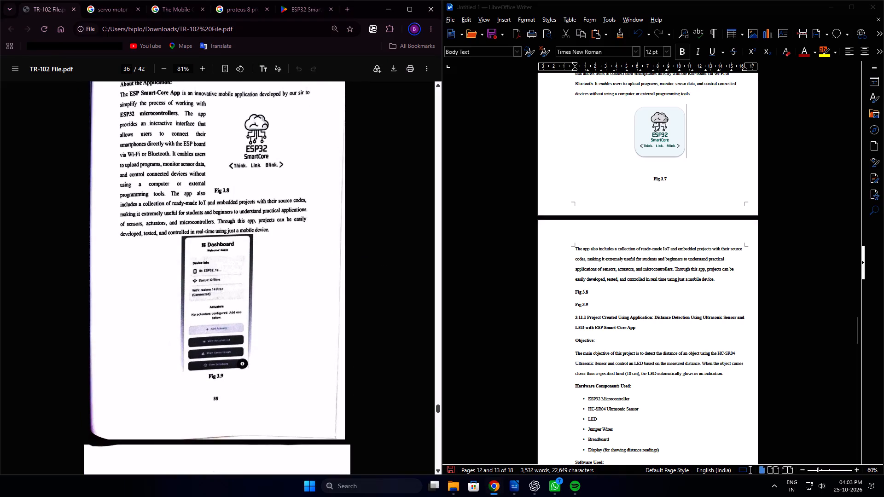
scroll(625, 303, up, 20)
scroll(625, 303, up, 14)
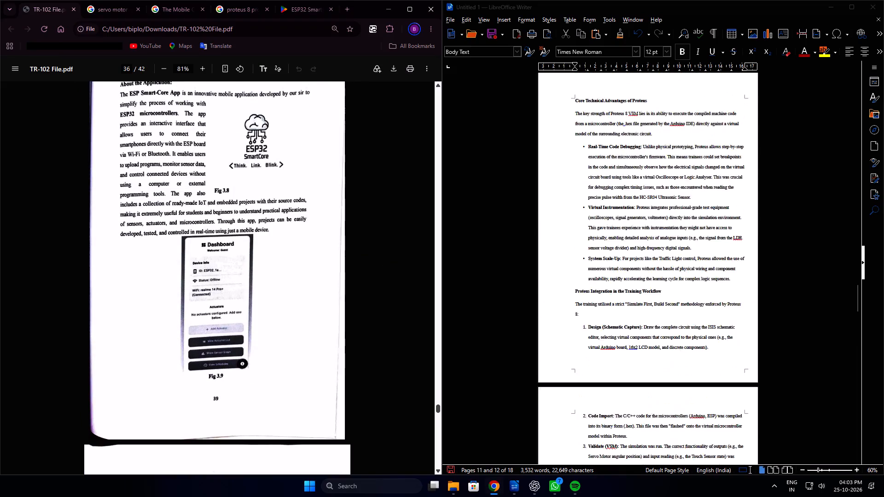
Review the report's figures and captions from section 3.10 back to section 3.8.
scroll(625, 301, up, 17)
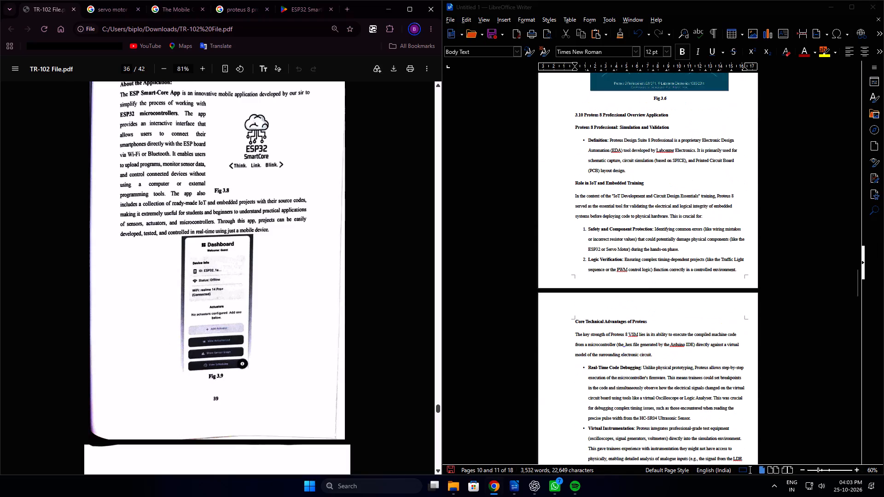
scroll(625, 301, up, 20)
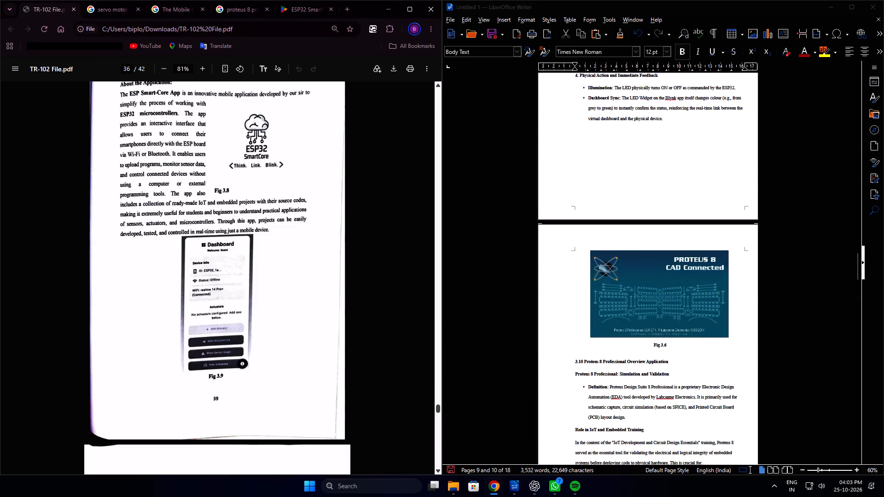
scroll(625, 301, up, 16)
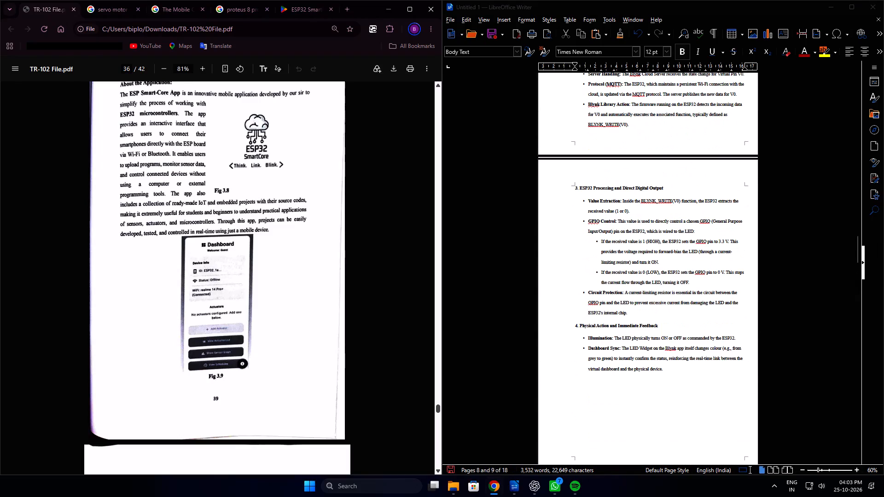
scroll(625, 301, up, 16)
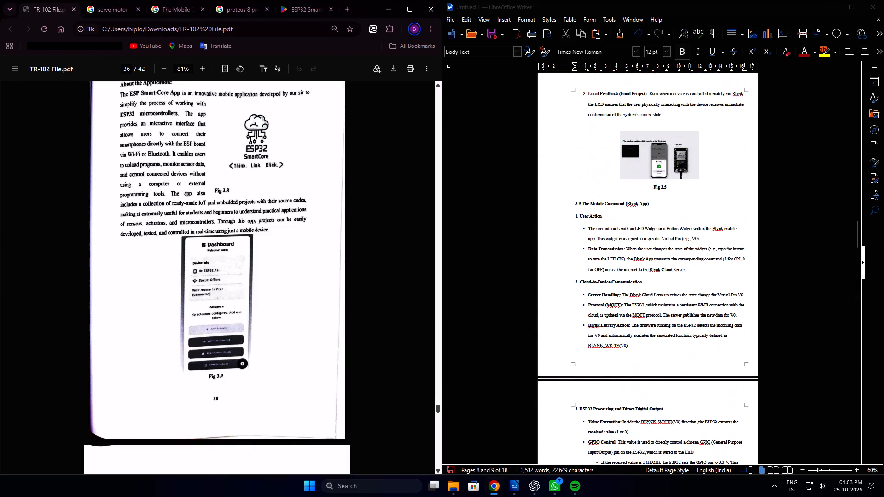
scroll(625, 301, down, 3)
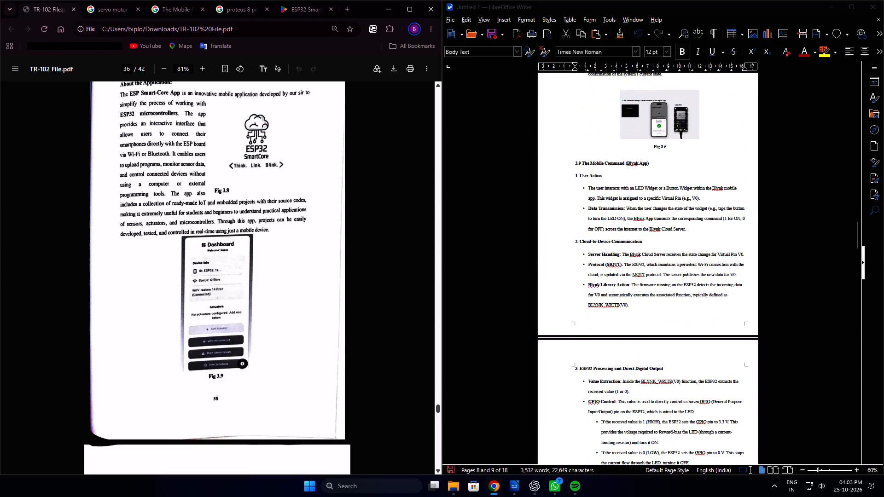
scroll(605, 300, up, 5)
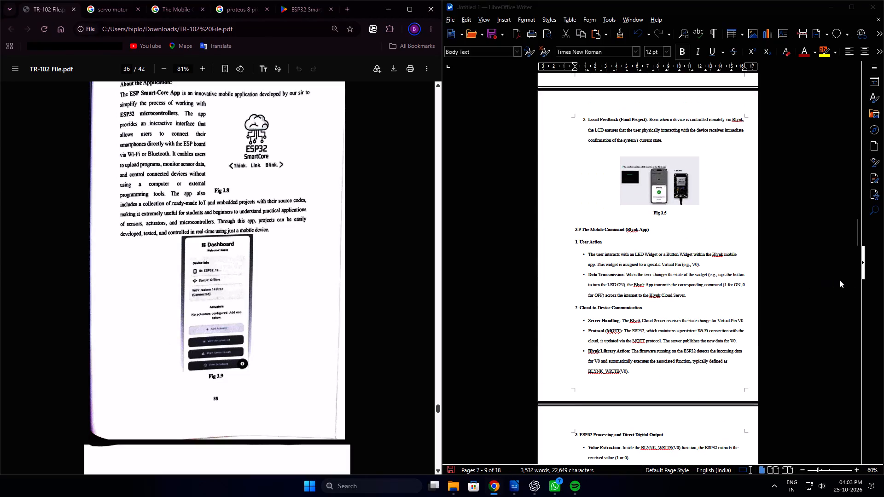
drag(858, 236, 858, 231)
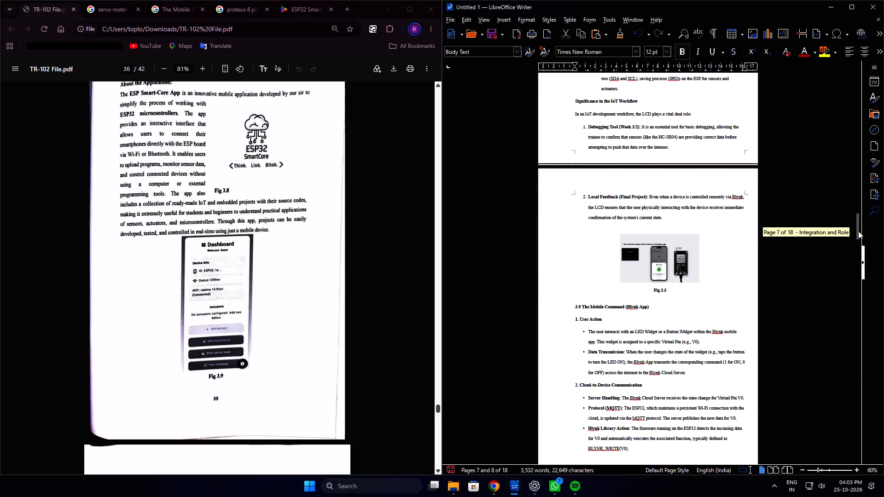
drag(858, 231, 859, 214)
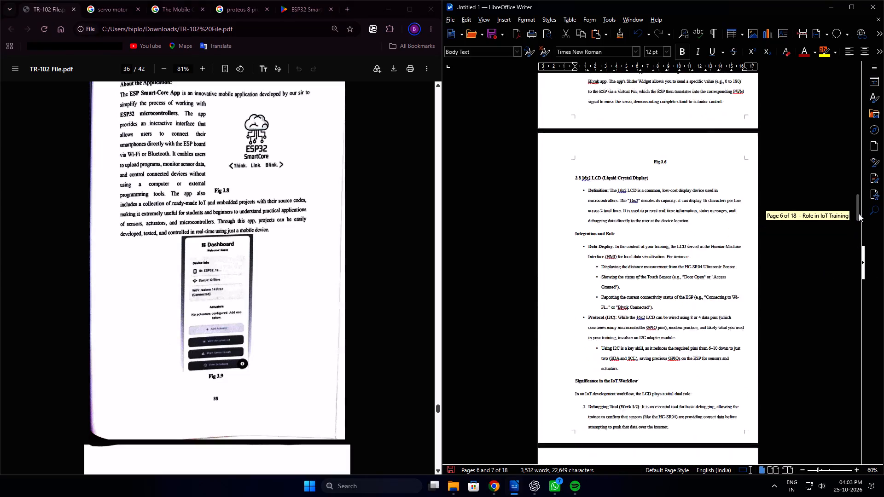
drag(859, 214, 857, 207)
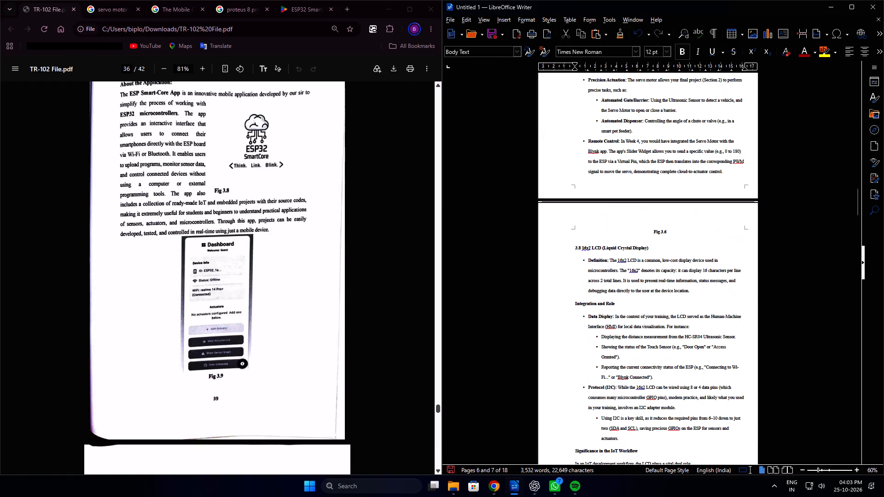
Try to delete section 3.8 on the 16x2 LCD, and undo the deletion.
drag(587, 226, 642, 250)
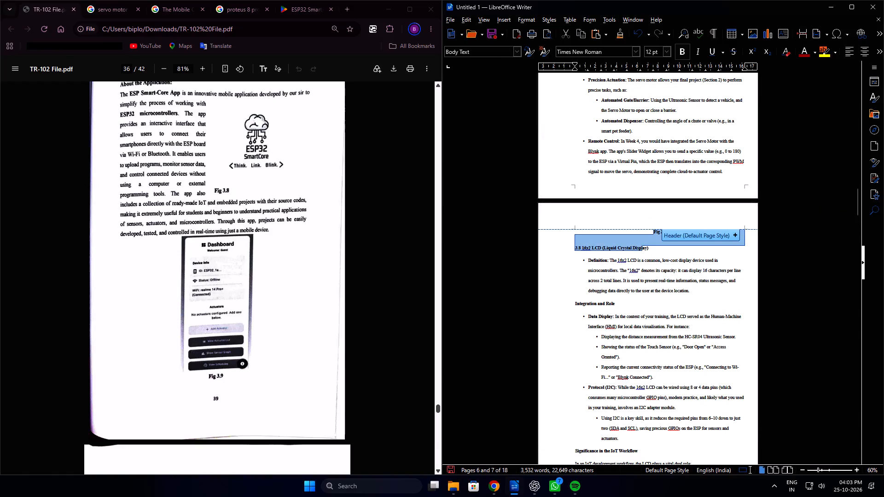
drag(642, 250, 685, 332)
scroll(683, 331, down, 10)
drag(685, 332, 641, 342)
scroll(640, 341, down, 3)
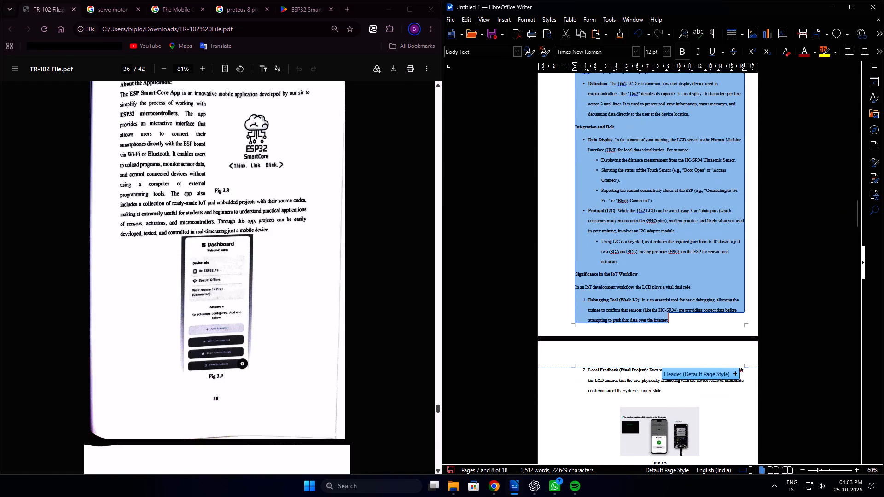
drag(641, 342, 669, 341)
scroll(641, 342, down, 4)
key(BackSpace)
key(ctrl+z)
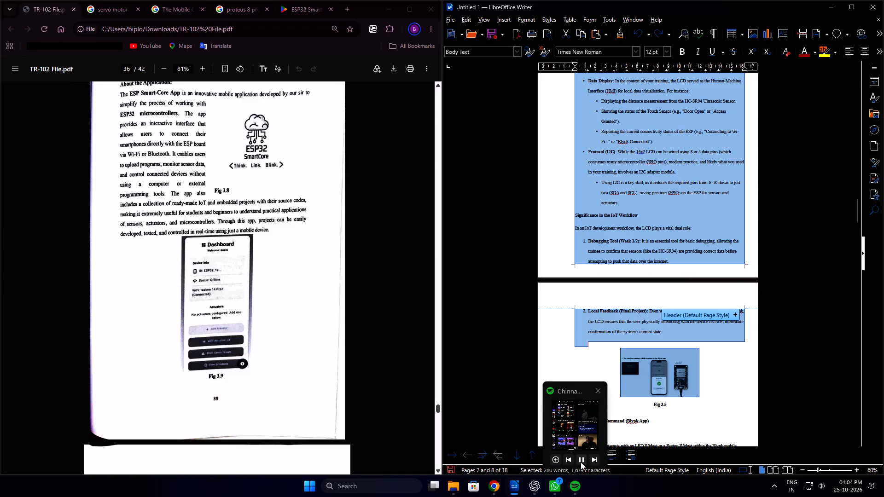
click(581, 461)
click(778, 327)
Delete the stray Fig 3.6 caption and all of section 3.8 16x2 LCD, keeping the Fig 3.5 image, and remove the leftover empty line.
scroll(786, 302, up, 5)
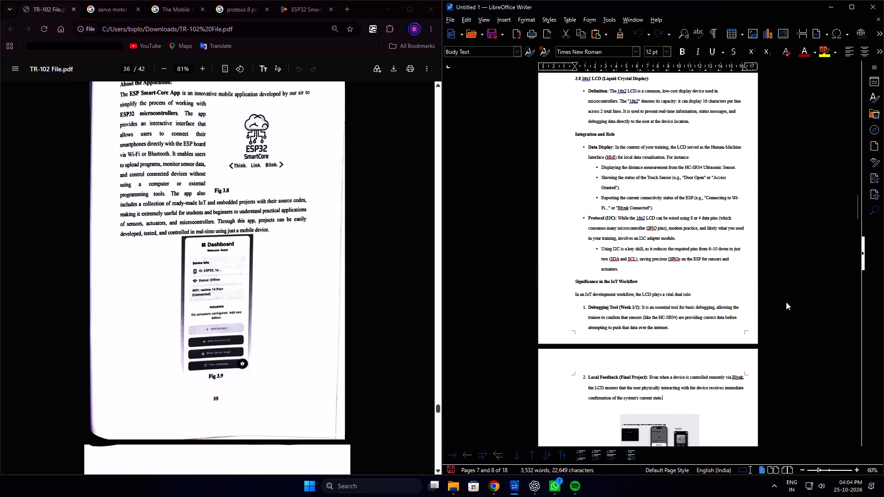
scroll(786, 302, down, 6)
scroll(663, 272, up, 9)
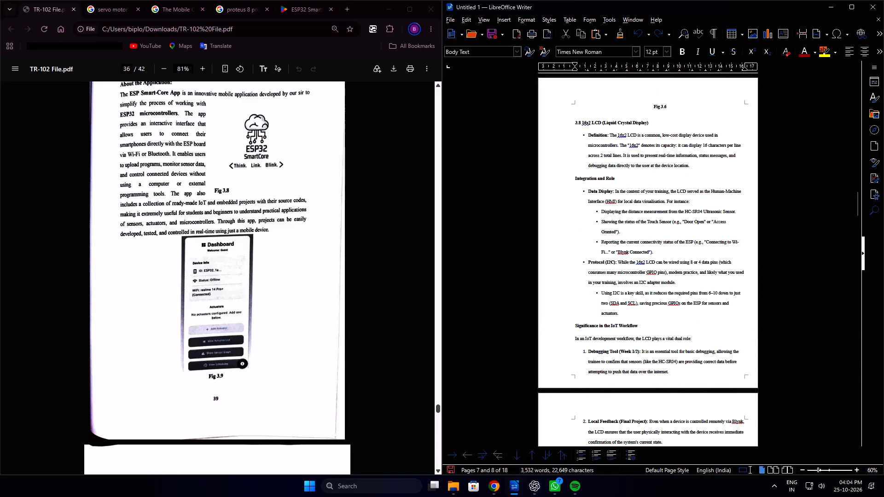
scroll(622, 315, down, 12)
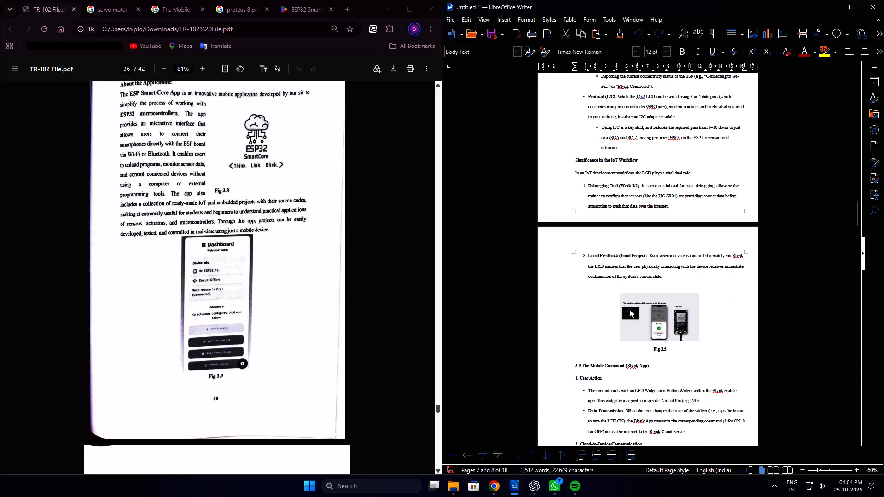
click(669, 281)
key(Up)
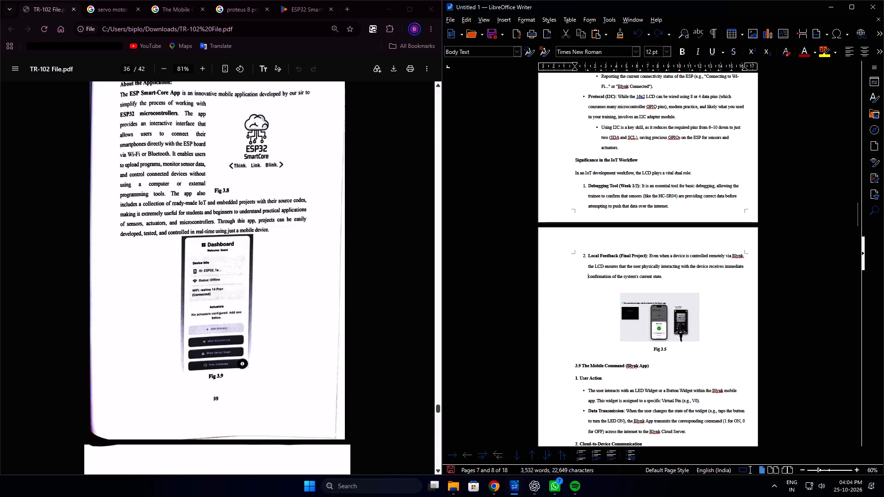
key(Down)
key(shift+Up)
key(Down)
key(Up)
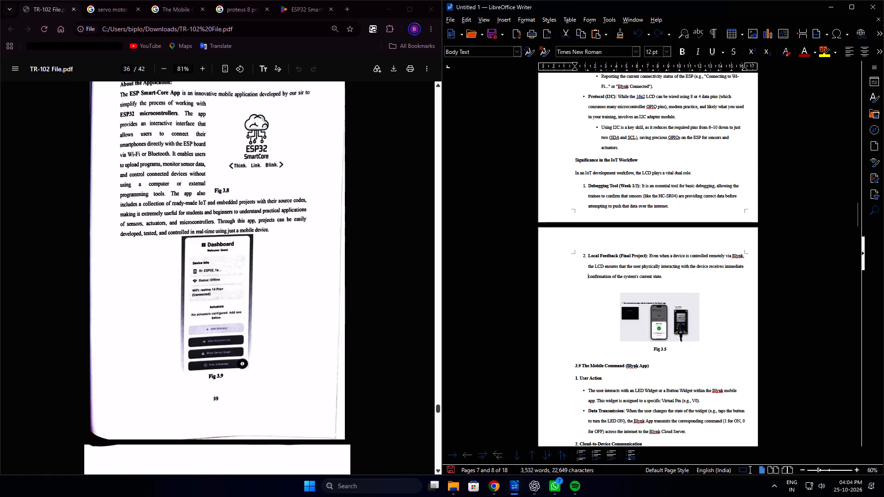
key(Right)
key(Right)
key(Right)
key(Right)
key(Right)
key(Right)
key(Right)
key(Right)
key(Right)
key(Right)
key(Right)
key(Right)
key(Right)
key(Right)
key(Right)
key(Right)
key(Right)
key(Right)
key(Right)
key(Right)
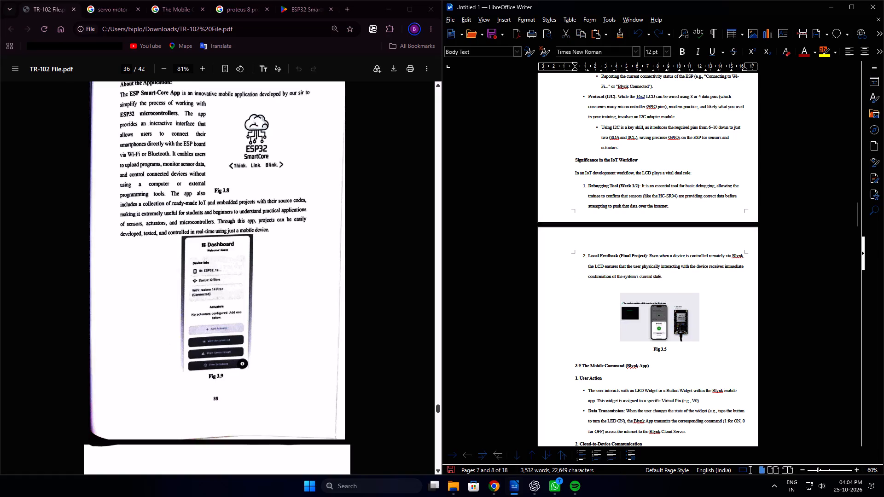
key(Left)
key(Left)
key(Left)
key(shift+Up)
key(shift+Up)
key(shift+Up)
key(shift+Up)
key(shift+Up)
key(shift+Up)
key(shift+Up)
key(shift+Up)
key(shift+Up)
key(shift+Up)
key(shift+Up)
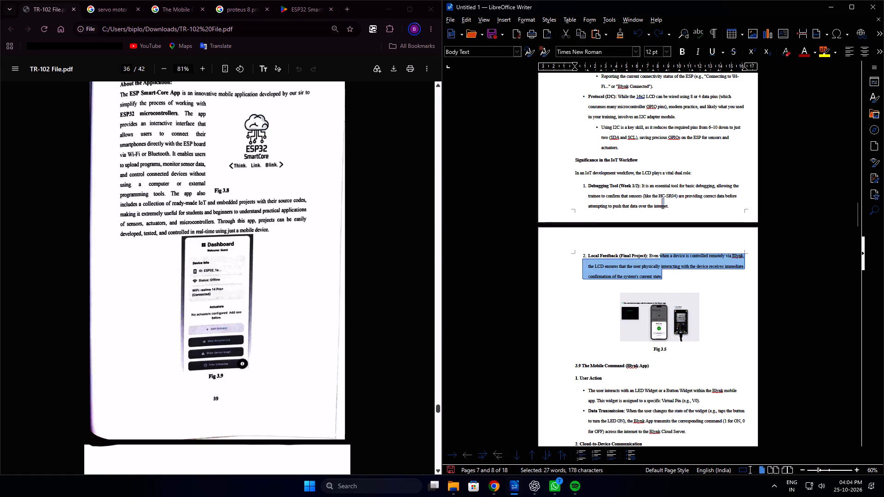
key(shift+Up)
key(shift+Up)
key(shift+Up)
key(shift+Up)
key(shift+Up)
key(shift+Up)
key(shift+Up)
key(shift+Up)
key(shift+Up)
key(shift+Up)
key(shift+Up)
key(shift+Up)
key(shift+Up)
key(shift+Up)
key(shift+Up)
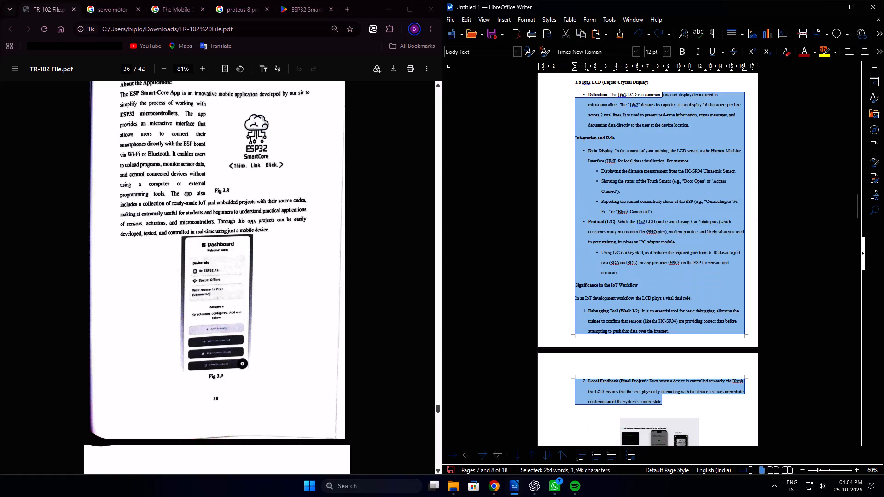
key(shift+Up)
key(shift+Down)
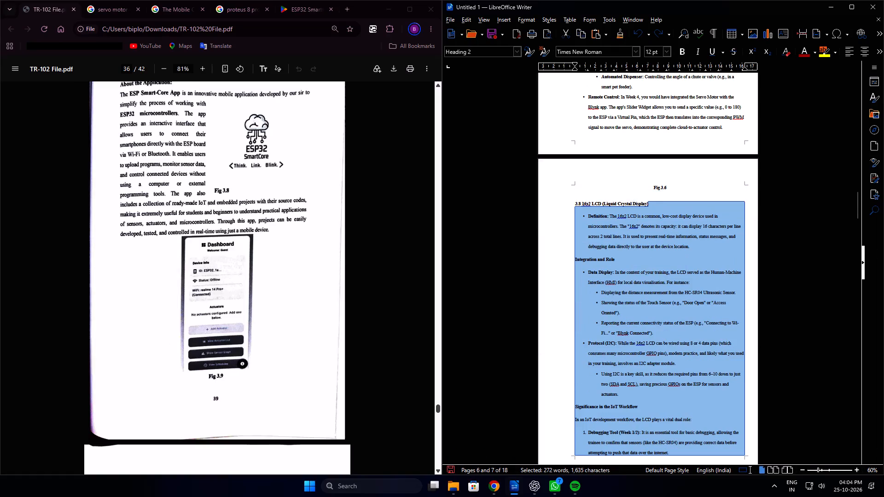
key(shift+Up)
key(shift+Up)
key(shift+Down)
key(shift+Left)
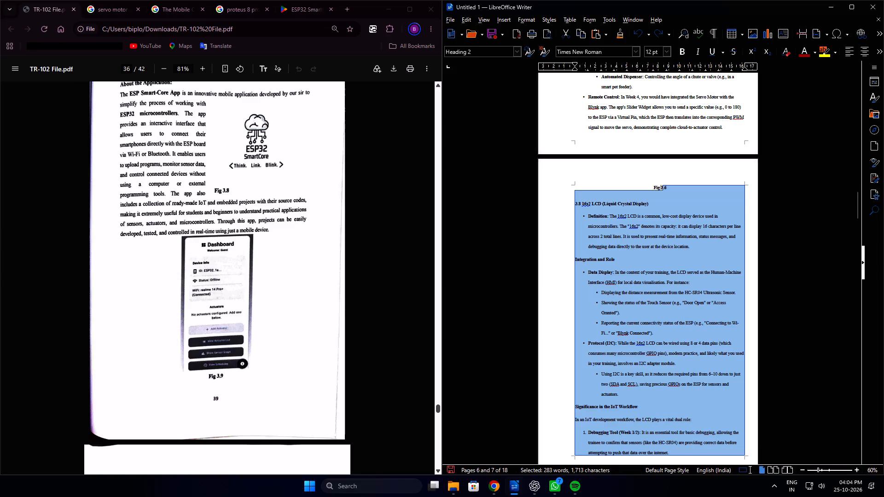
key(shift+Left)
key(shift+Left)
key(shift+Left)
key(shift+Left)
key(shift+Left)
key(shift+Left)
key(shift+Left)
key(shift+Left)
key(shift+Left)
key(shift+Left)
key(shift+Left)
key(shift+Right)
key(shift+Right)
key(shift+Right)
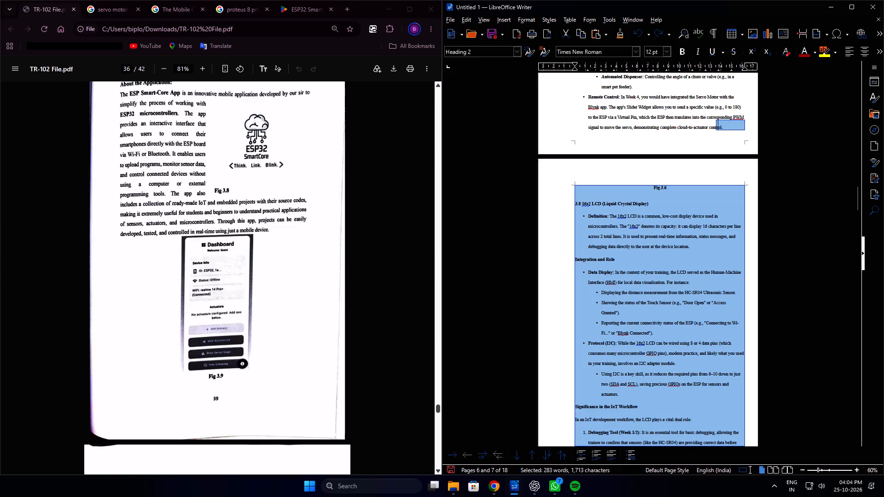
key(shift+Right)
key(shift+Right)
key(shift+Right)
key(shift+Right)
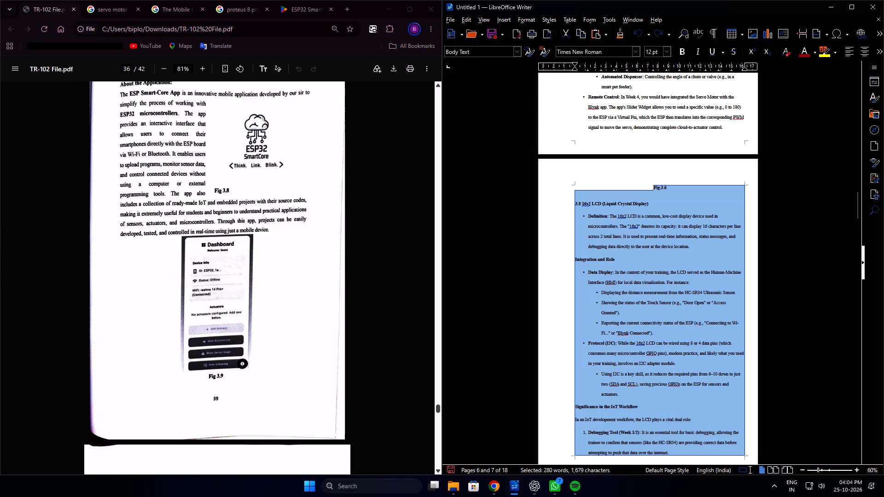
key(BackSpace)
key(BackSpace)
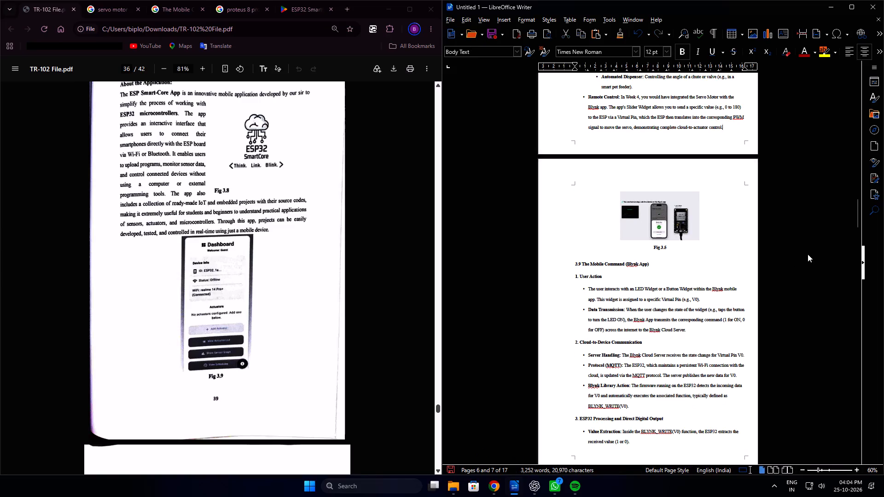
click(808, 254)
scroll(750, 339, up, 5)
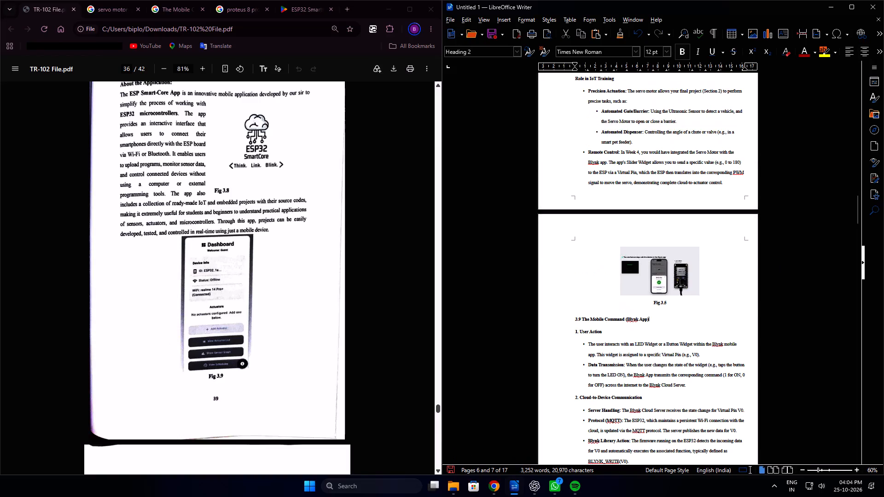
scroll(712, 349, up, 8)
scroll(707, 350, down, 6)
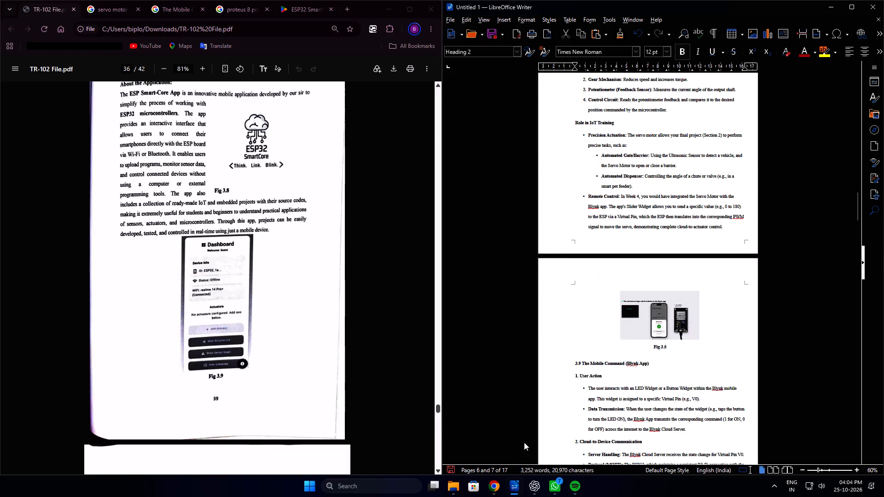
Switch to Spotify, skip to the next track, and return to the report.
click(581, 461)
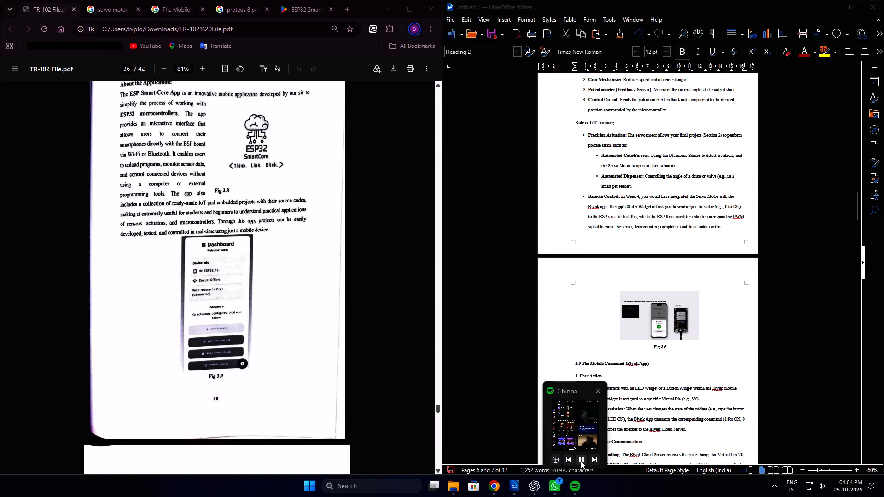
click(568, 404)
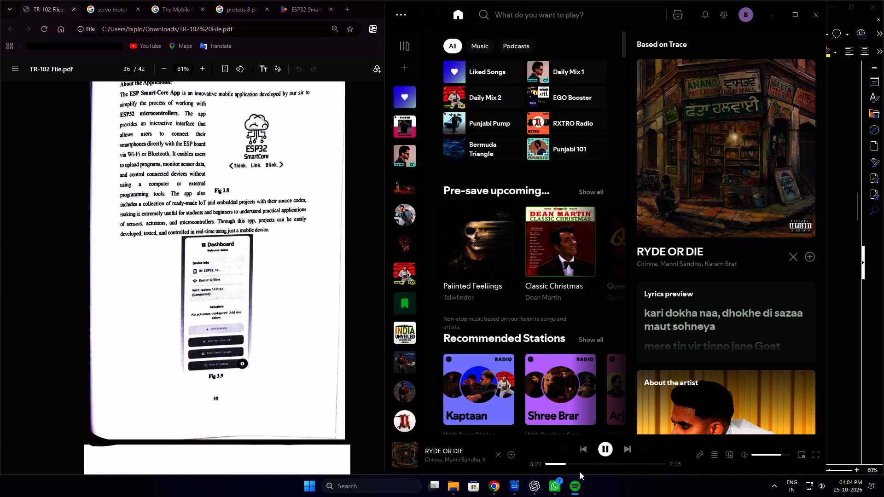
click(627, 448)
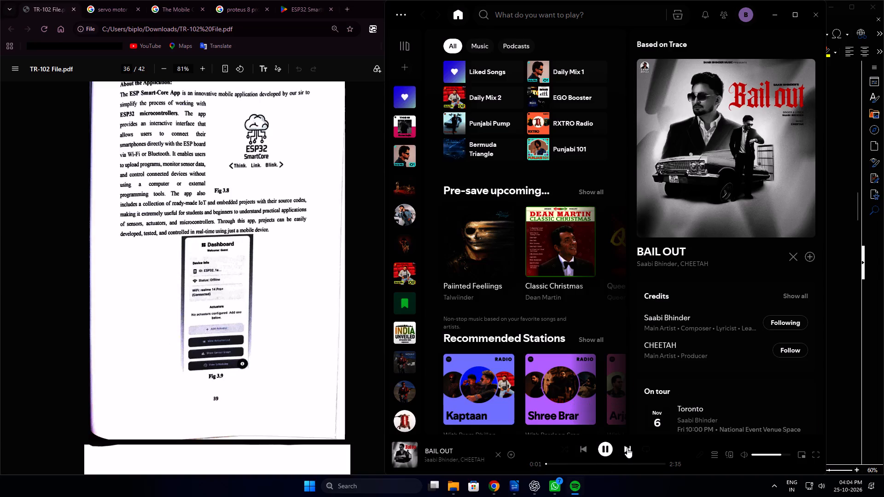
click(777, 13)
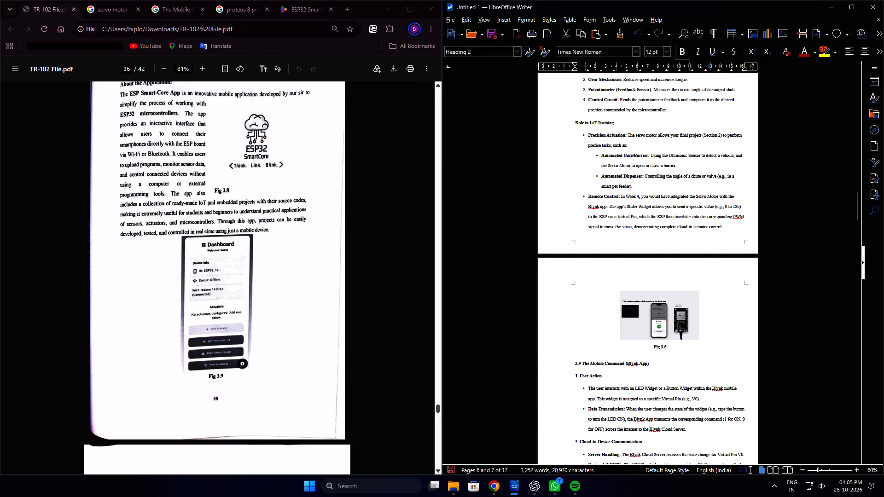
Check the report's layout and figure captions from Fig 3.5 to section 3.10 and back at section 3.7.
scroll(783, 318, down, 18)
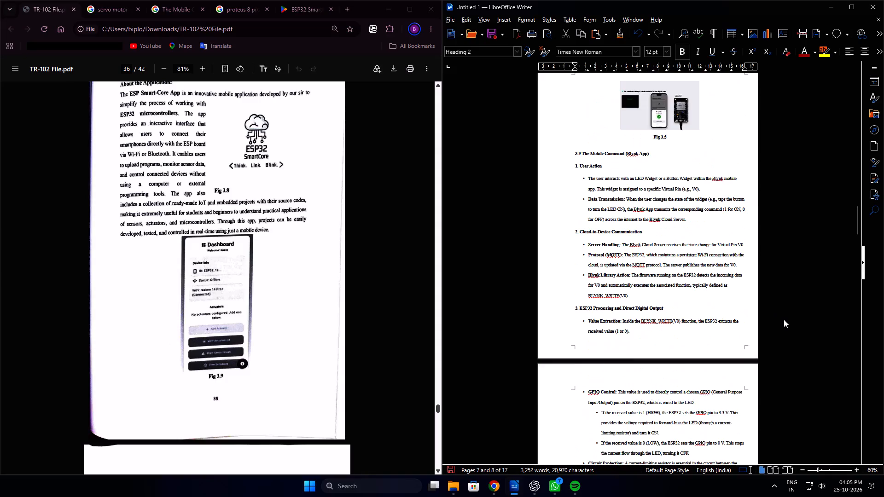
scroll(784, 319, down, 18)
scroll(784, 320, down, 6)
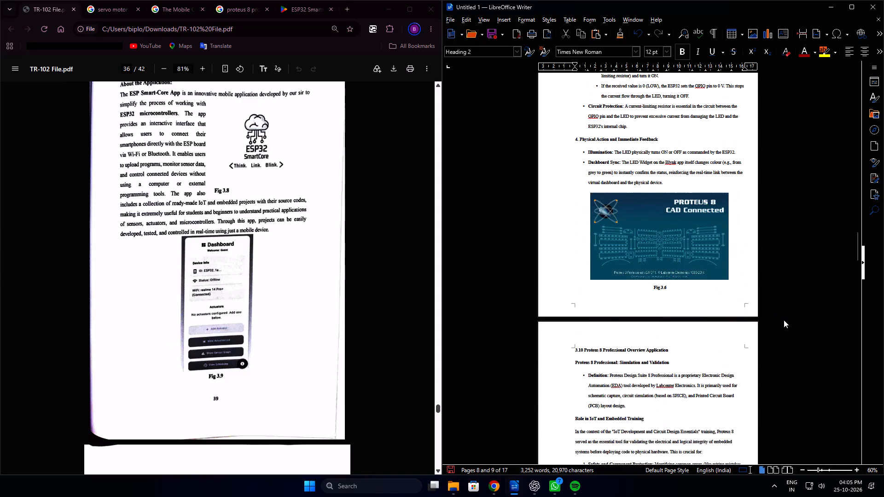
scroll(784, 320, down, 6)
scroll(784, 320, up, 6)
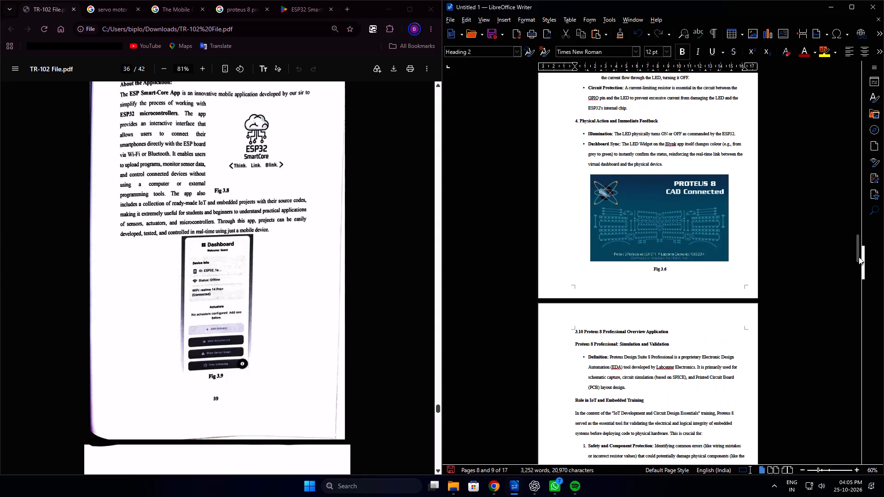
drag(857, 254, 857, 208)
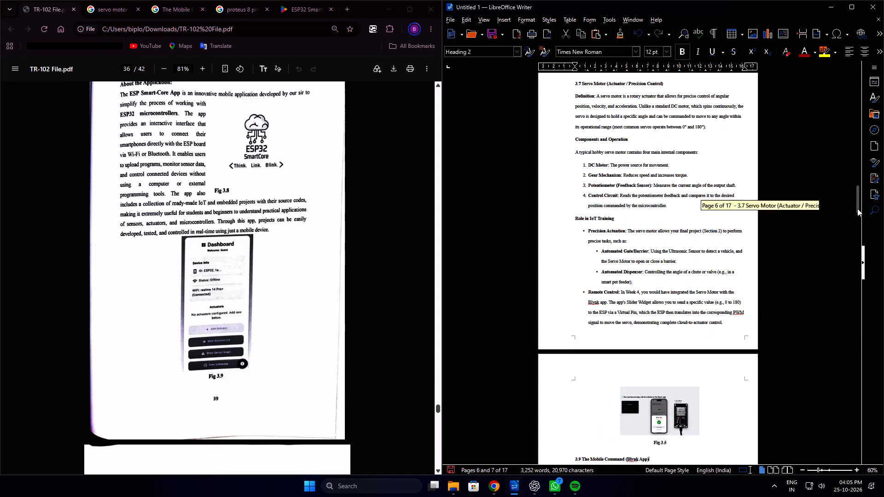
Renumber the caption under the Blynk phone-and-board image above section 3.9 as Fig 3.6.
drag(857, 208, 855, 268)
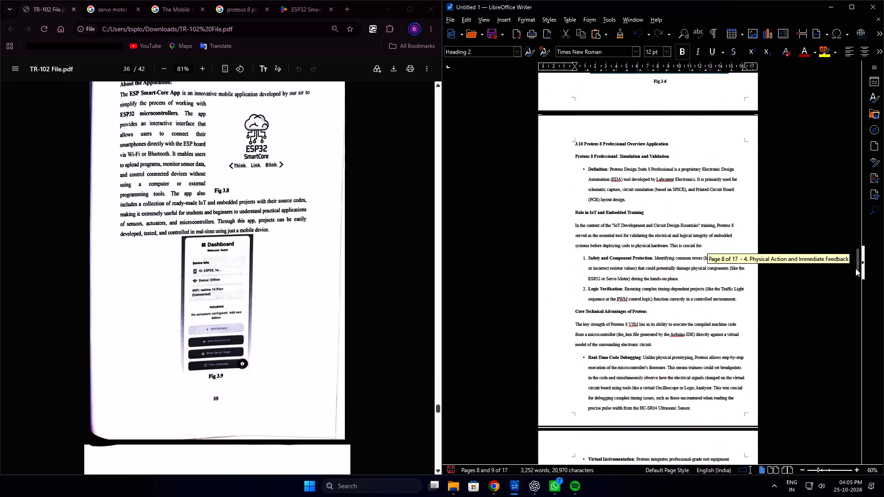
drag(855, 268, 855, 191)
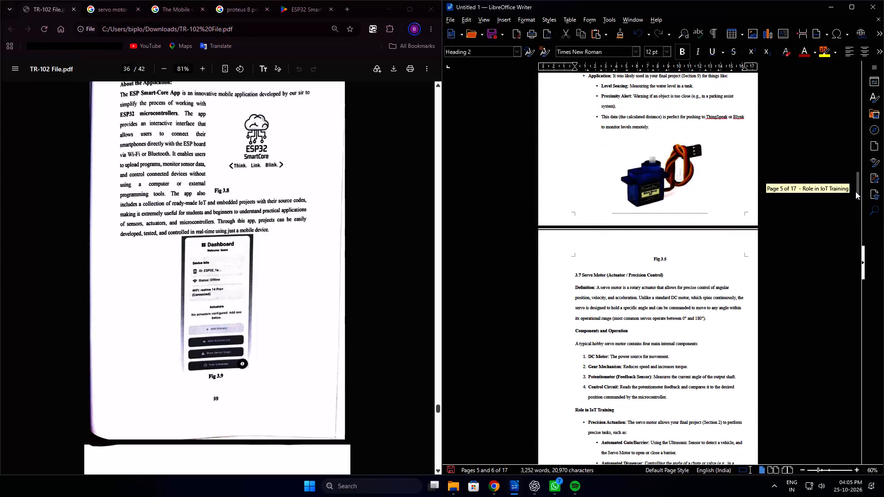
drag(855, 191, 855, 210)
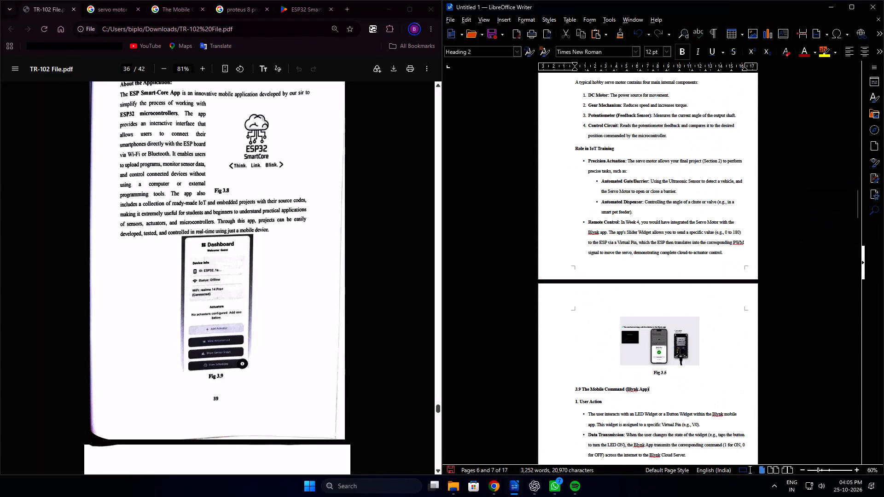
click(670, 373)
key(BackSpace)
key(6)
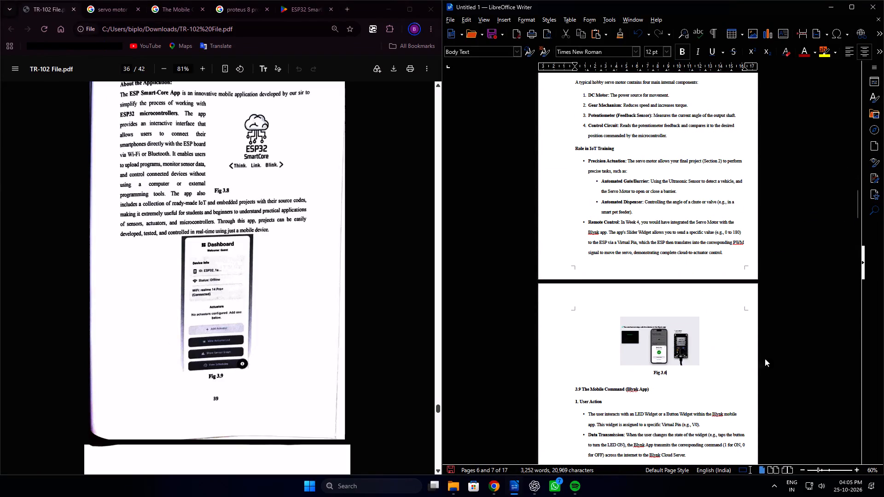
Renumber the caption under the Proteus 8 image before section 3.10 as Fig 3.7.
scroll(775, 347, down, 6)
scroll(776, 343, down, 20)
scroll(776, 343, down, 11)
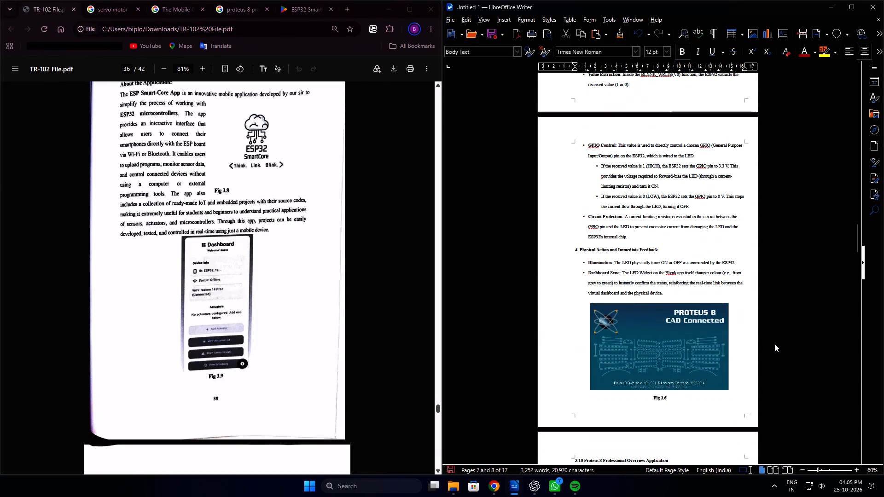
click(692, 378)
key(BackSpace)
key(7)
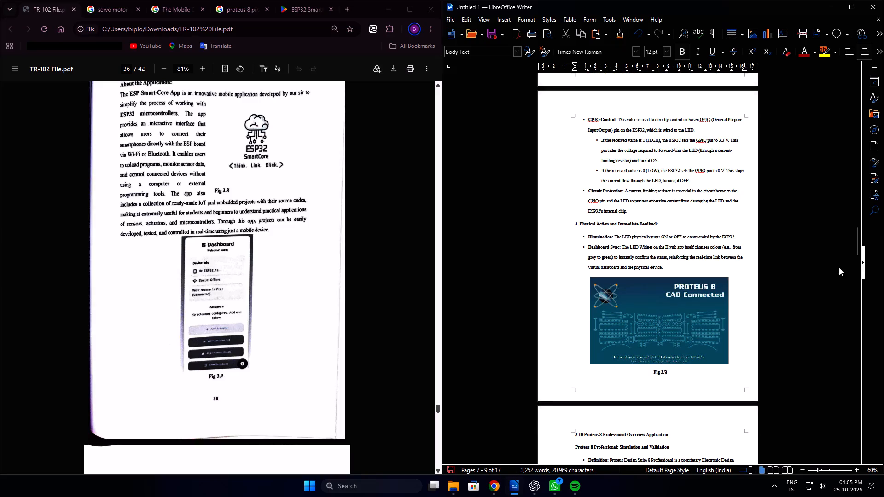
Renumber the caption under the ESP32 SmartCore logo in section 3.11 as Fig 3.8.
drag(856, 238, 858, 263)
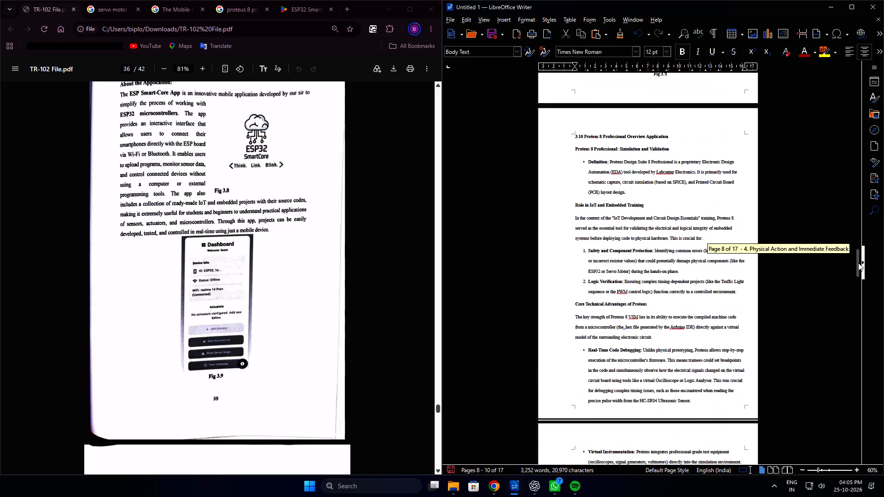
drag(858, 263, 858, 301)
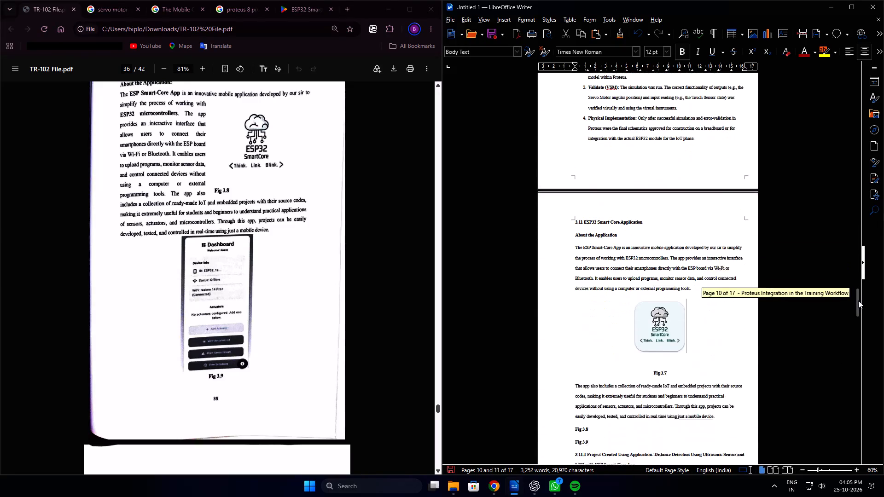
drag(858, 301, 858, 304)
click(671, 306)
key(BackSpace)
key(8)
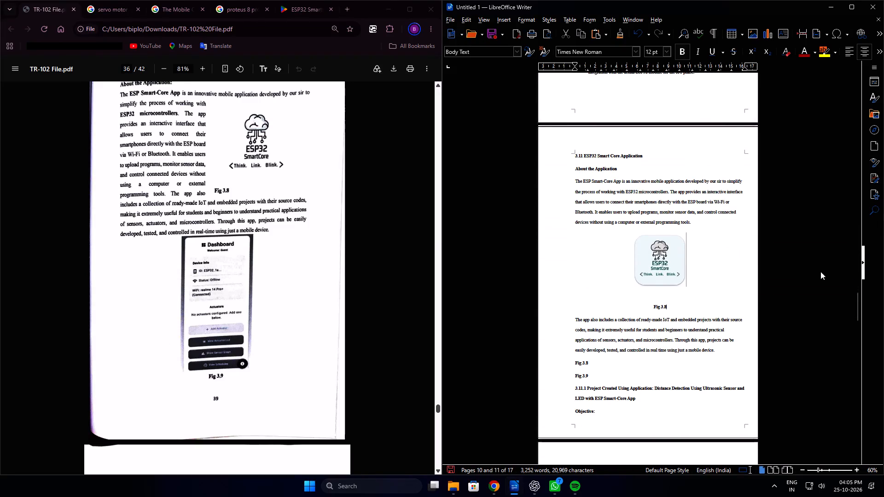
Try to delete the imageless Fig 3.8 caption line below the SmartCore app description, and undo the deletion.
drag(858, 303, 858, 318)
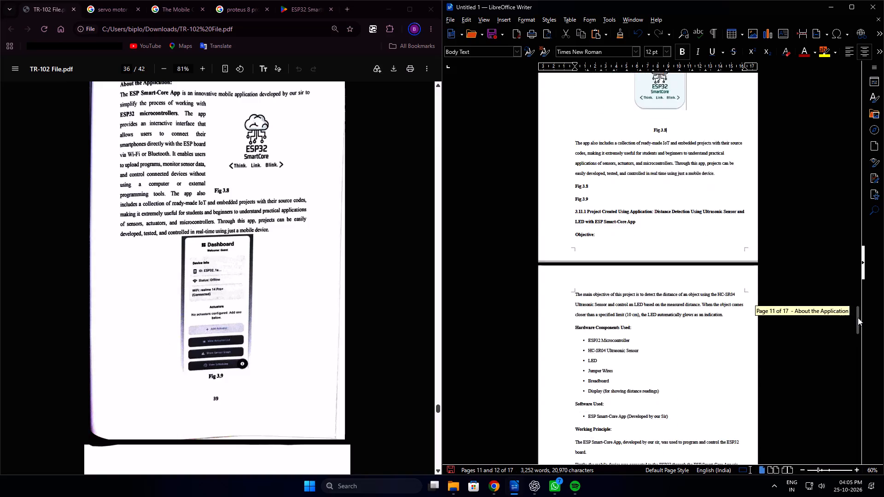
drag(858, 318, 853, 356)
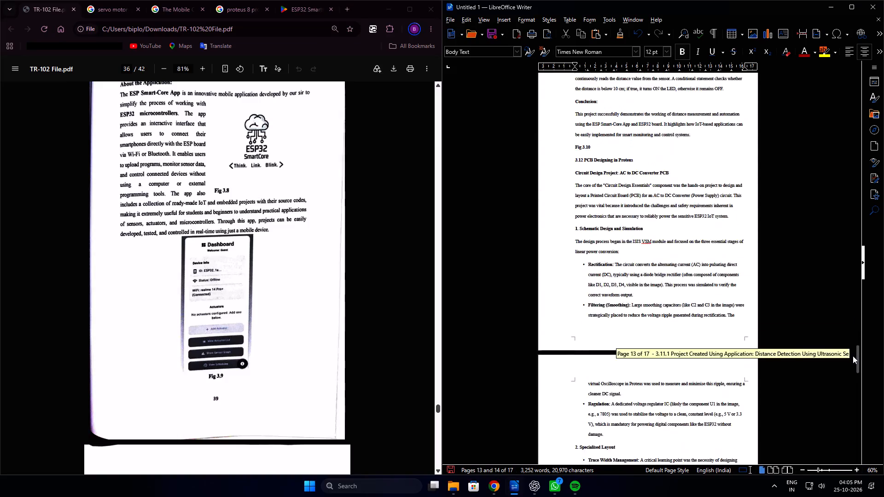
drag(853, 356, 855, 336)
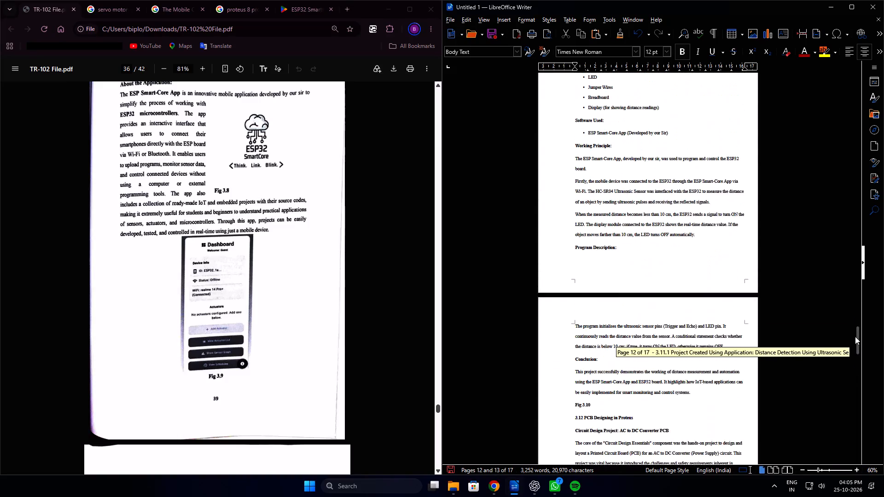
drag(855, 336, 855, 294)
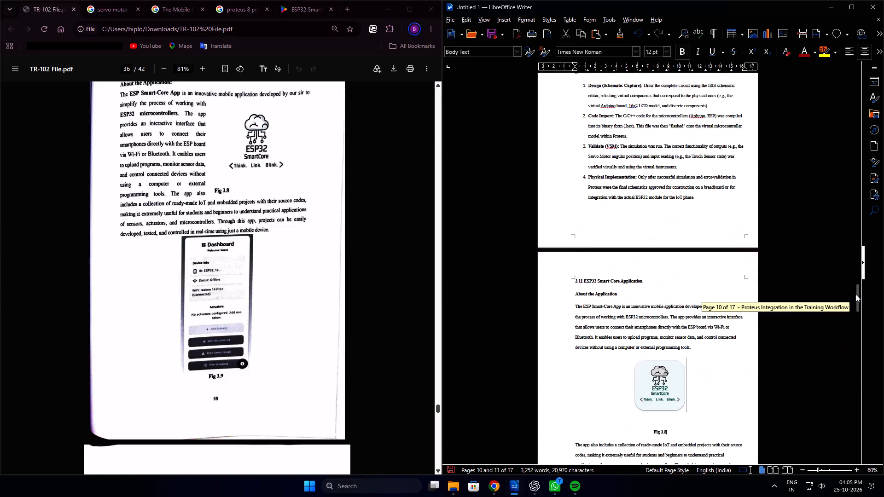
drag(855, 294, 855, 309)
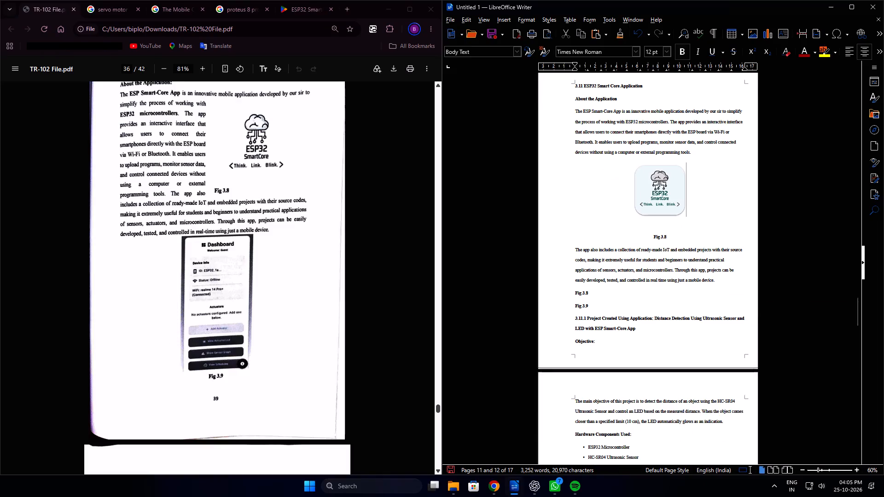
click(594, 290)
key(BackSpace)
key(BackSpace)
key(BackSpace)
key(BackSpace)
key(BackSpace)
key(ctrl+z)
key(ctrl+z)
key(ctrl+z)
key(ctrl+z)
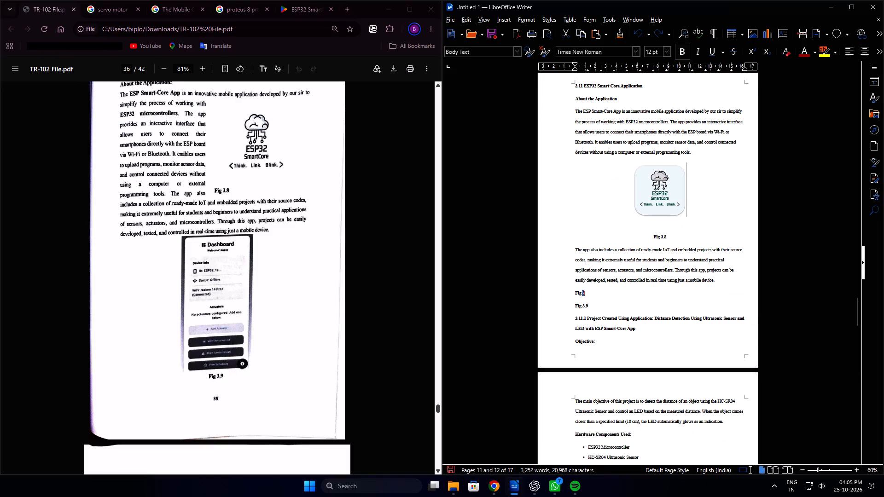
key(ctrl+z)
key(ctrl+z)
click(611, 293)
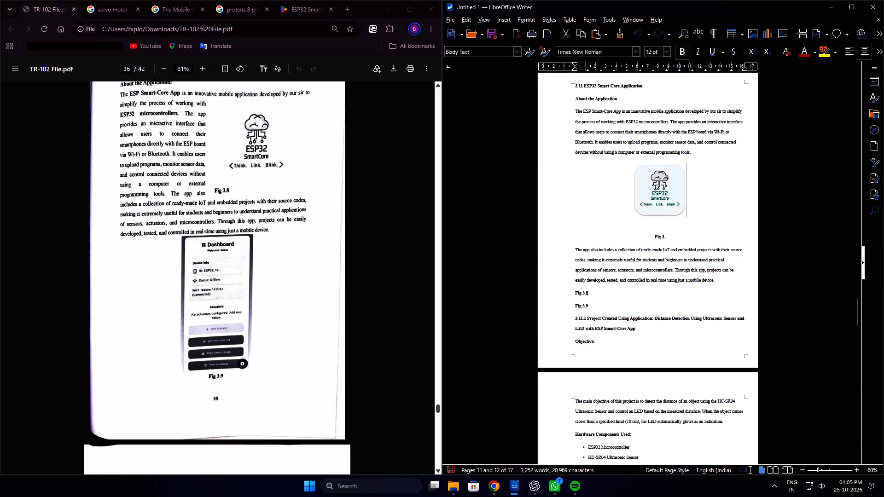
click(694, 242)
Complete the caption under the ESP32 SmartCore logo in section 3.11 as Fig 3.8.
click(671, 235)
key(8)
Renumber the first imageless caption line below the SmartCore app description as Fig 3.9.
click(599, 294)
key(BackSpace)
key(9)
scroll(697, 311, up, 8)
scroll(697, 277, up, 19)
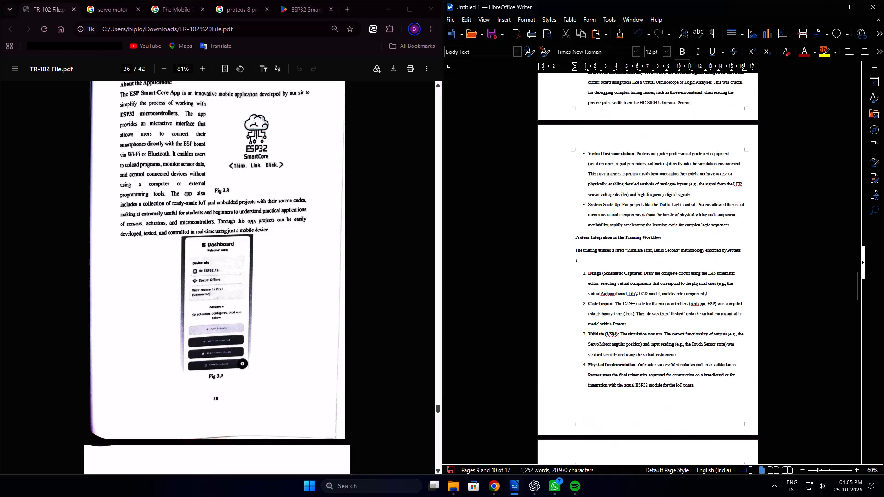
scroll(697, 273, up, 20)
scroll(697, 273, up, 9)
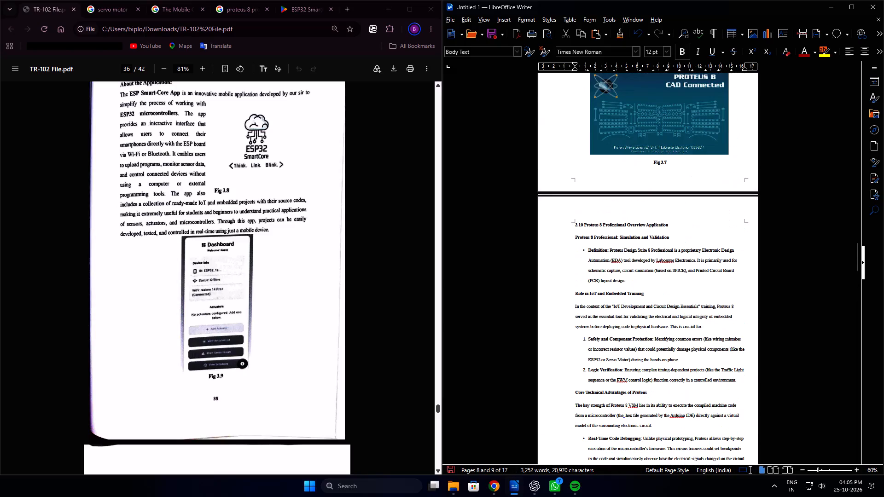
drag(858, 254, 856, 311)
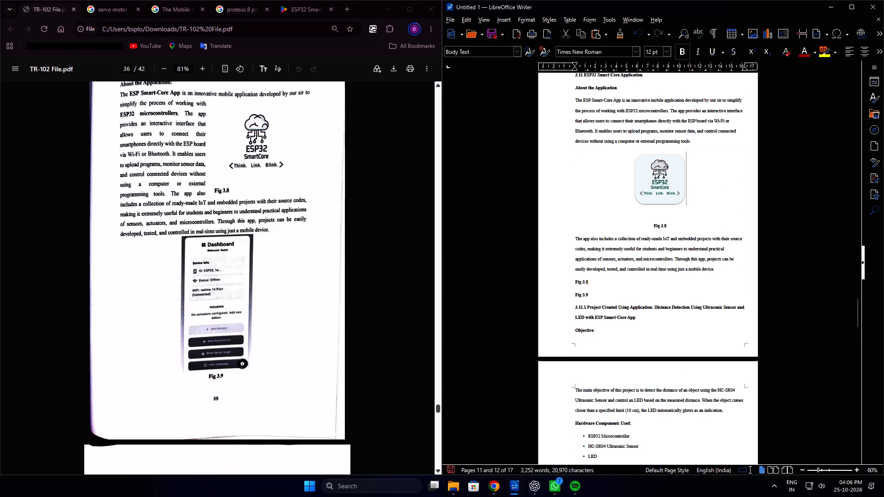
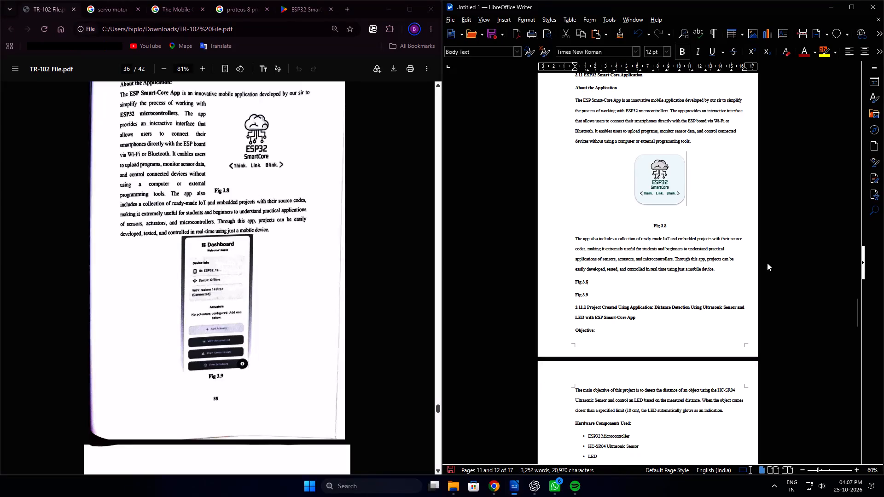
Copy the dashboard screenshot from the ESP32 SmartCore Google Play page into the report below the SmartCore app description, with text wrapping off.
click(121, 12)
click(297, 7)
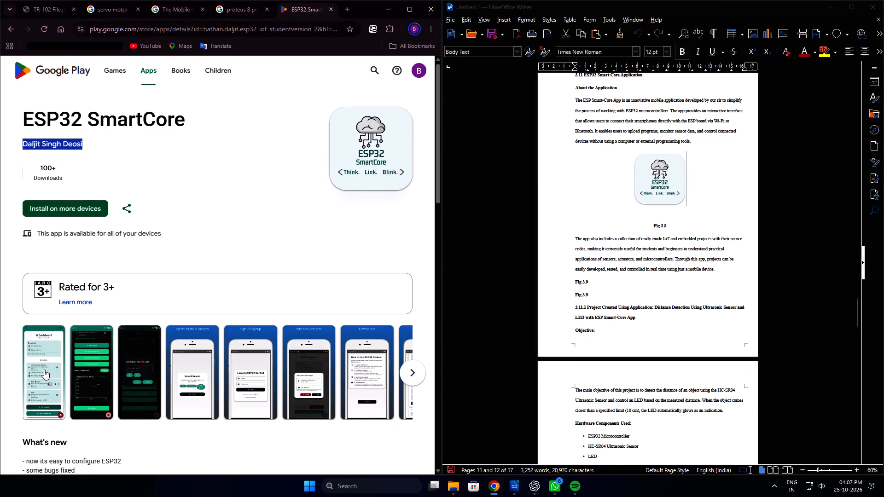
right_click(41, 370)
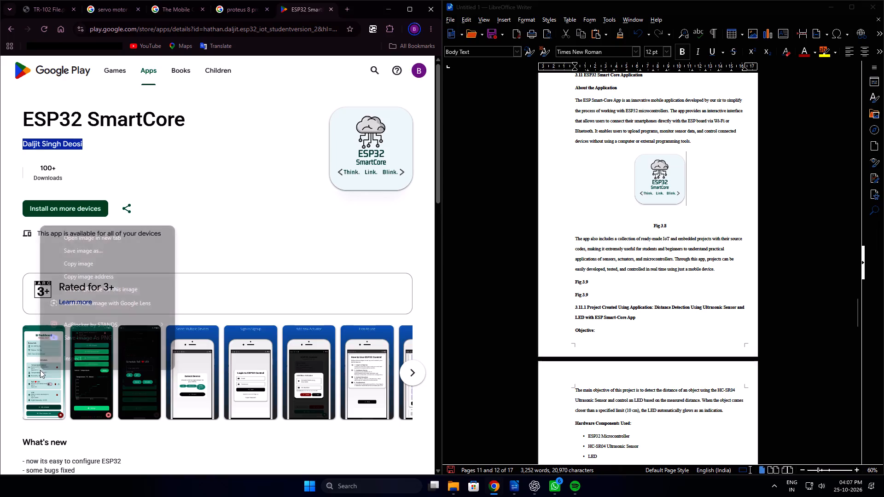
click(84, 266)
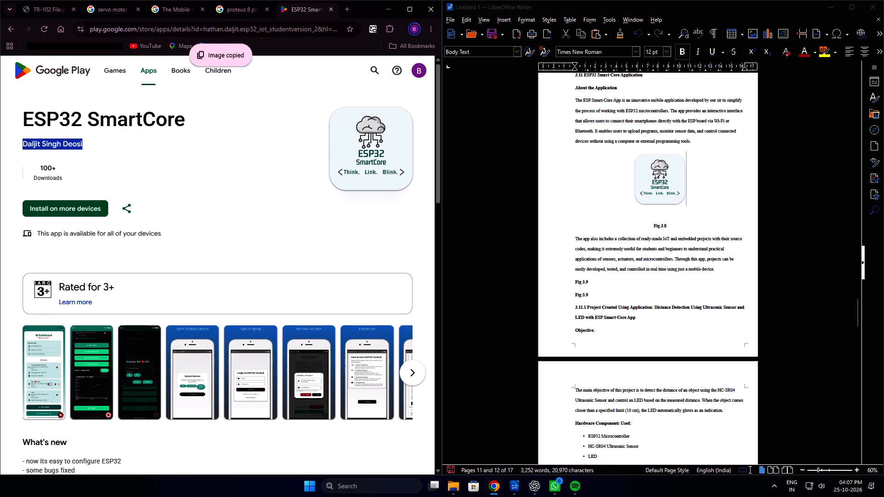
click(718, 268)
key(Return)
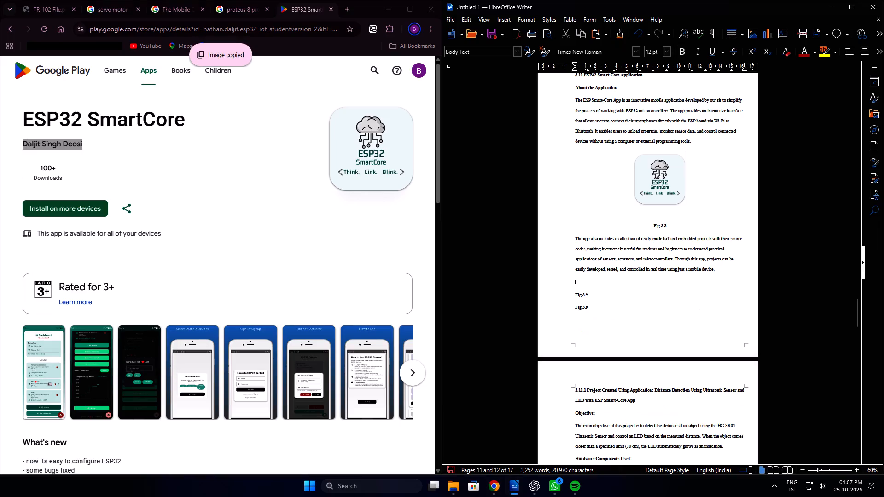
key(ctrl+v)
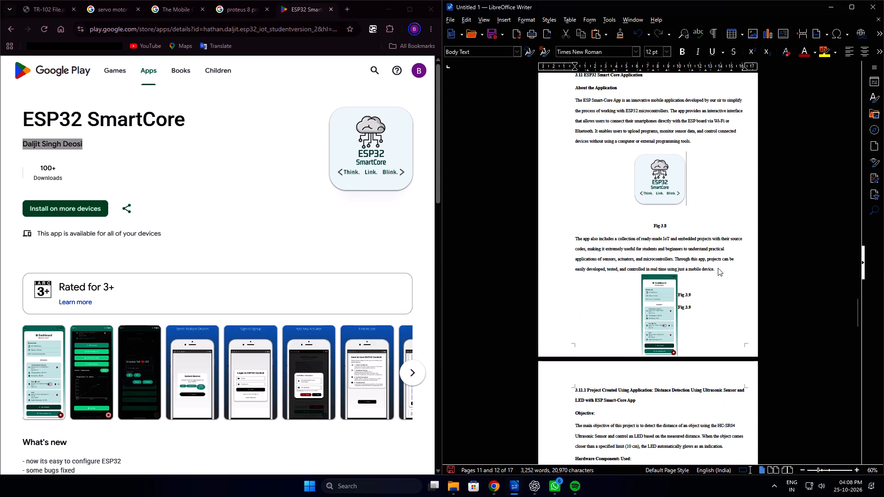
click(661, 307)
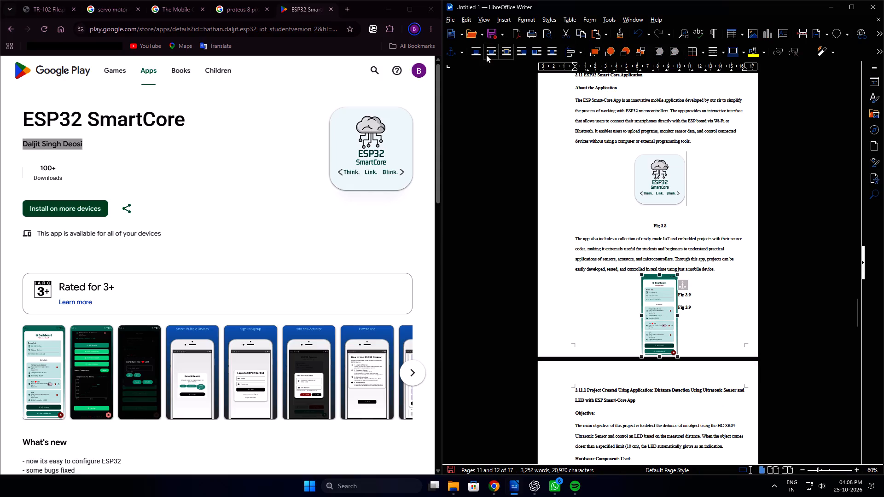
click(479, 53)
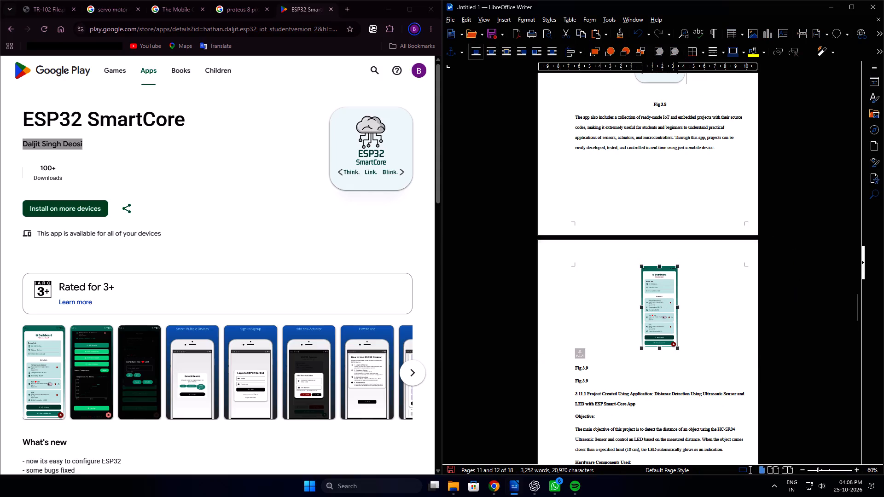
Centre the first Fig 3.9 caption beneath the SmartCore dashboard image.
drag(600, 370, 545, 369)
key(ctrl+e)
click(788, 329)
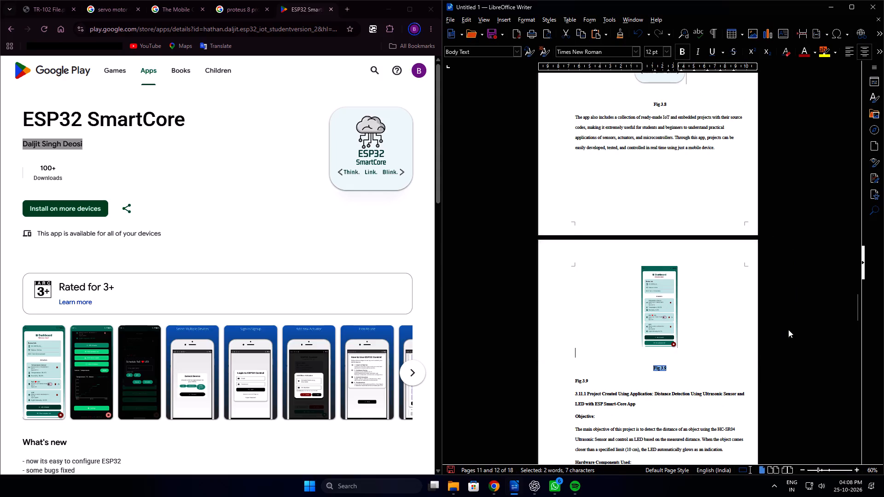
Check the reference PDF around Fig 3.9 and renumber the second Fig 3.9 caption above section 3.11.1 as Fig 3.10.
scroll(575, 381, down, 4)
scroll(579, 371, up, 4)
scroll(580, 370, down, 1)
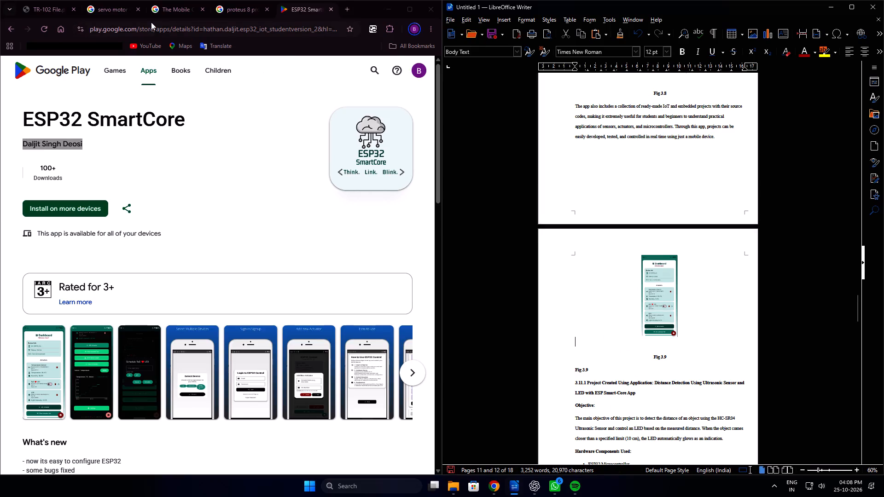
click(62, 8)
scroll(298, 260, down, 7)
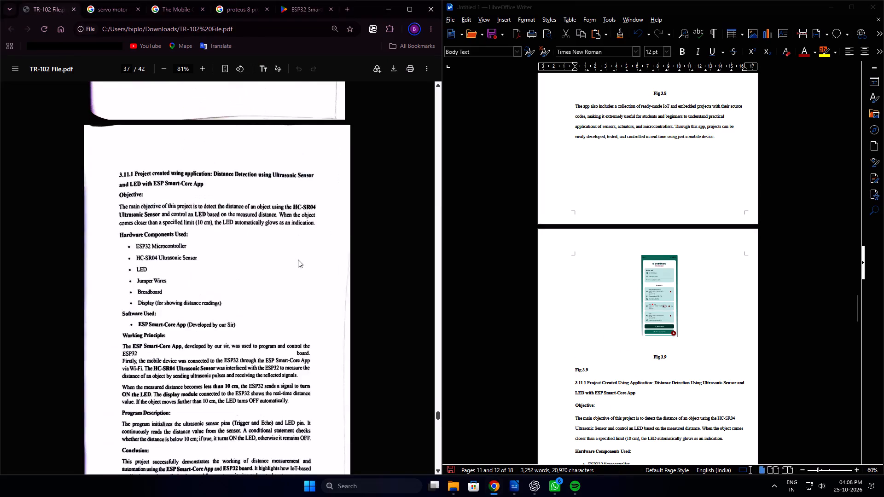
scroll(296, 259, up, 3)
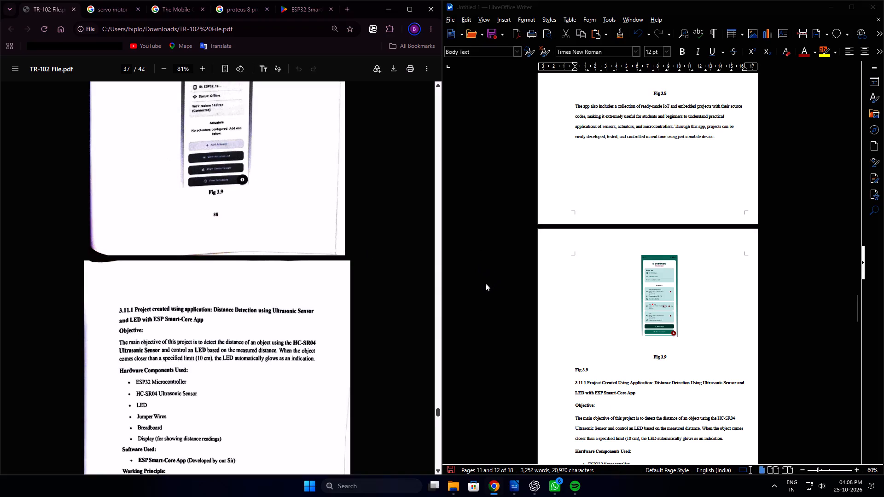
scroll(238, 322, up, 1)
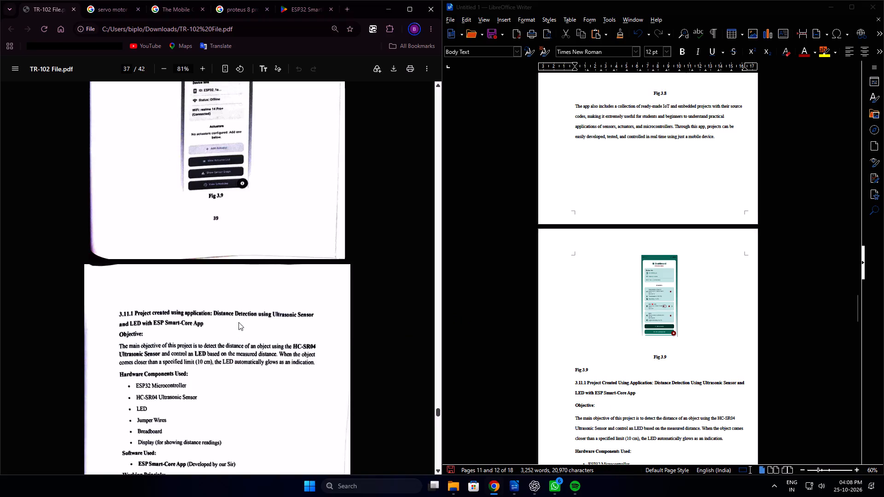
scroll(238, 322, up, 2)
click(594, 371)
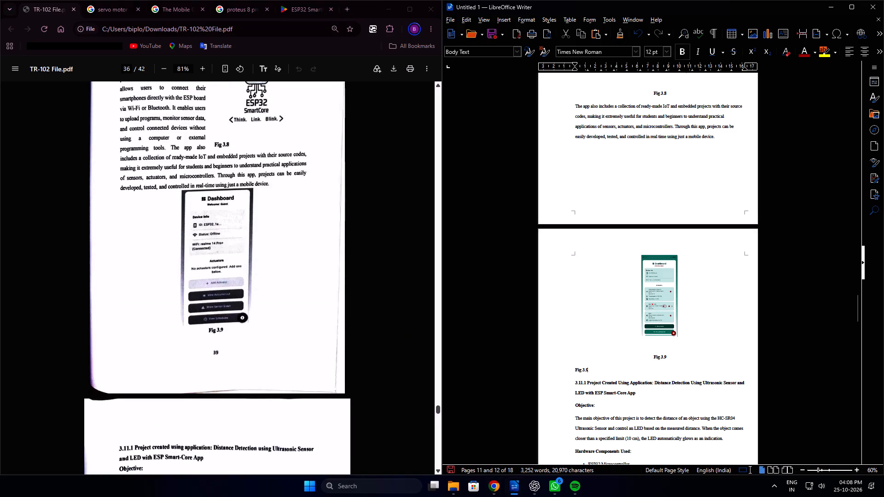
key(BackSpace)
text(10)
Recheck the reference PDF and delete the imageless Fig 3.10 caption line directly above the 3.11.1 heading.
scroll(615, 388, down, 1)
scroll(260, 356, down, 5)
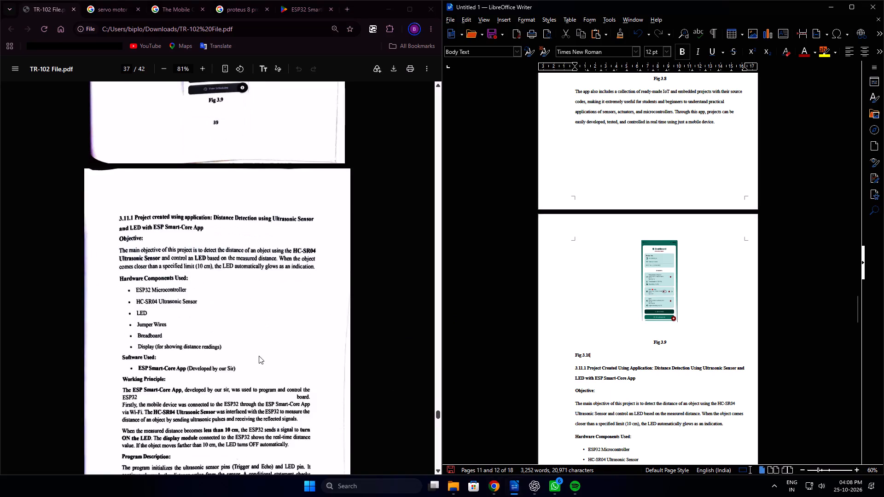
scroll(259, 356, up, 5)
scroll(259, 356, down, 2)
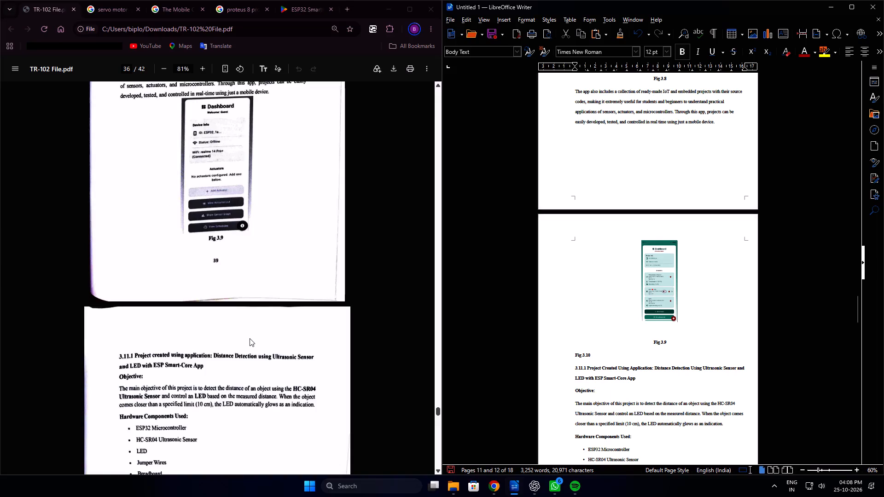
key(BackSpace)
key(BackSpace)
key(BackSpace)
key(BackSpace)
key(BackSpace)
key(BackSpace)
key(BackSpace)
key(BackSpace)
key(BackSpace)
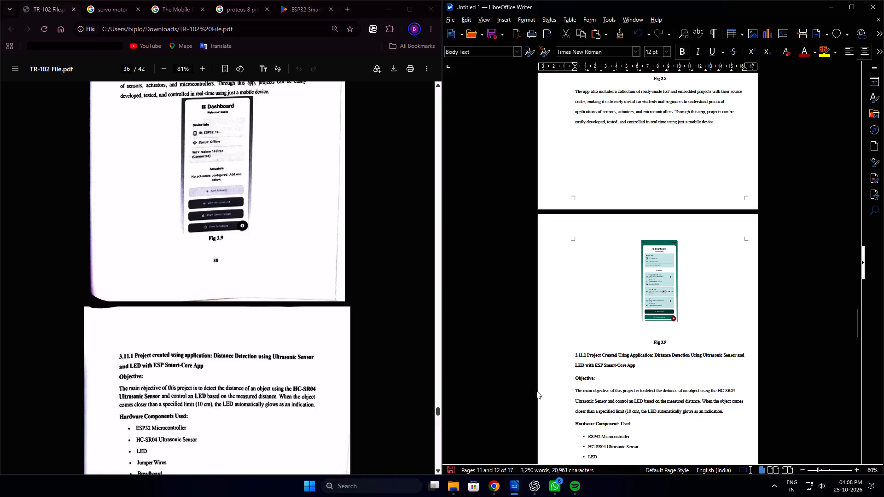
Compare sections 3.11.1 and 3.12 PCB Designing in Proteus with the reference PDF, checking the text and figure placement.
scroll(241, 335, down, 2)
scroll(241, 335, up, 1)
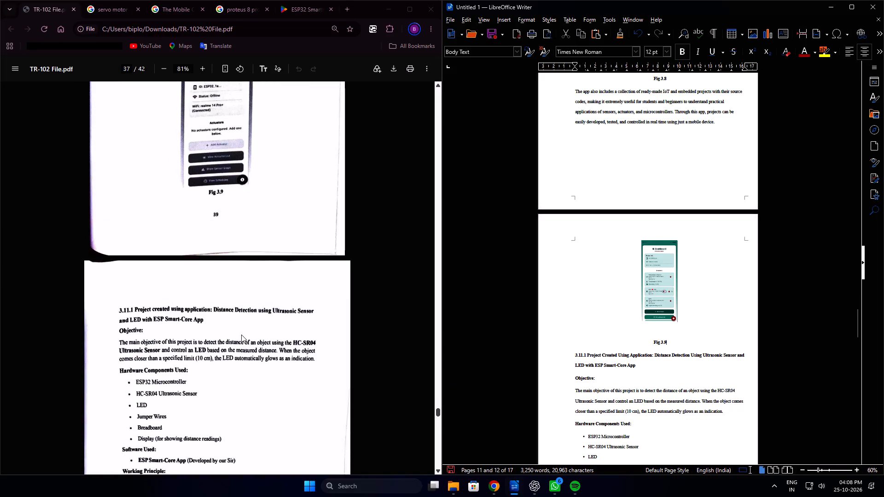
scroll(241, 335, up, 3)
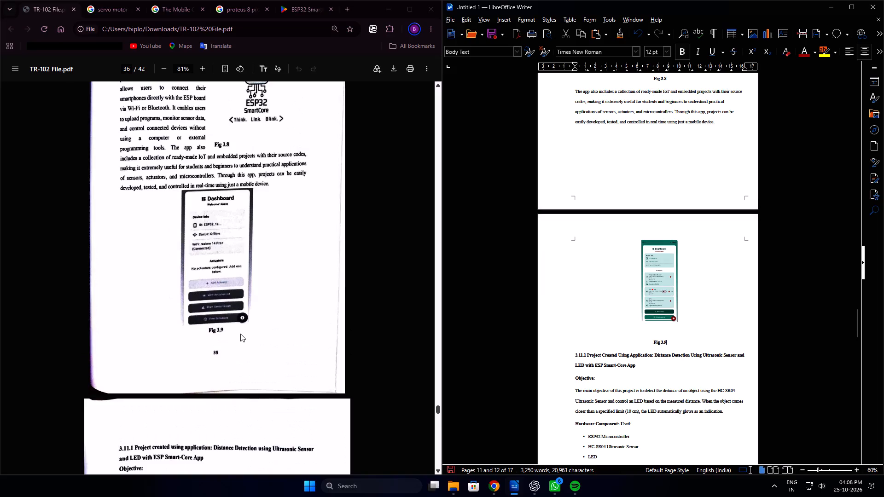
scroll(240, 334, down, 5)
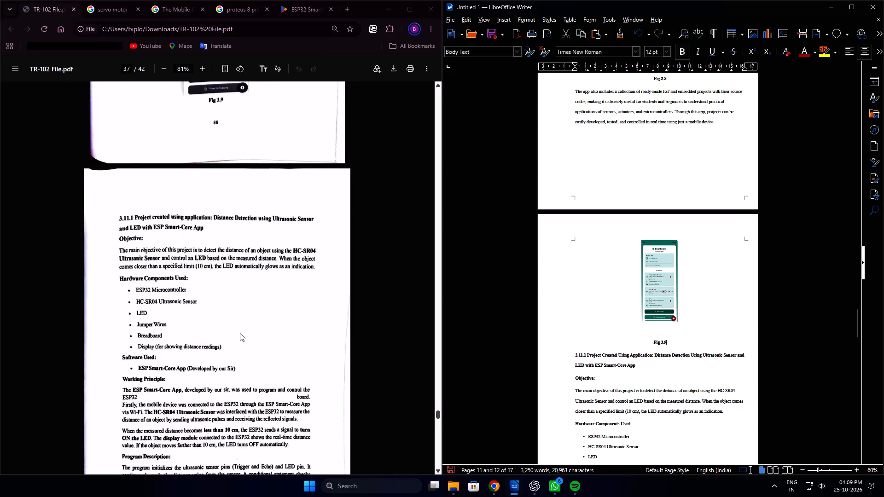
scroll(240, 333, down, 9)
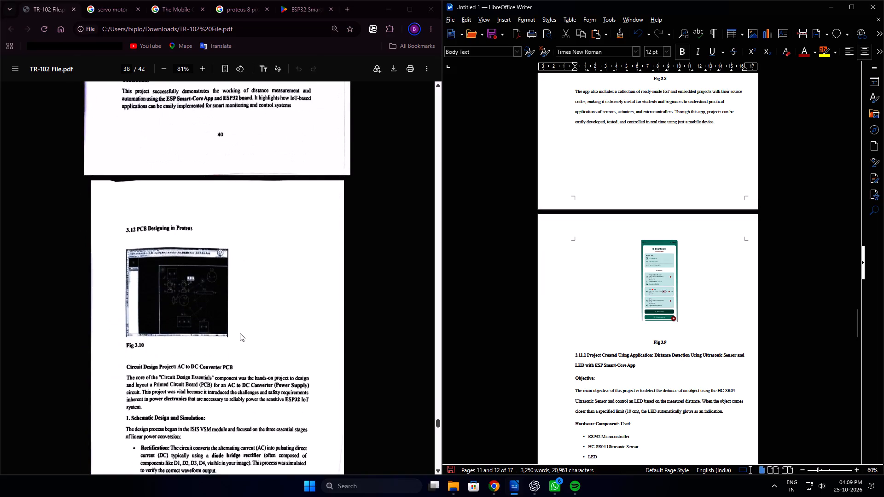
scroll(240, 333, up, 3)
scroll(567, 398, down, 8)
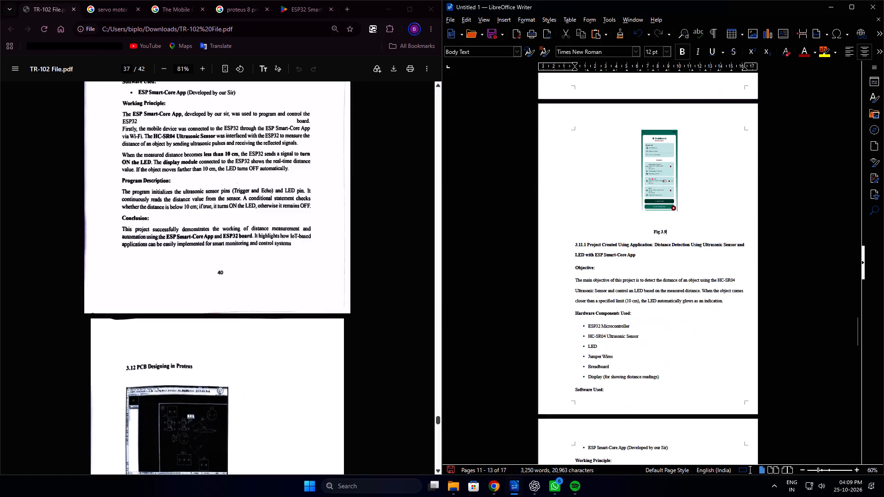
scroll(565, 398, down, 4)
scroll(226, 342, down, 3)
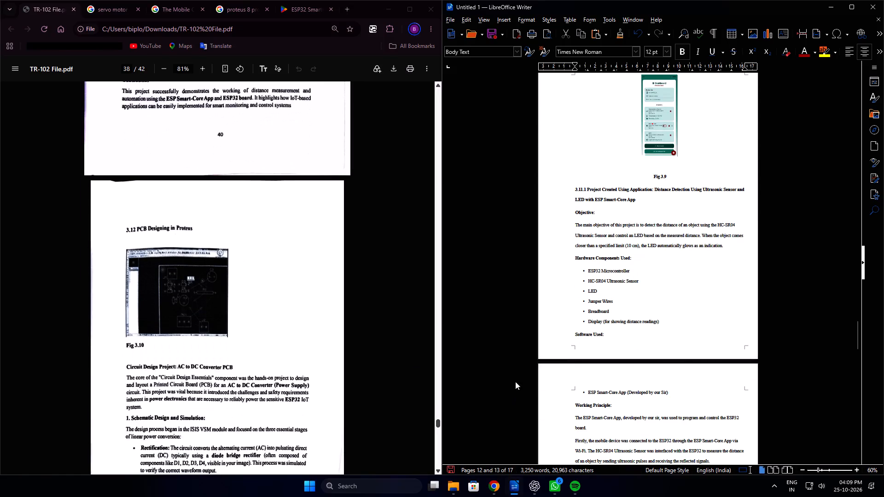
scroll(660, 378, down, 1)
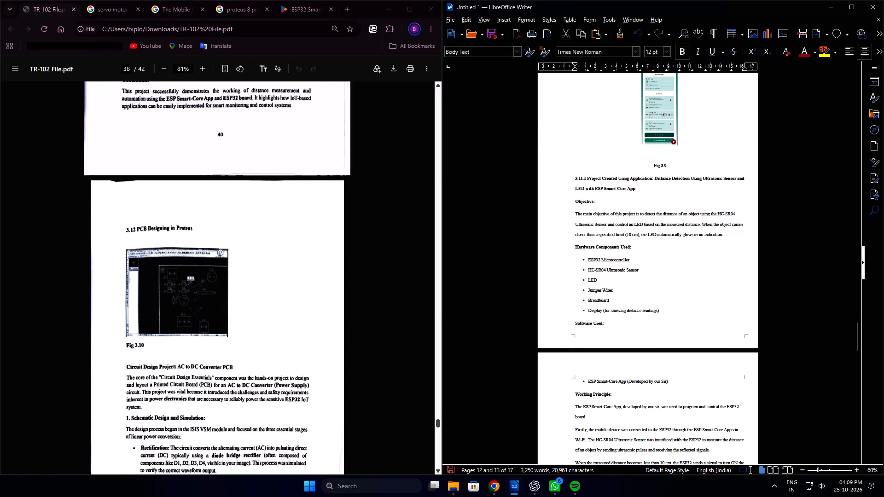
scroll(655, 374, down, 18)
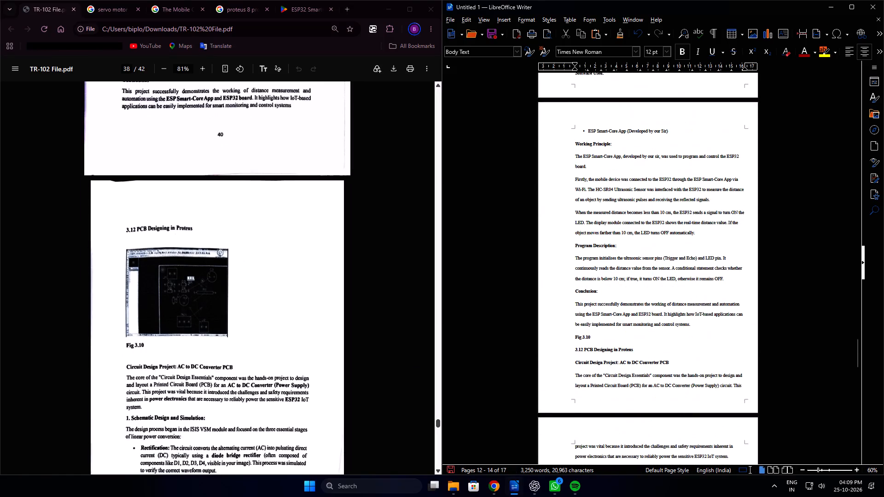
scroll(652, 373, down, 4)
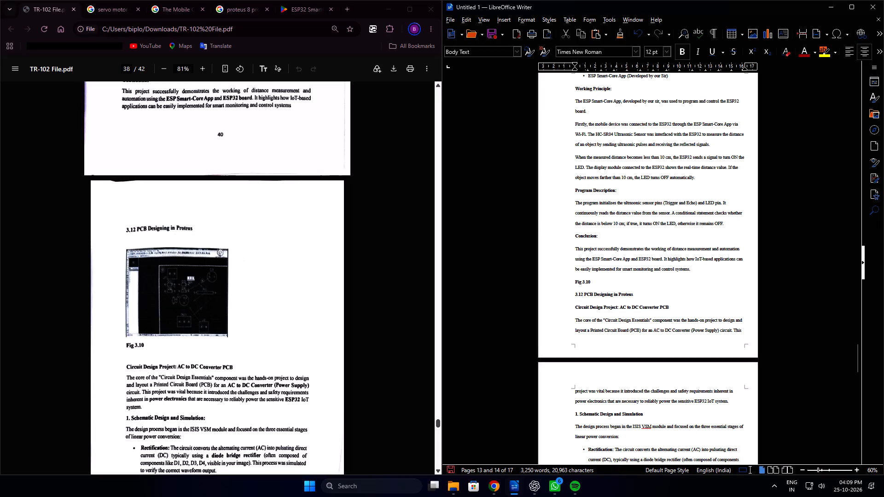
Copy the two heading lines "3.12 PCB Designing in Proteus" and "Circuit Design Project: AC to DC Converter PCB" from the report.
scroll(595, 367, down, 4)
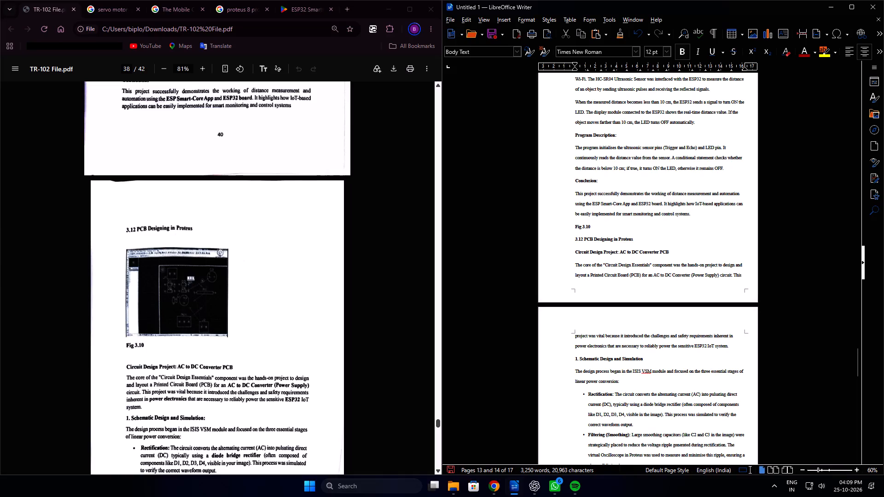
drag(575, 250, 683, 252)
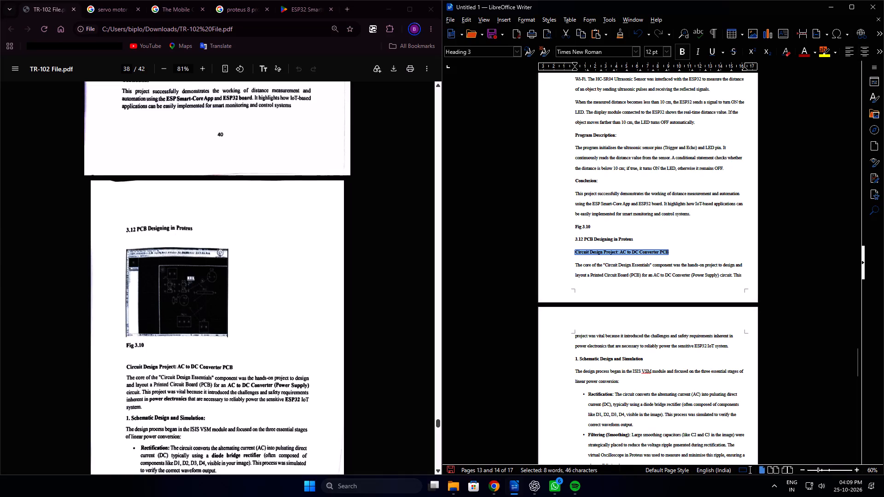
click(725, 254)
drag(577, 238, 583, 239)
click(573, 238)
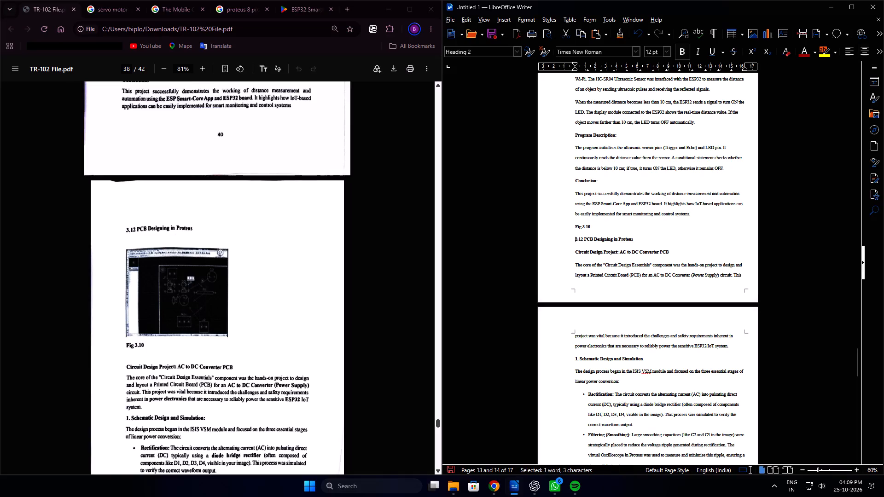
drag(573, 238, 674, 253)
key(ctrl+c)
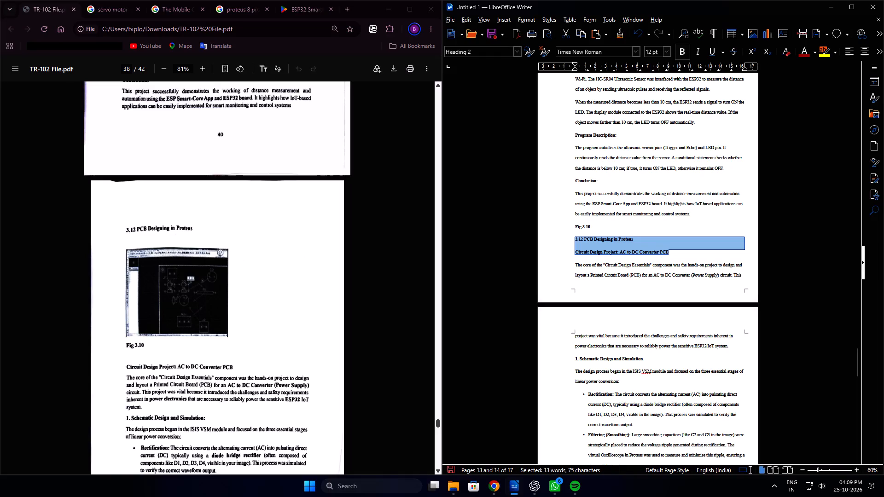
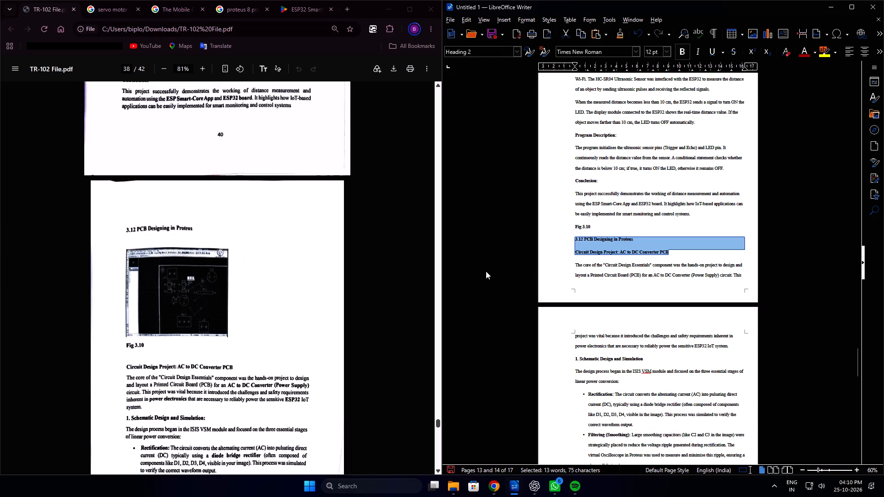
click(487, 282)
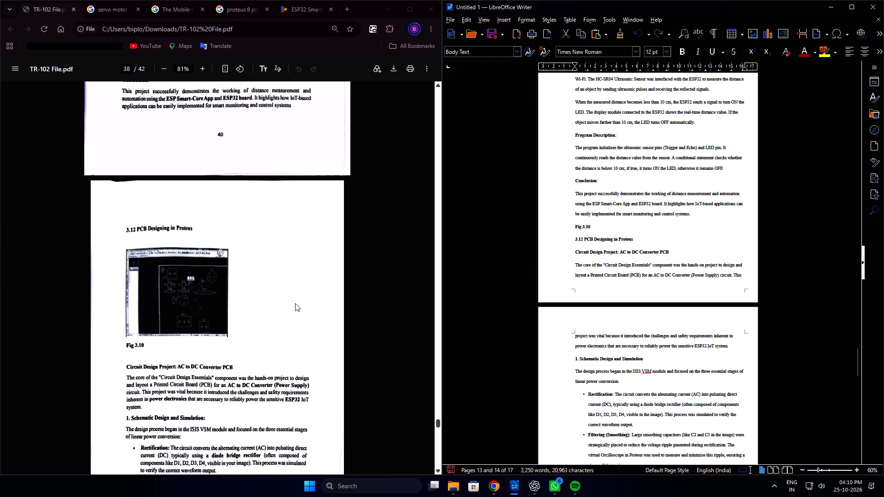
Read the rest of the reference PDF, covering Chapter 4 Conclusion & Future Scope and the closing REFERENCES page.
scroll(295, 303, down, 16)
scroll(296, 304, down, 5)
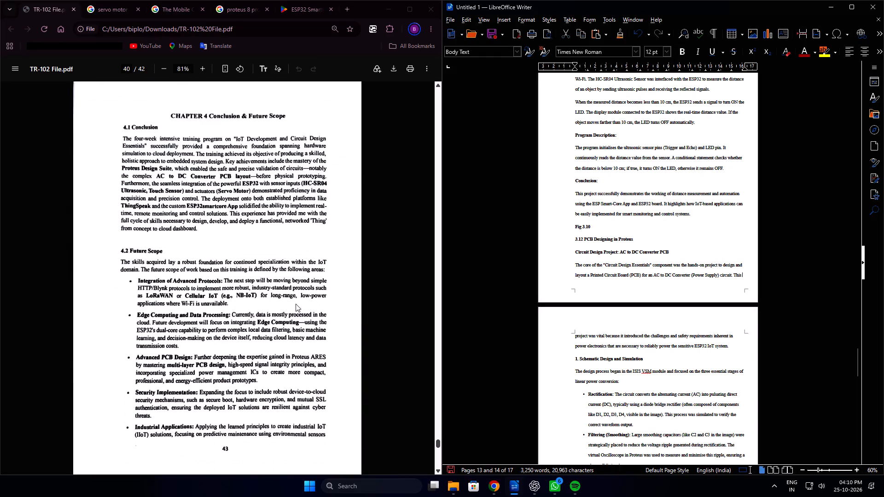
scroll(298, 306, down, 5)
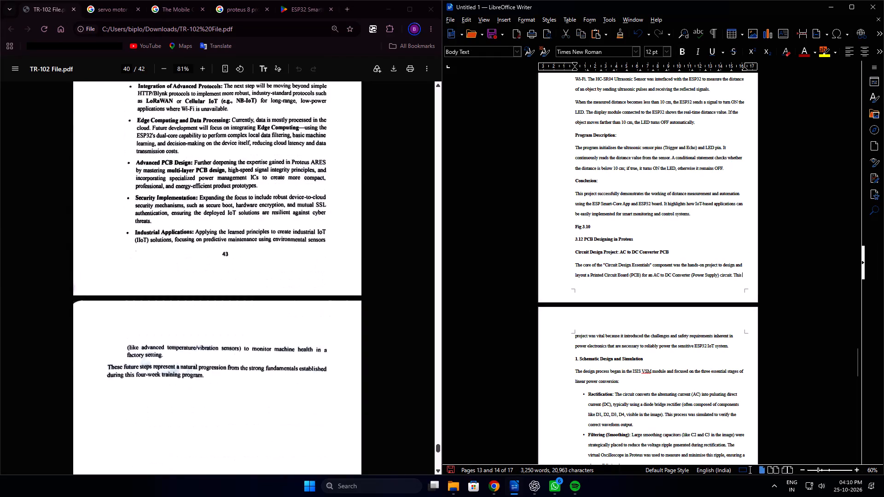
scroll(299, 306, down, 15)
scroll(300, 306, up, 12)
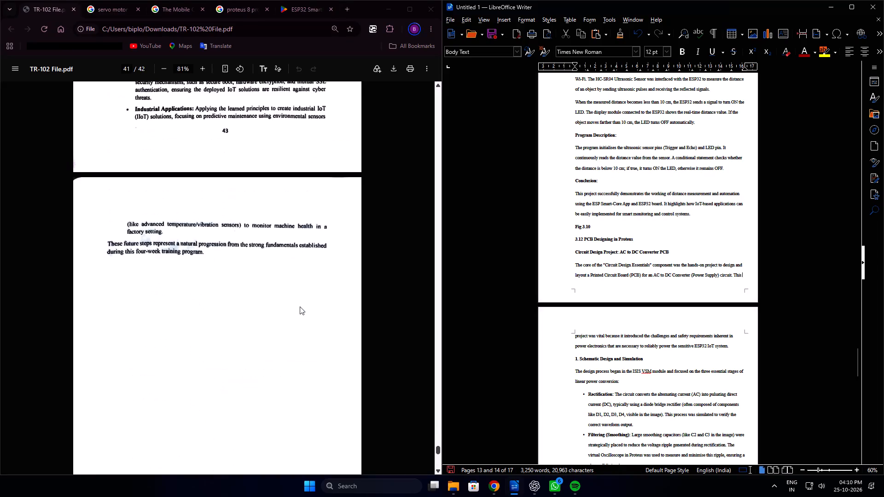
scroll(300, 306, down, 17)
scroll(300, 306, up, 4)
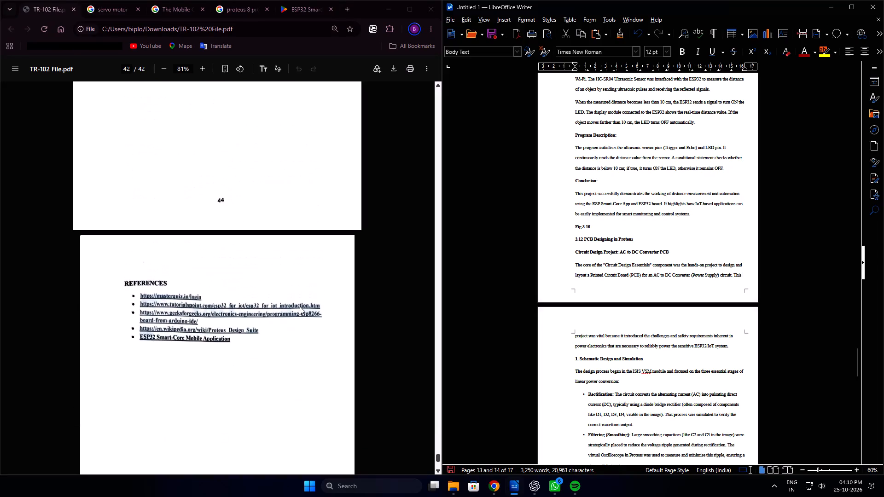
Delete the blank lines above the CHAPTER 4 CONCLUSION AND FUTURE SCOPE heading in the Writer report so it starts its page.
scroll(579, 343, down, 11)
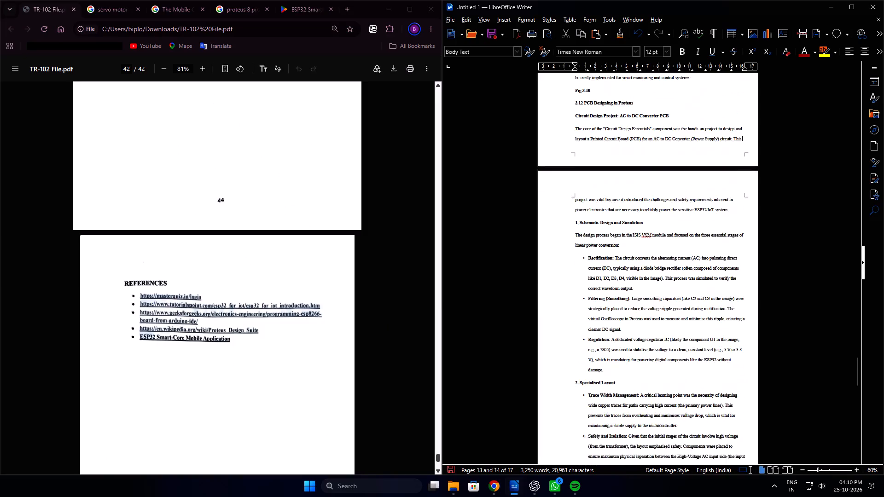
scroll(580, 344, down, 15)
scroll(580, 345, down, 10)
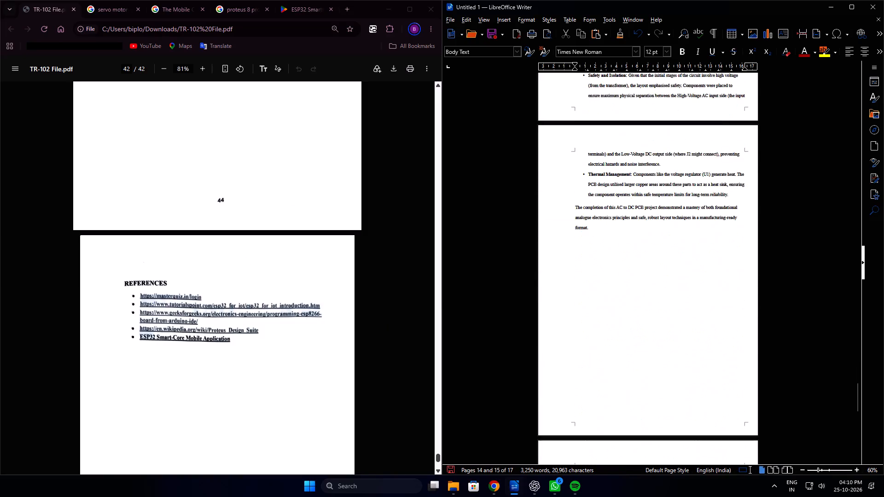
scroll(580, 345, down, 13)
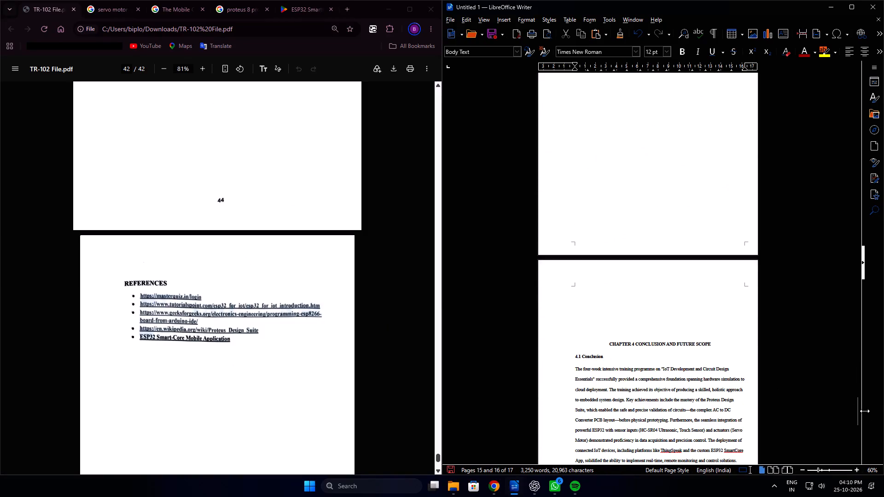
click(672, 325)
key(BackSpace)
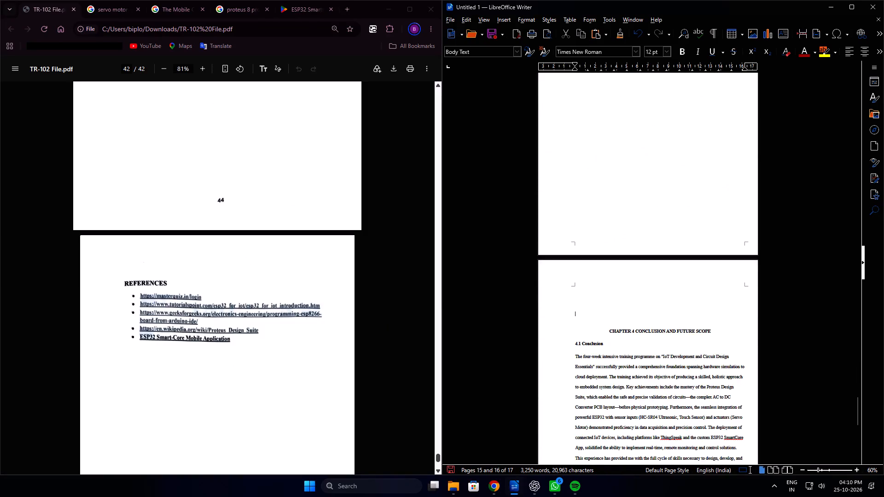
key(BackSpace)
key(BackSpace)
key(BackSpace)
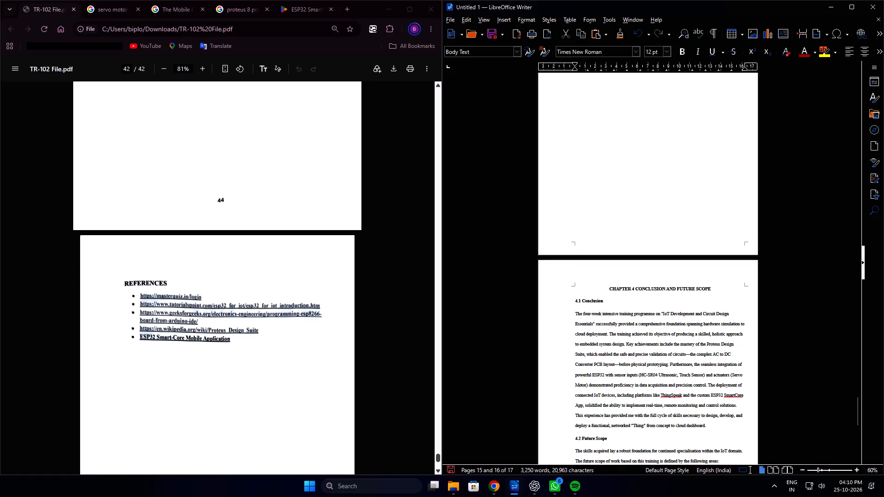
scroll(620, 260, up, 5)
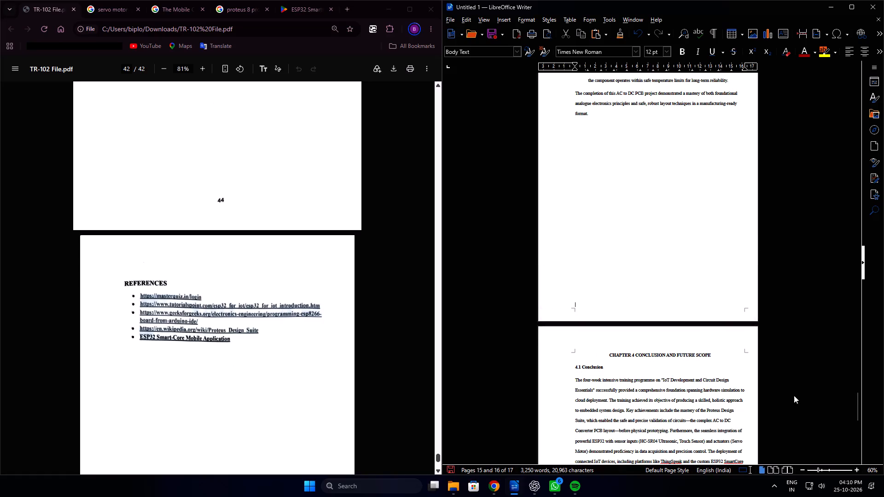
Add blank paragraphs after the report's closing "These future steps" paragraph until a new last page begins.
drag(859, 399, 859, 448)
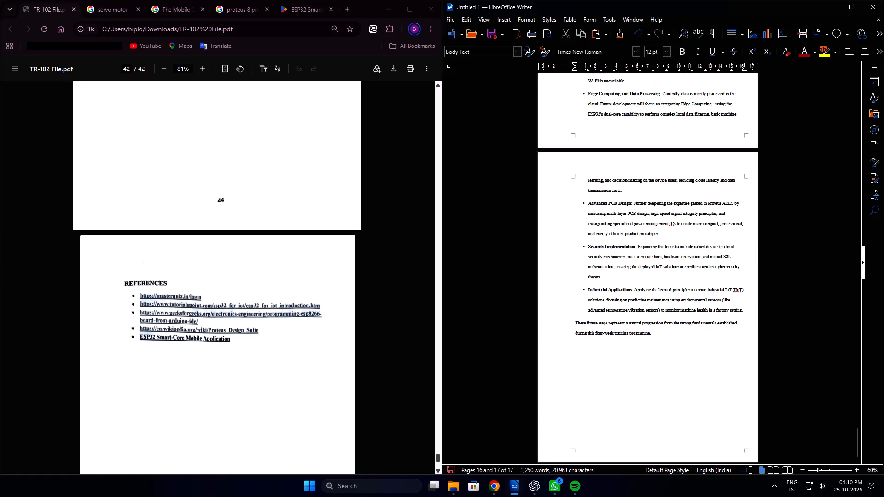
drag(646, 439, 643, 447)
key(Return)
key(Return)
key(Return)
key(Return)
key(Return)
key(Return)
key(Return)
key(Return)
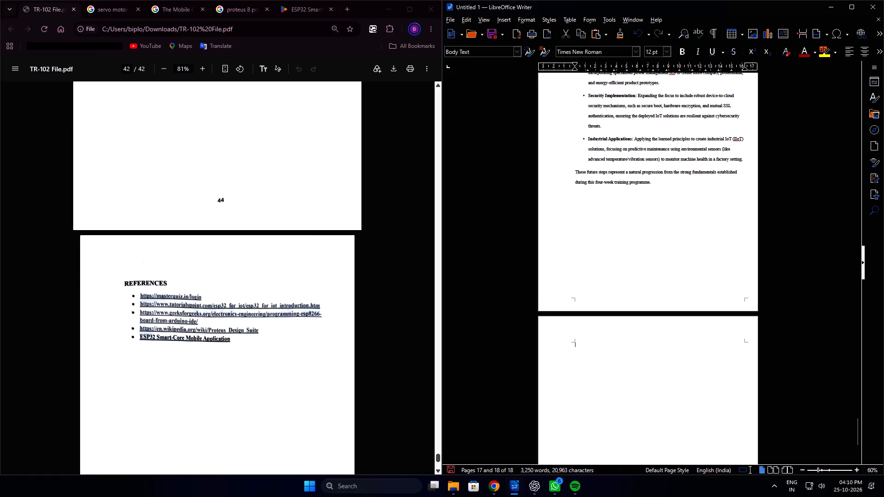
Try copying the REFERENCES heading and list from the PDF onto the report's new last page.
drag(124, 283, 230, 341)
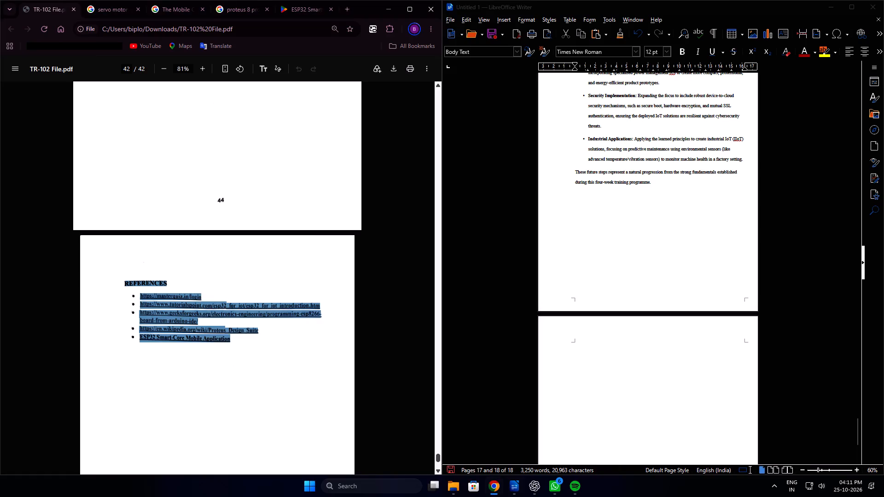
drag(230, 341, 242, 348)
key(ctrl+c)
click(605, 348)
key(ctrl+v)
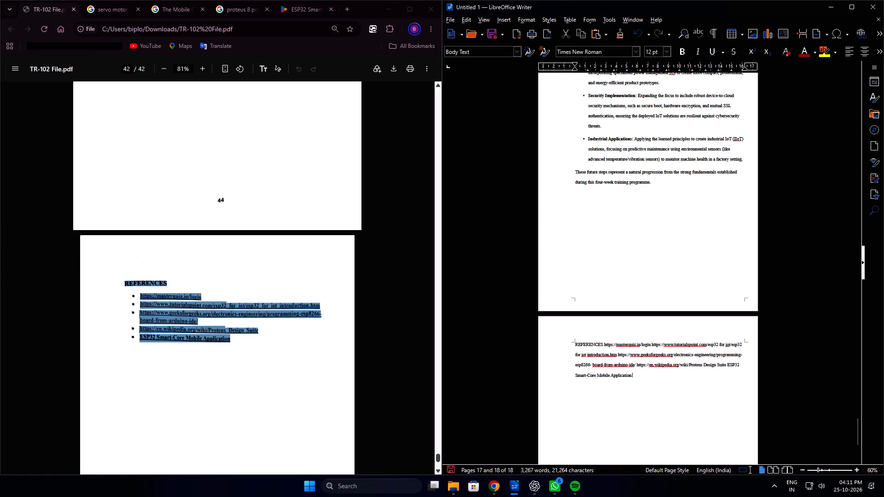
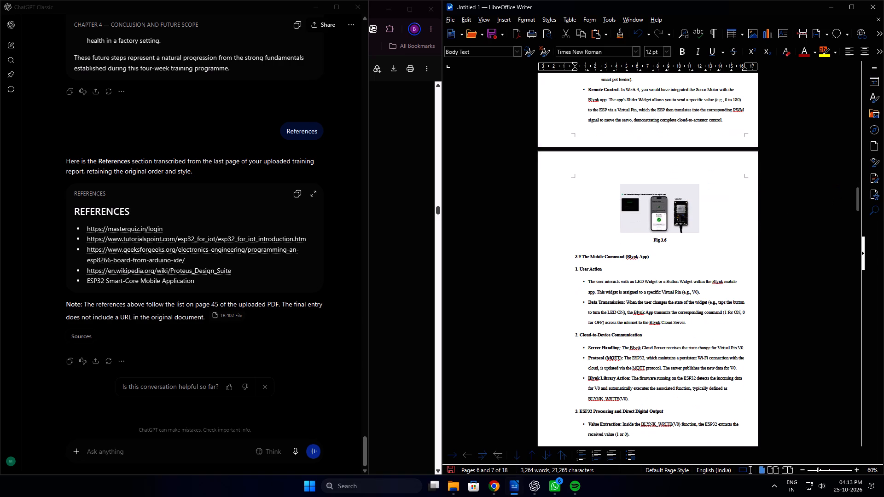
Renumber the "The Mobile Command (Blynk App)" heading as 3.8.
click(579, 258)
key(BackSpace)
key(8)
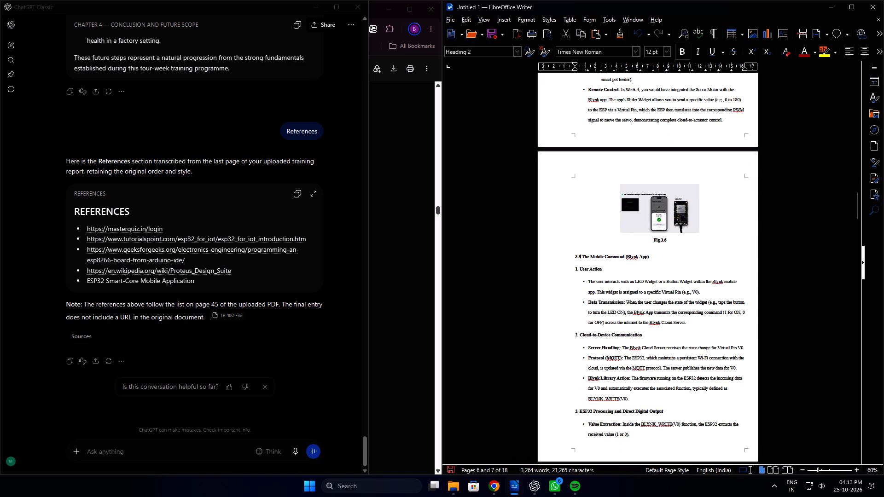
Renumber the "Proteus 8 Professional Overview Application" heading as 3.9.
scroll(779, 238, down, 4)
scroll(618, 323, down, 6)
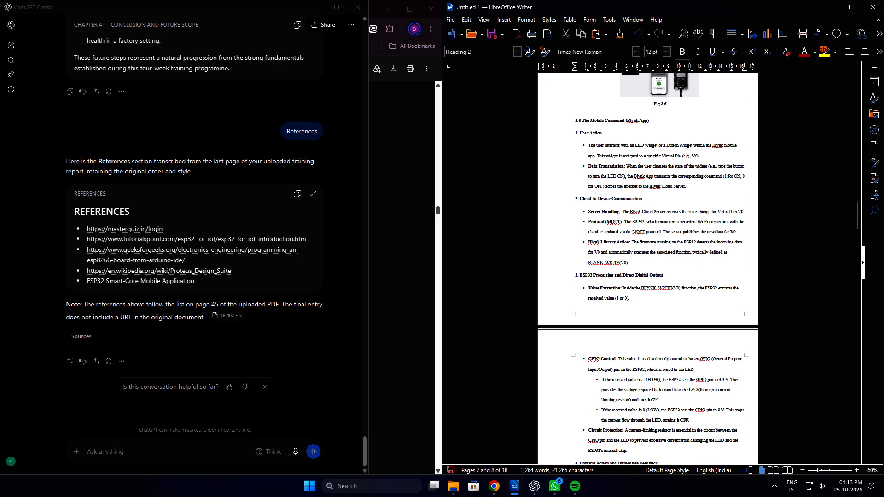
scroll(618, 321, down, 13)
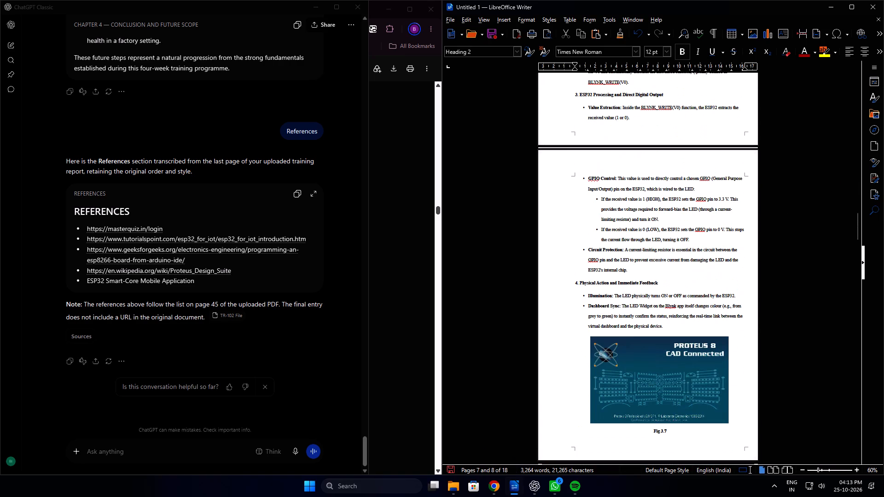
scroll(599, 310, up, 11)
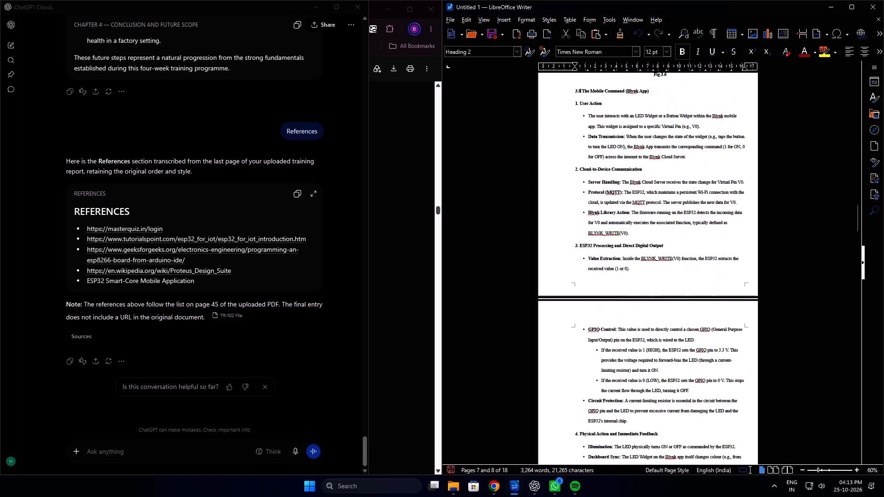
scroll(597, 310, down, 20)
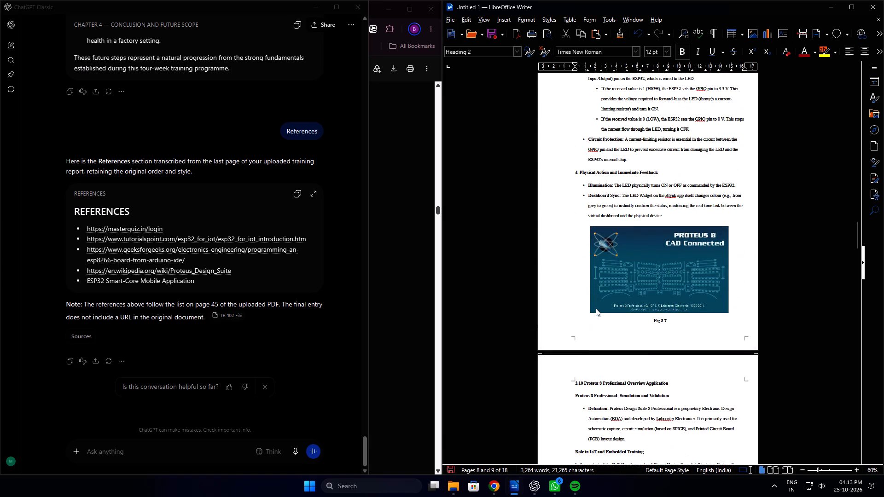
scroll(596, 308, down, 6)
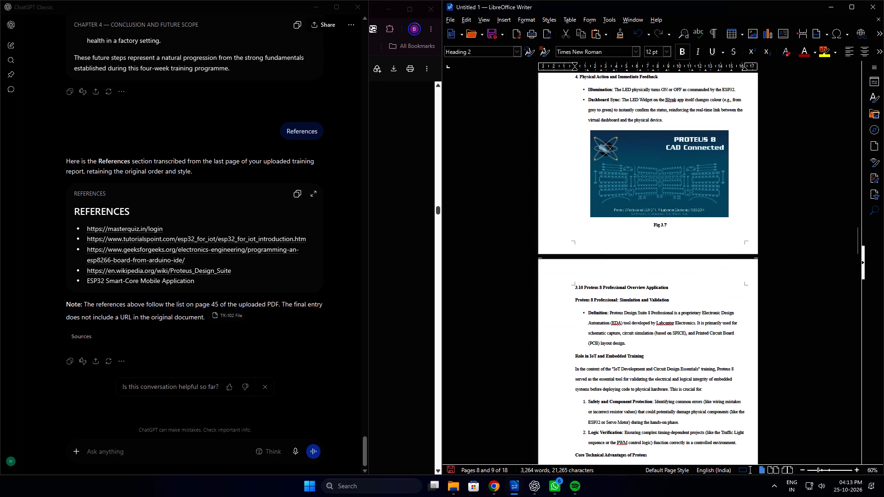
click(582, 289)
key(BackSpace)
key(BackSpace)
key(9)
Renumber the "ESP32 Smart Core Application" heading as 3.10.
scroll(612, 306, down, 17)
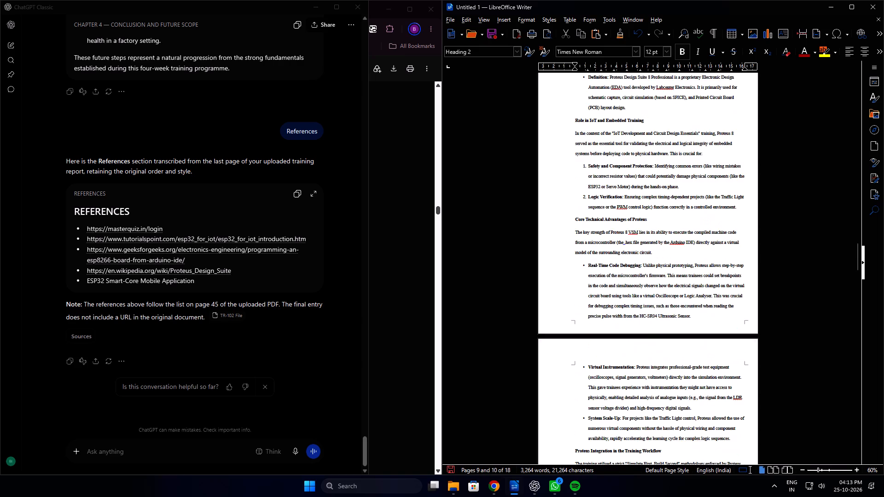
scroll(612, 306, down, 18)
scroll(612, 306, down, 6)
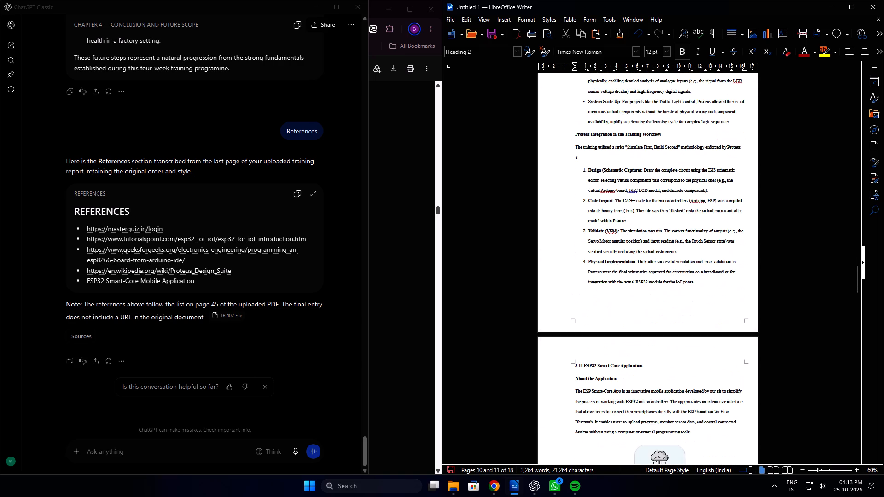
click(582, 352)
key(BackSpace)
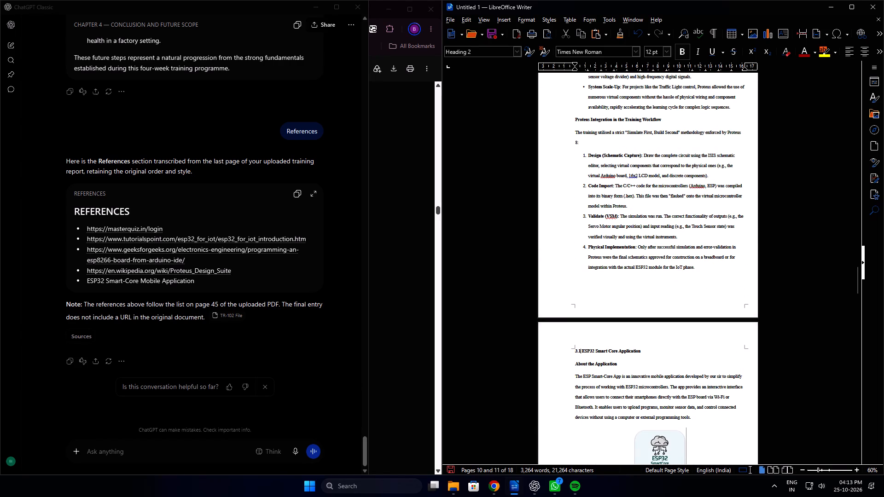
key(0)
Correct the section number of the "Project Created Using Application: Distance Detection" subheading below Fig 3.9.
scroll(599, 339, down, 19)
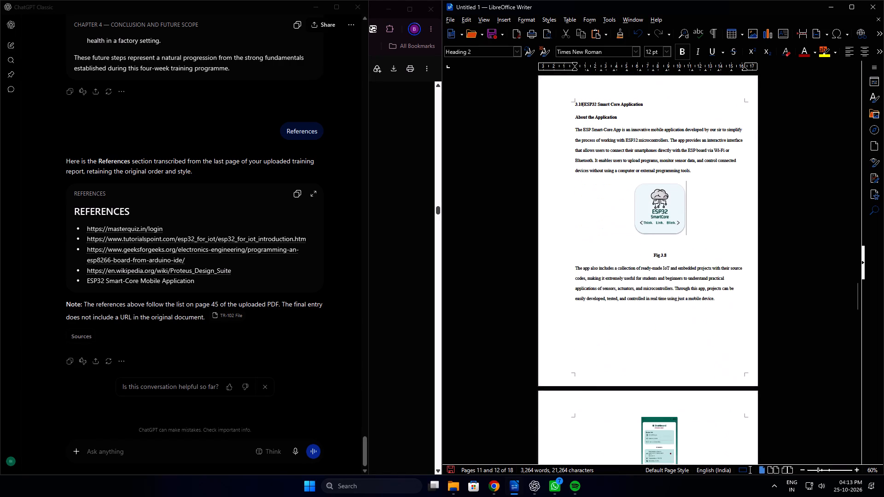
scroll(595, 336, down, 15)
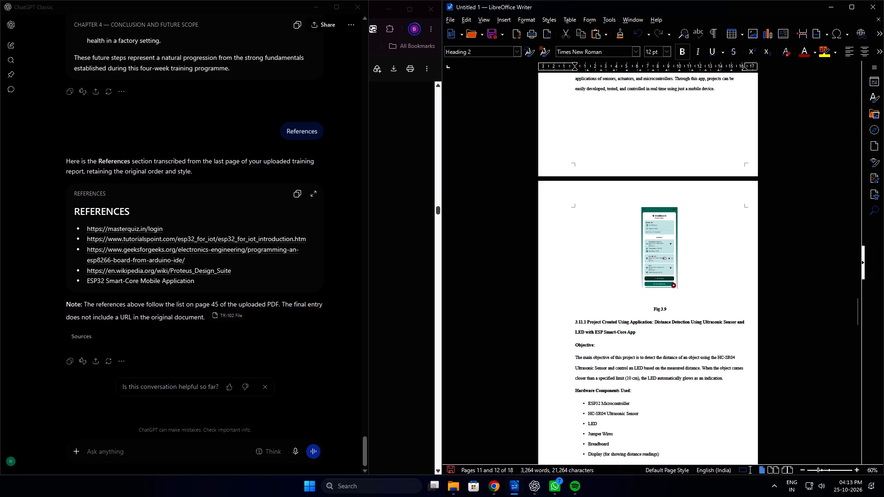
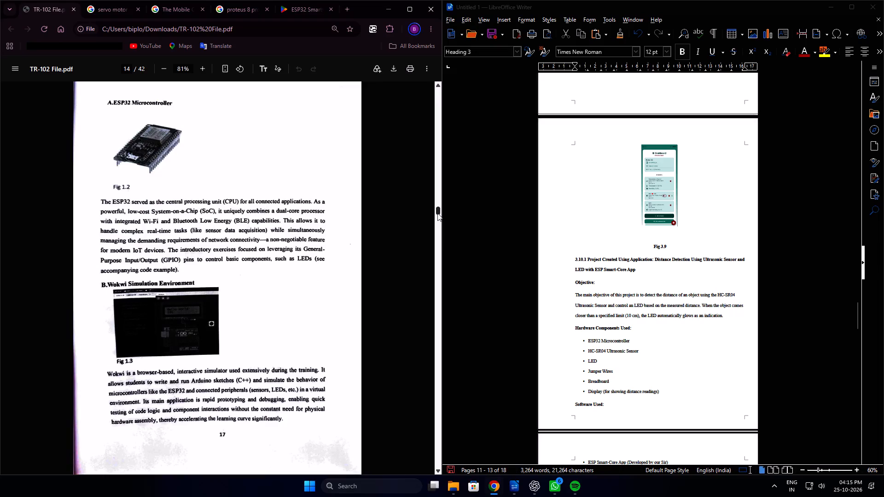
scroll(726, 247, down, 5)
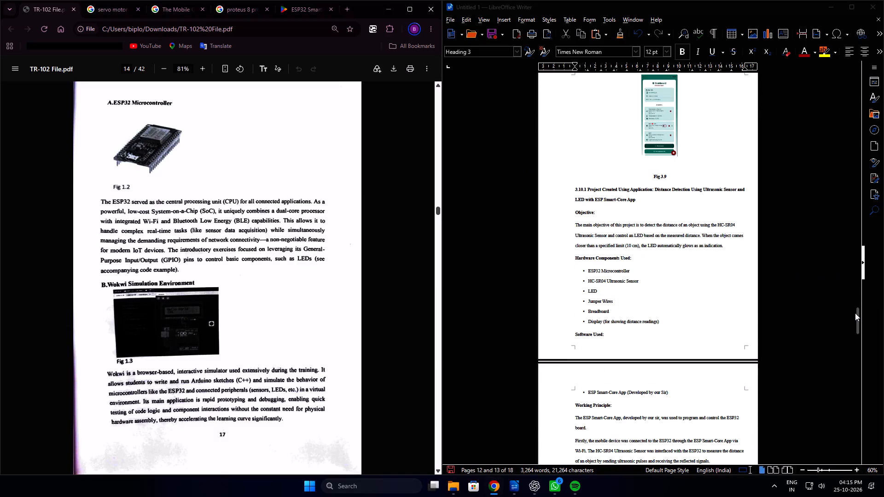
drag(856, 316, 856, 320)
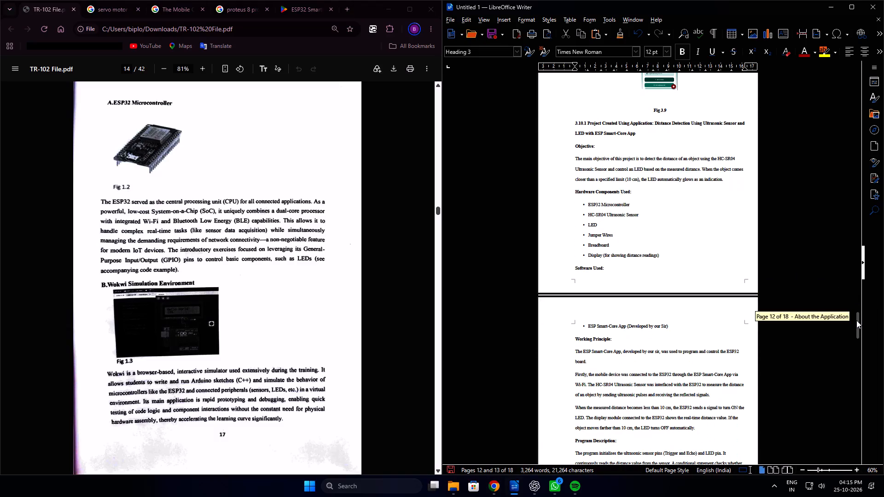
drag(856, 320, 856, 322)
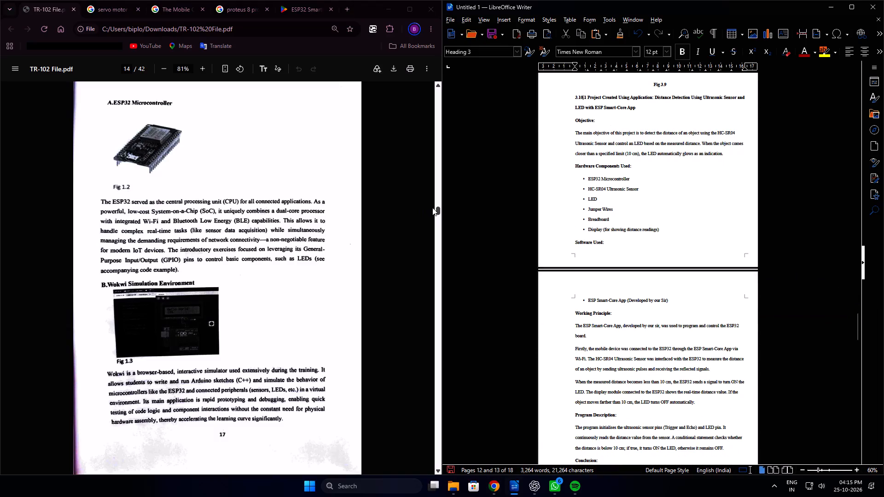
drag(437, 210, 412, 464)
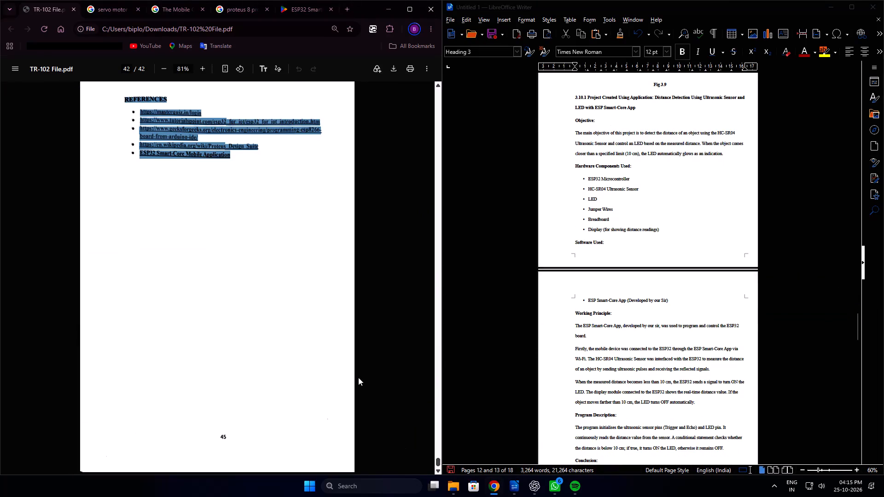
scroll(334, 322, up, 14)
scroll(296, 197, up, 6)
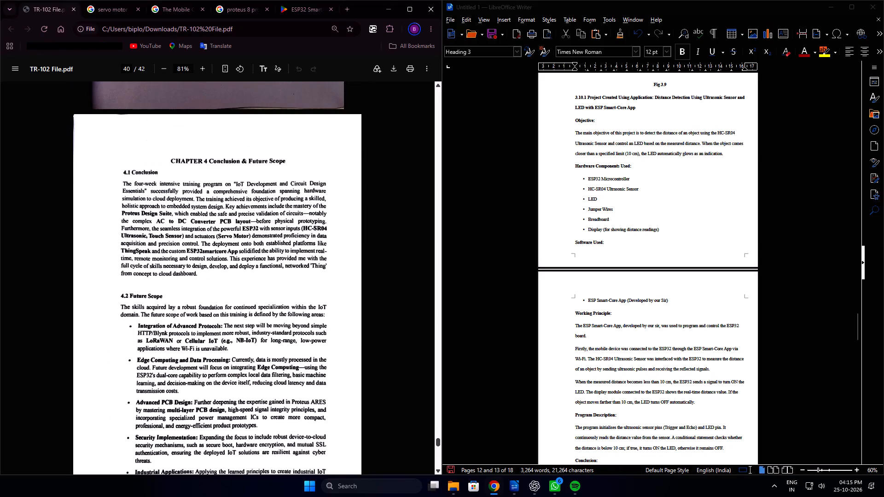
scroll(327, 202, down, 4)
scroll(636, 305, down, 12)
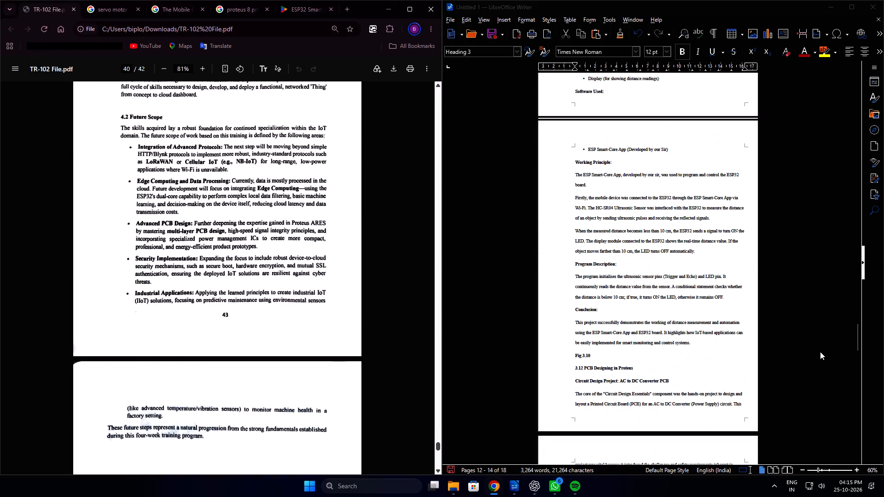
scroll(568, 307, up, 12)
scroll(568, 307, down, 2)
scroll(568, 307, up, 4)
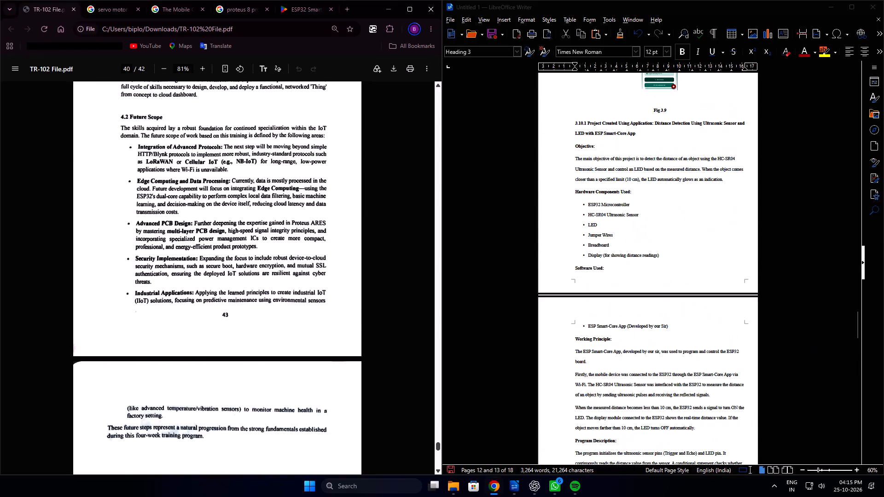
scroll(567, 306, down, 2)
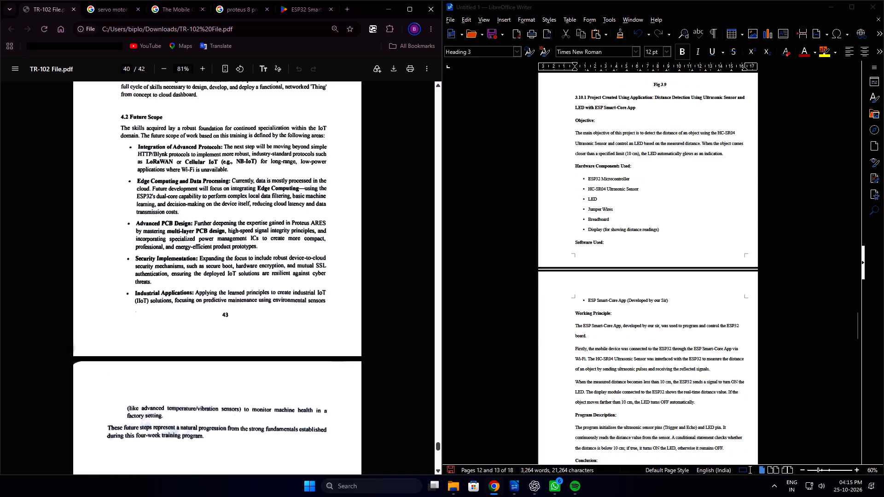
scroll(567, 306, down, 11)
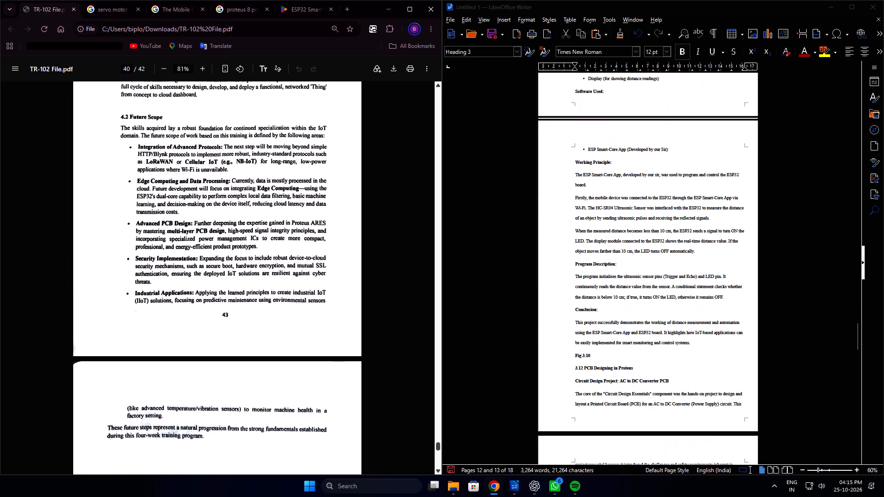
scroll(567, 306, up, 16)
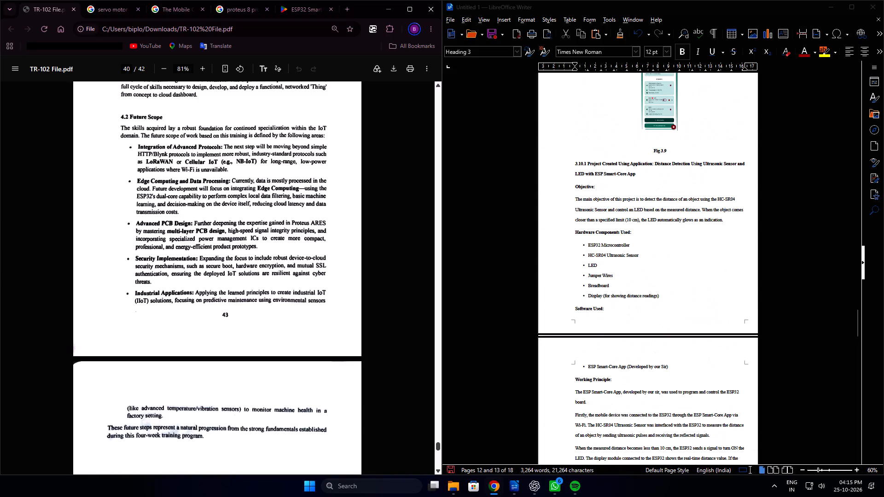
scroll(322, 247, up, 20)
scroll(322, 247, up, 2)
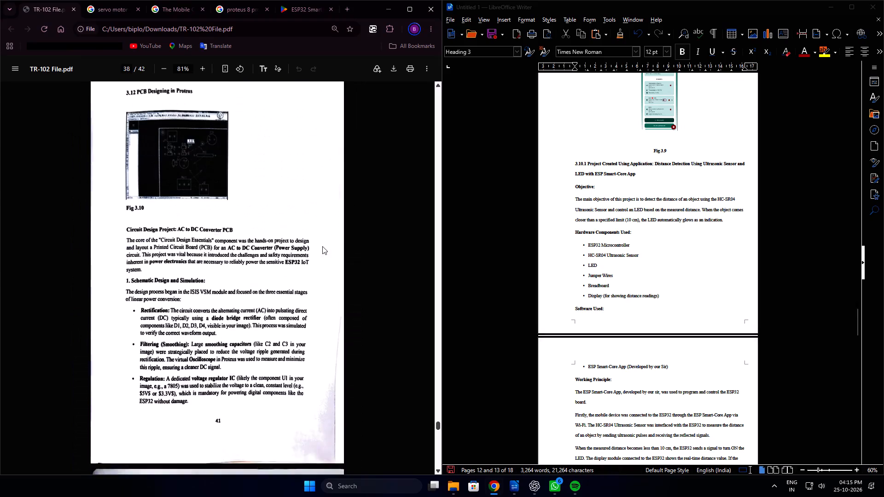
scroll(322, 246, up, 12)
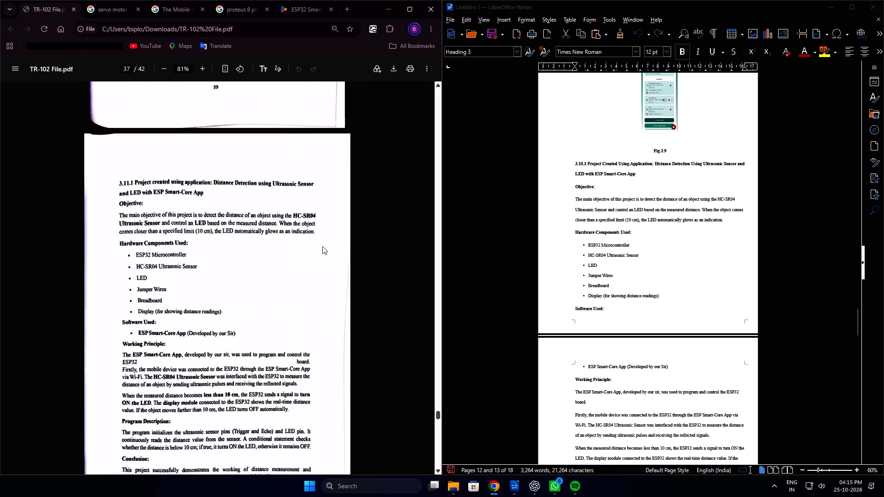
scroll(322, 246, up, 2)
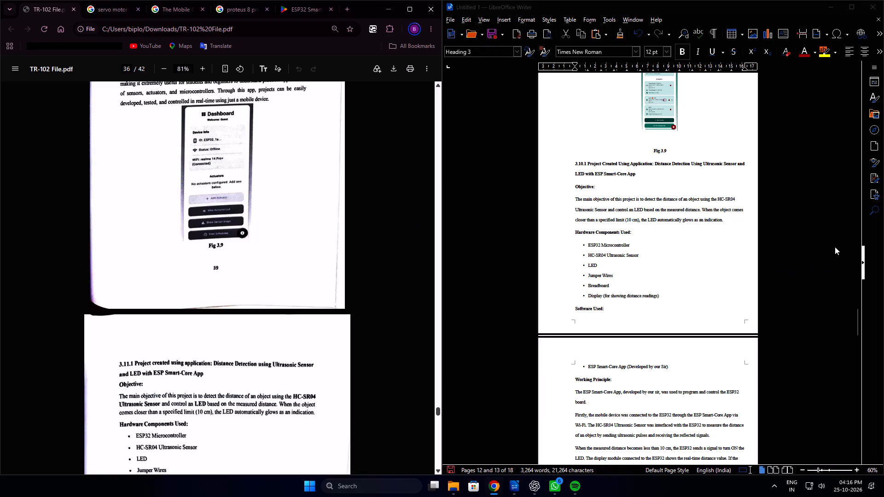
Back in Writer, renumber the "PCB Designing in Proteus" heading below Fig 3.10 as 3.11.
drag(857, 320, 859, 329)
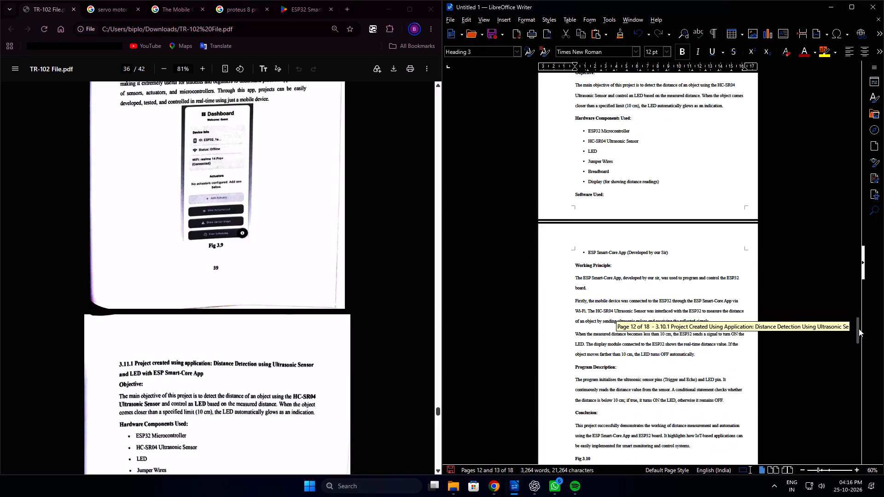
drag(859, 329, 858, 335)
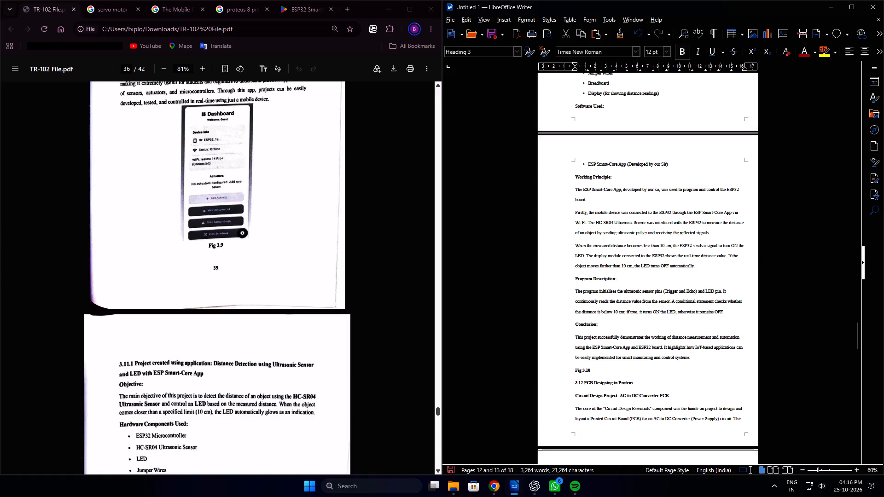
click(582, 383)
key(BackSpace)
key(1)
Review the report from the PCB Designing section through to the start of Chapter 4.
drag(856, 338, 854, 359)
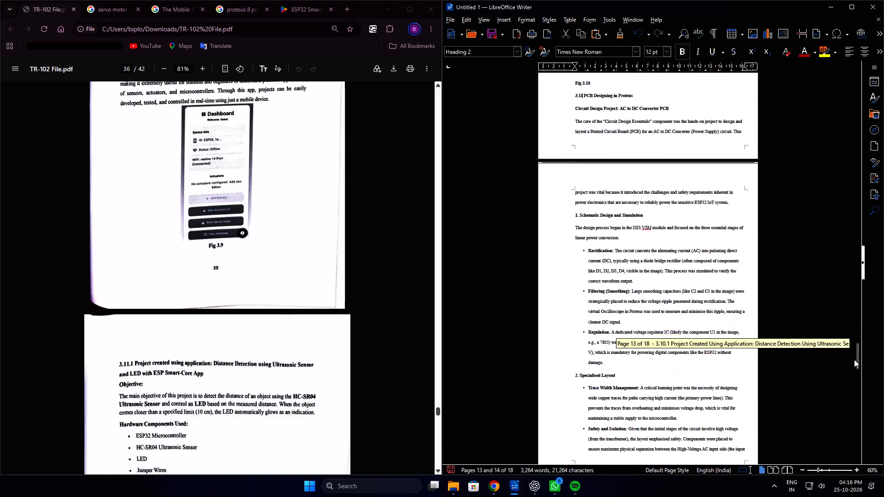
drag(854, 359, 849, 385)
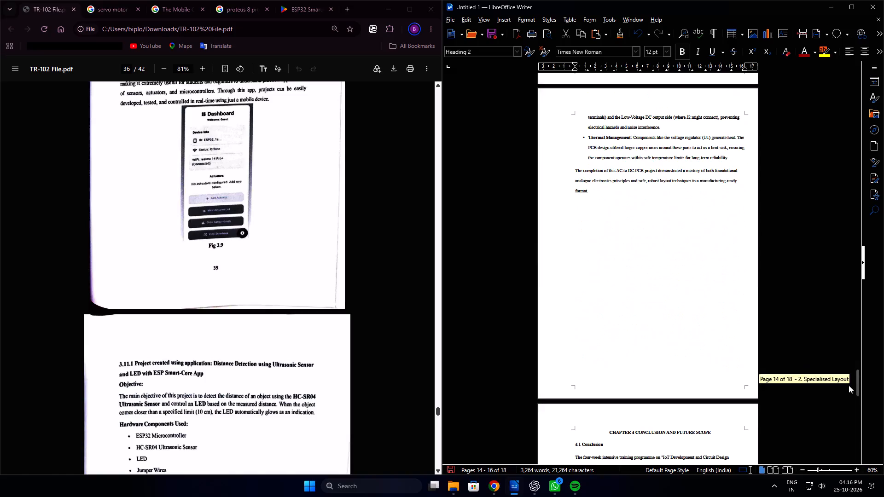
drag(849, 385, 836, 331)
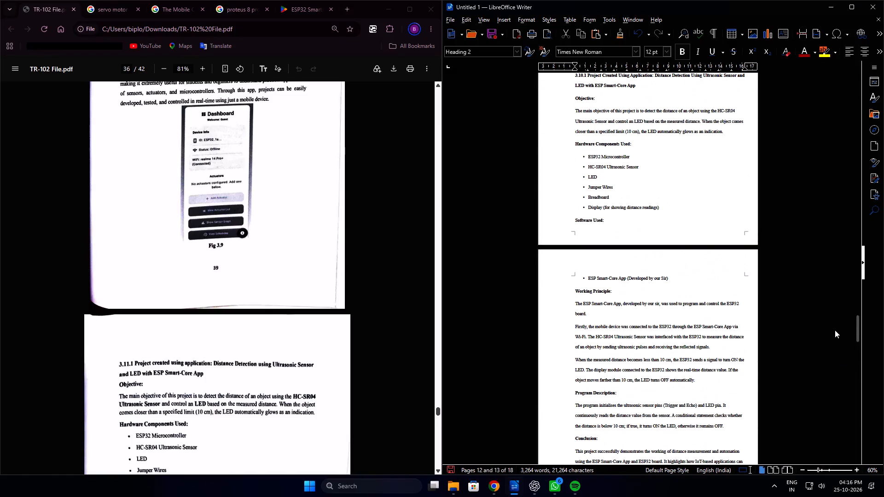
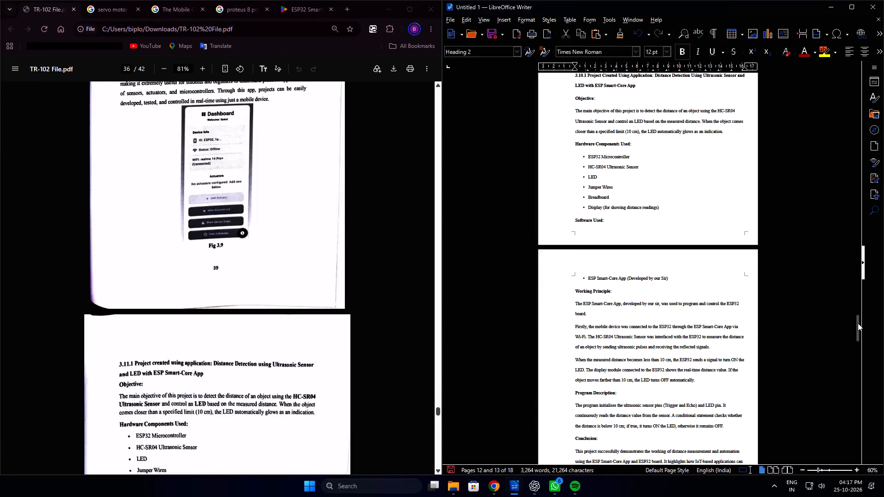
Review the report from the 3.10.1 distance detection project through the end of PCB Designing in Proteus, returning to the Fig 3.10 caption.
drag(858, 323, 856, 318)
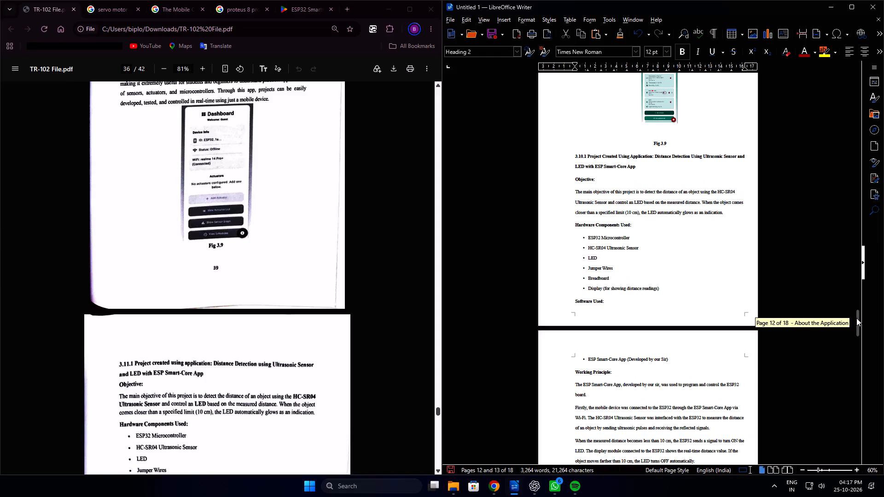
drag(856, 318, 856, 332)
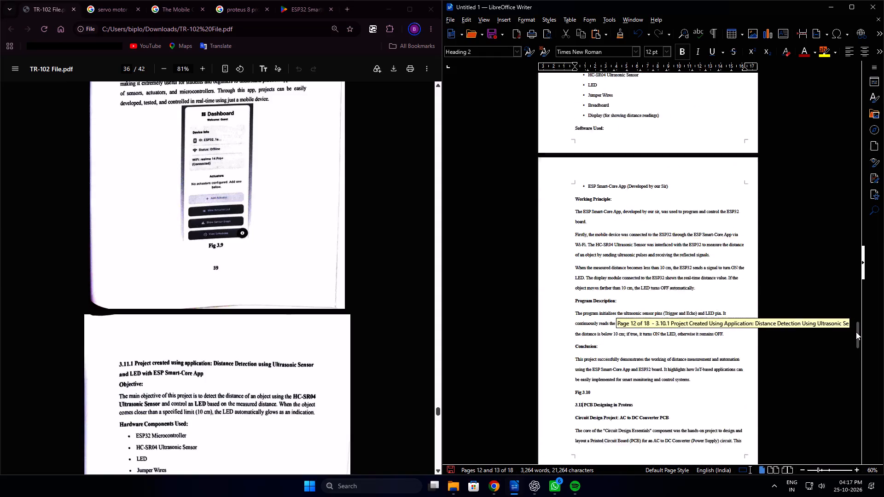
drag(856, 332, 853, 346)
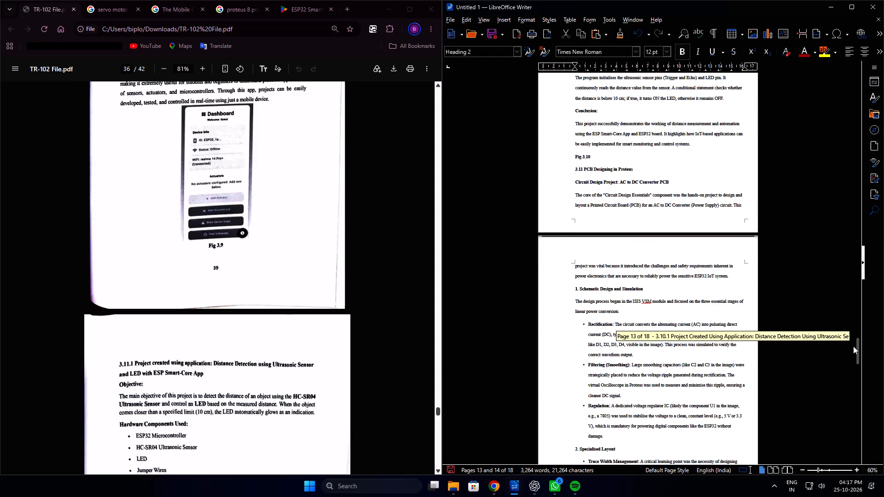
drag(853, 346, 851, 357)
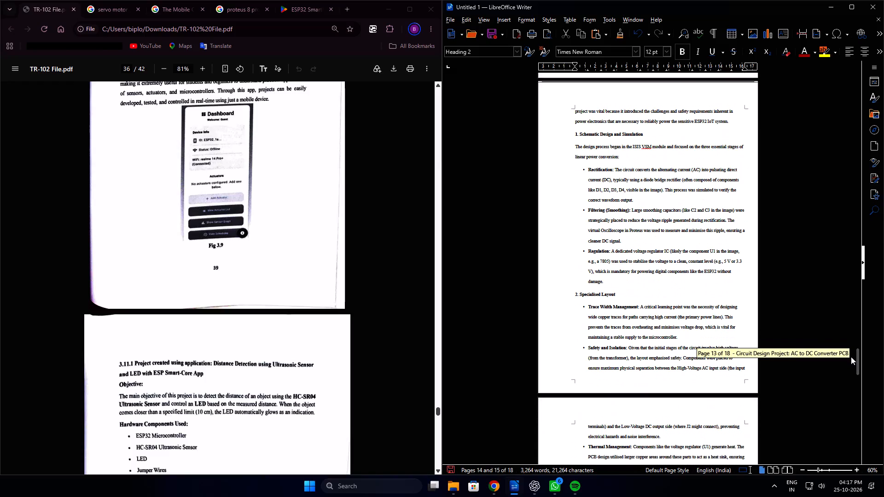
drag(851, 357, 851, 373)
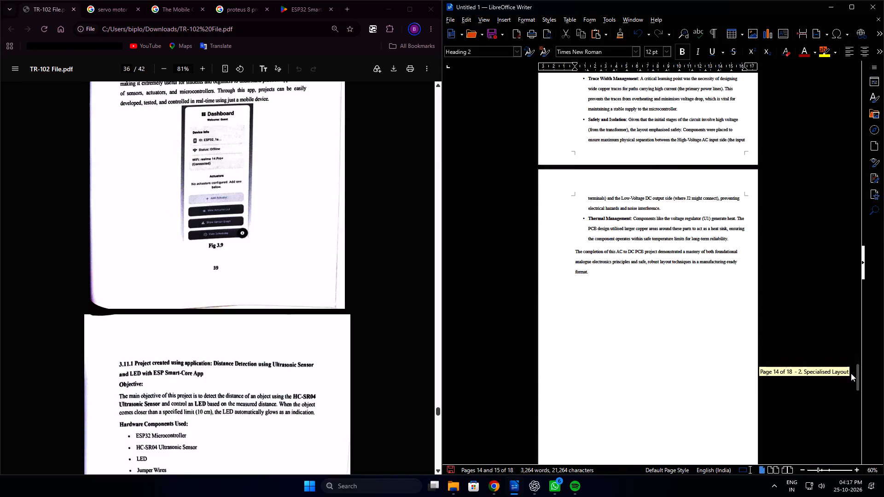
drag(851, 373, 840, 336)
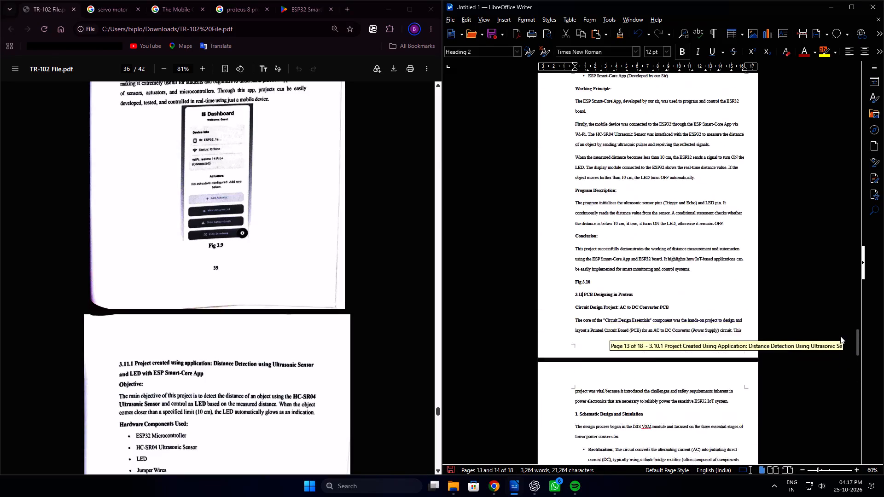
drag(840, 336, 835, 321)
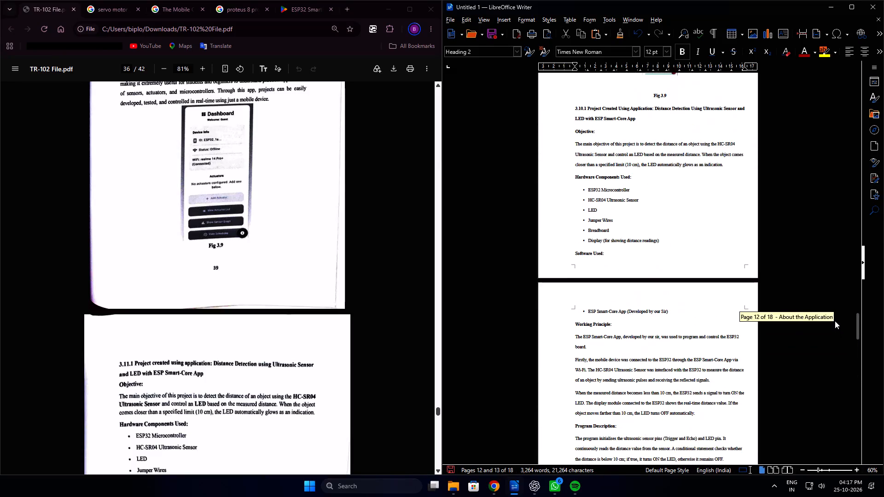
drag(835, 321, 836, 335)
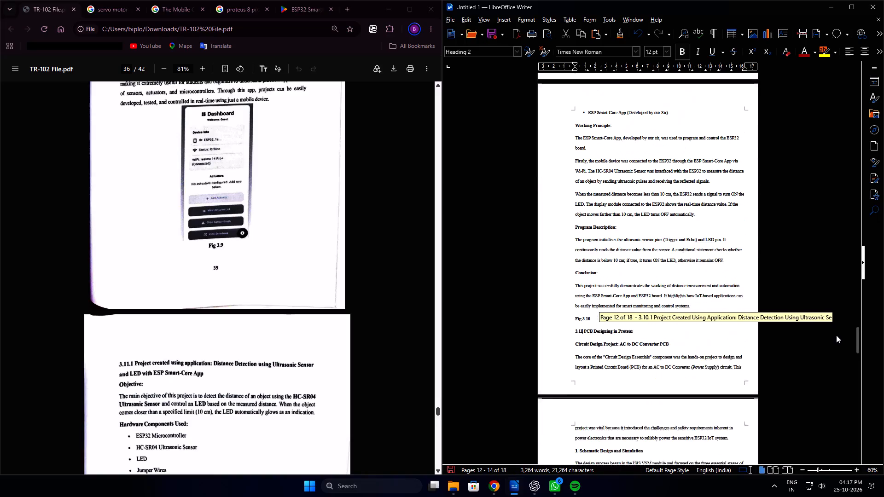
drag(836, 335, 837, 336)
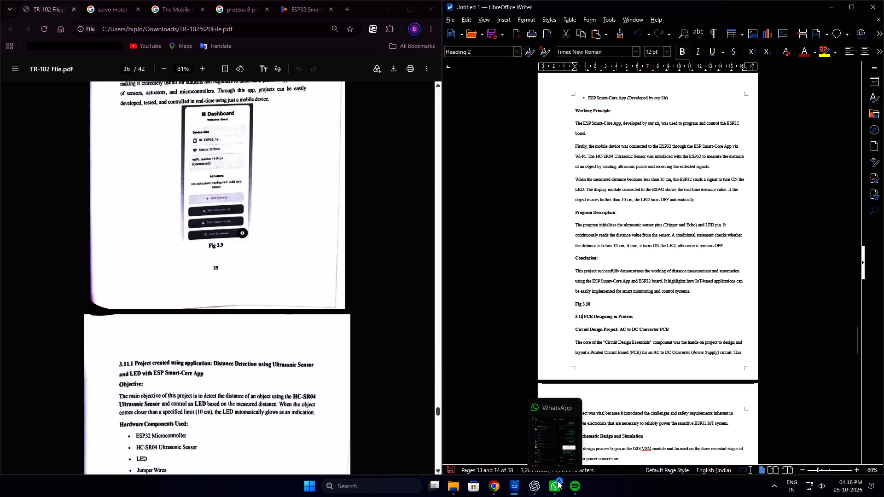
Switch to Spotify and skip to the next song.
click(579, 488)
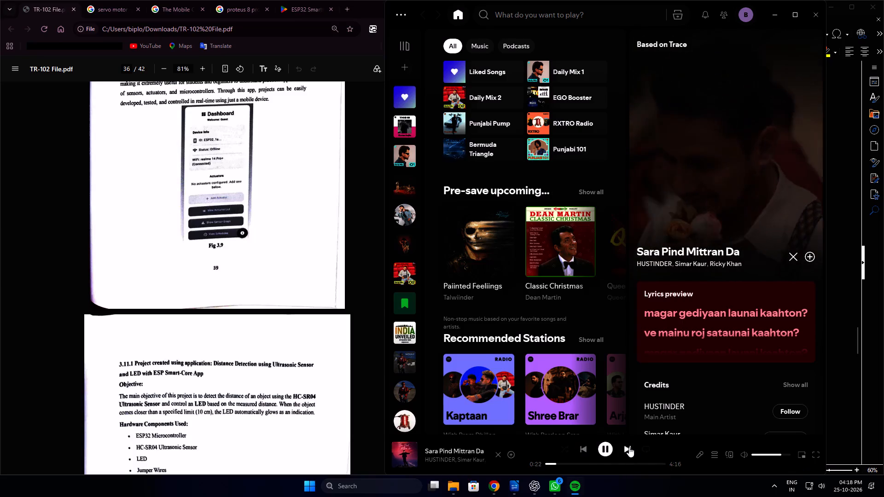
click(629, 447)
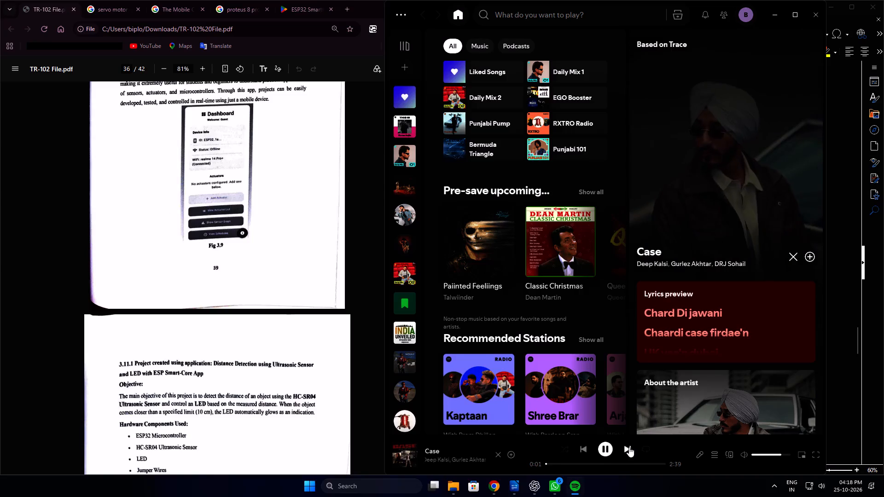